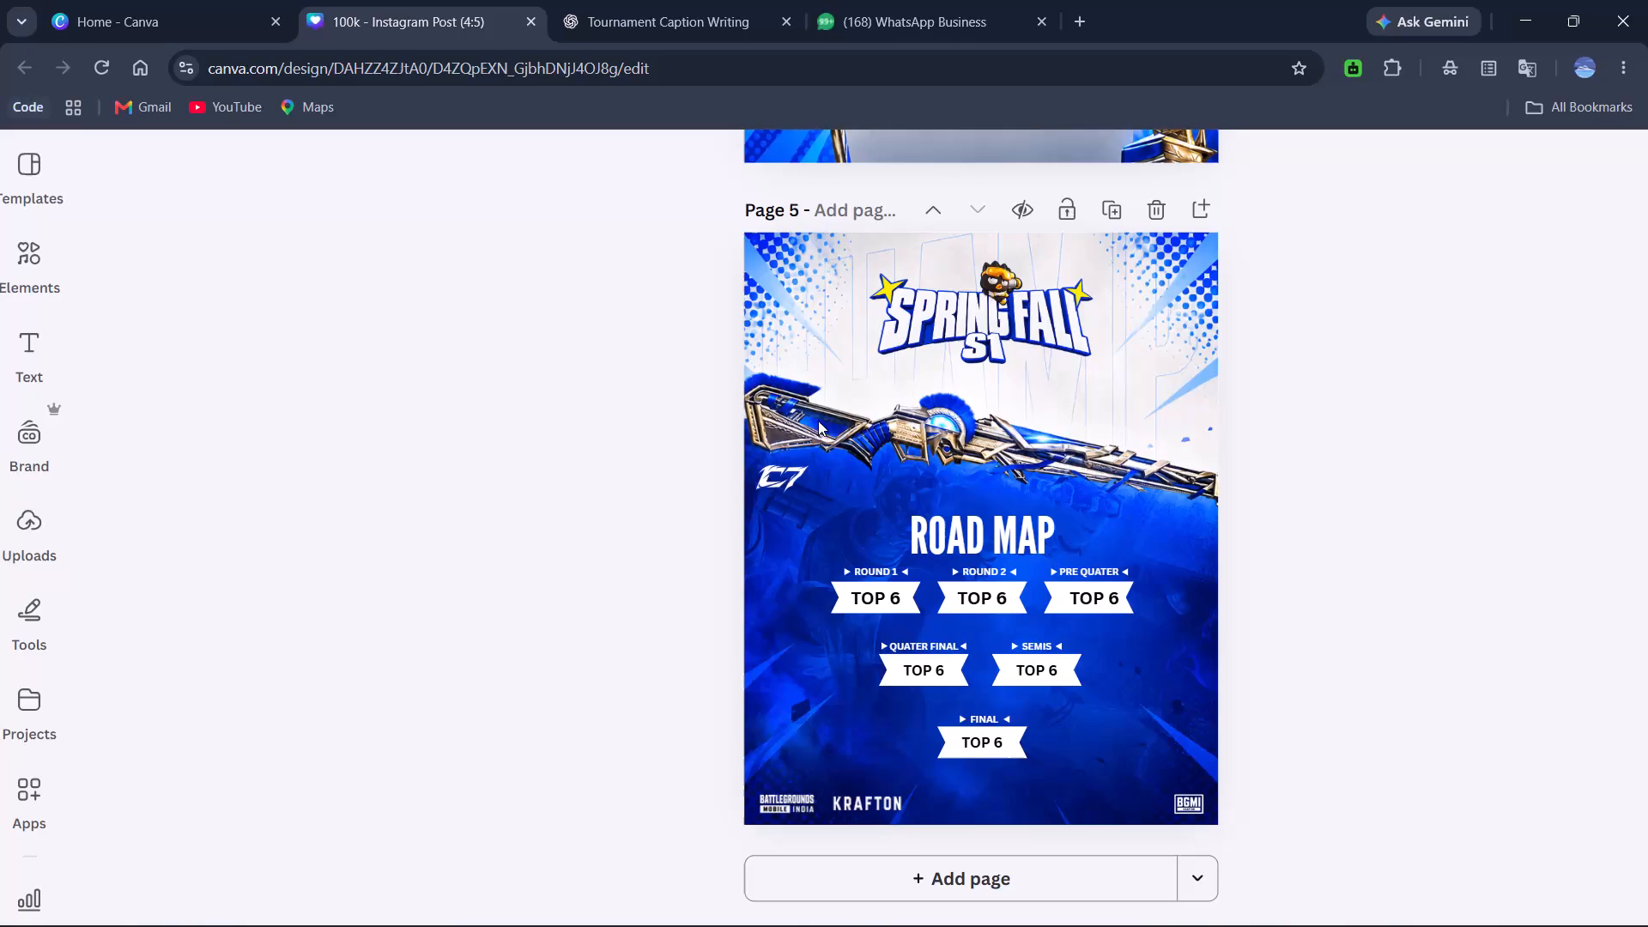
Change the SEMIS banner text on page 5's road map to TOP 8.
click(1063, 672)
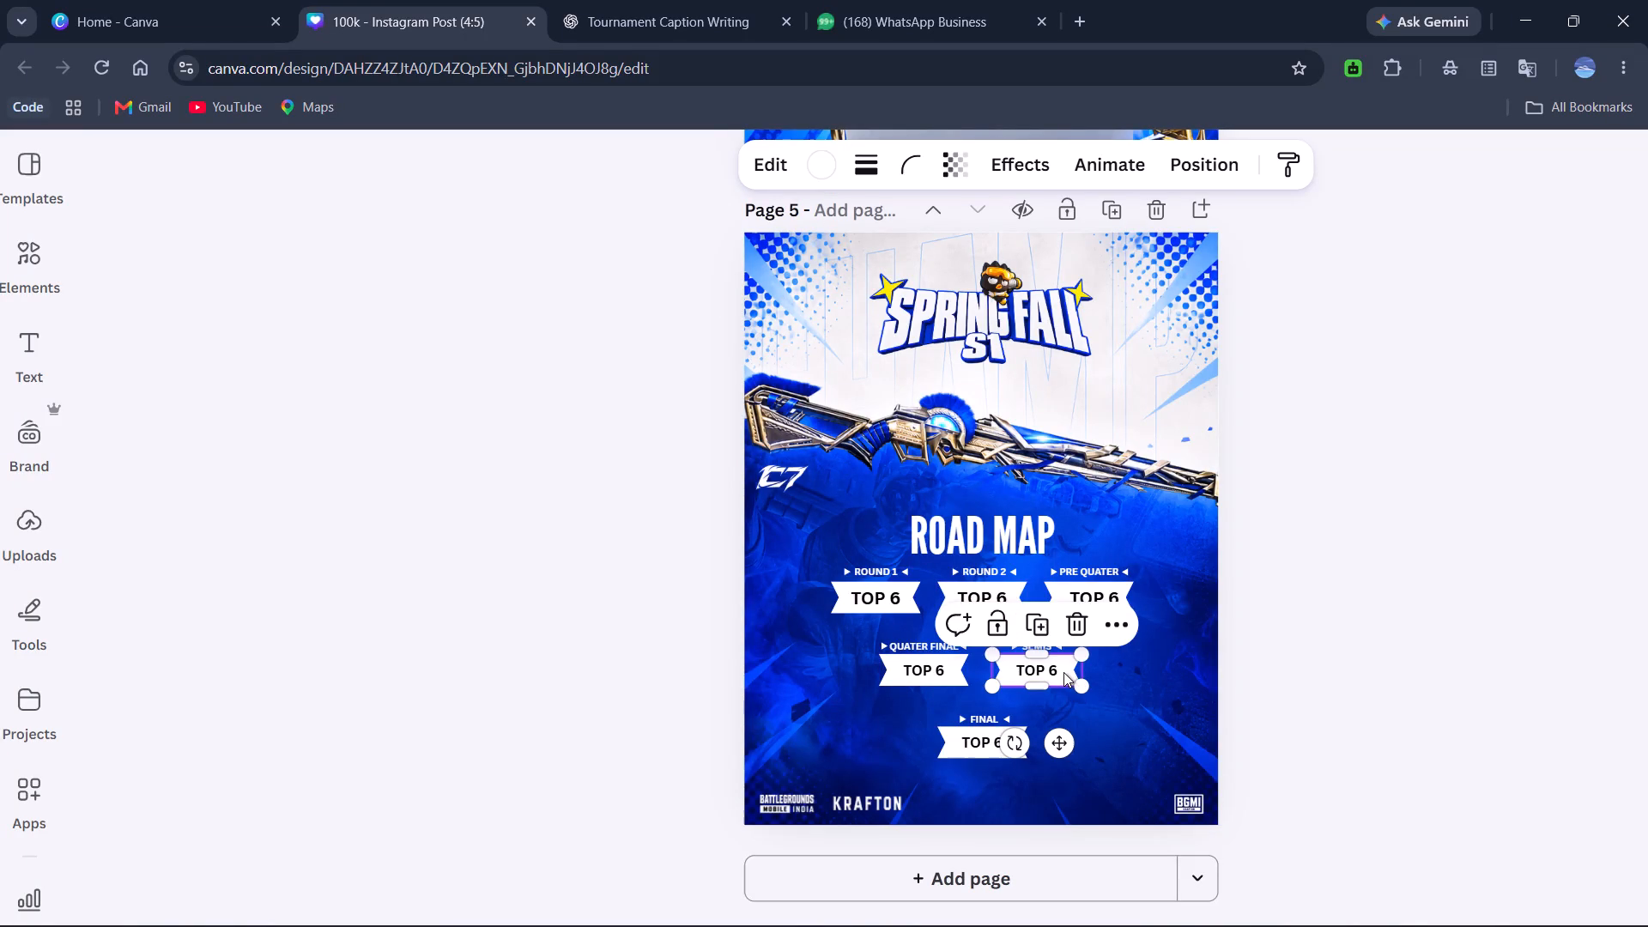
click(1324, 712)
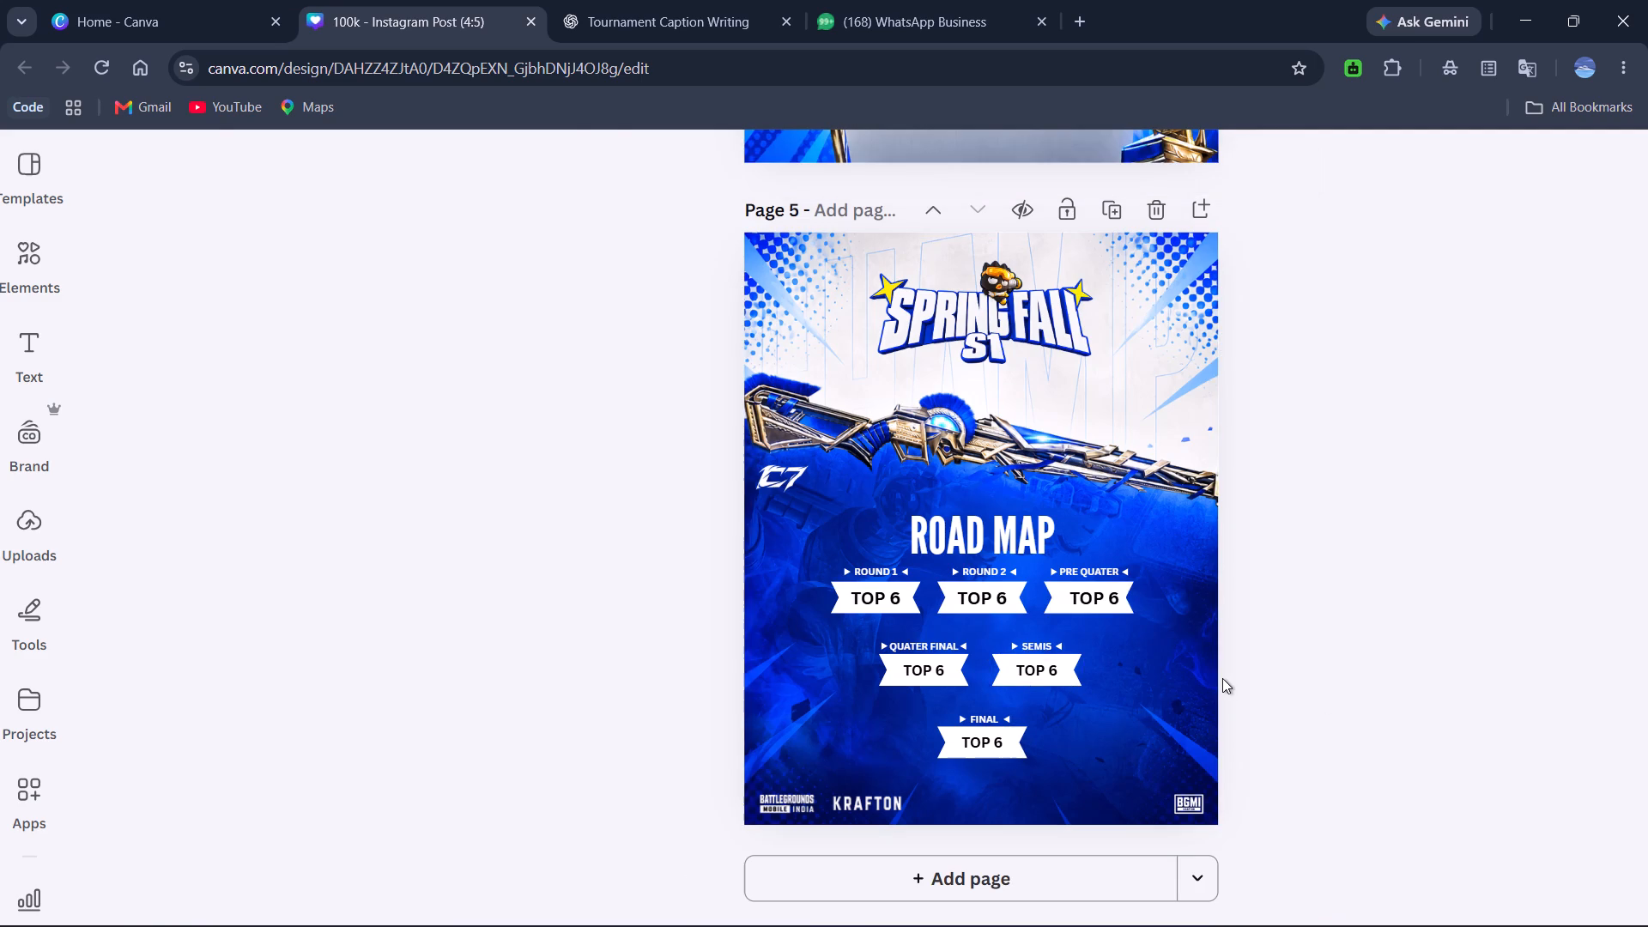
double_click(842, 673)
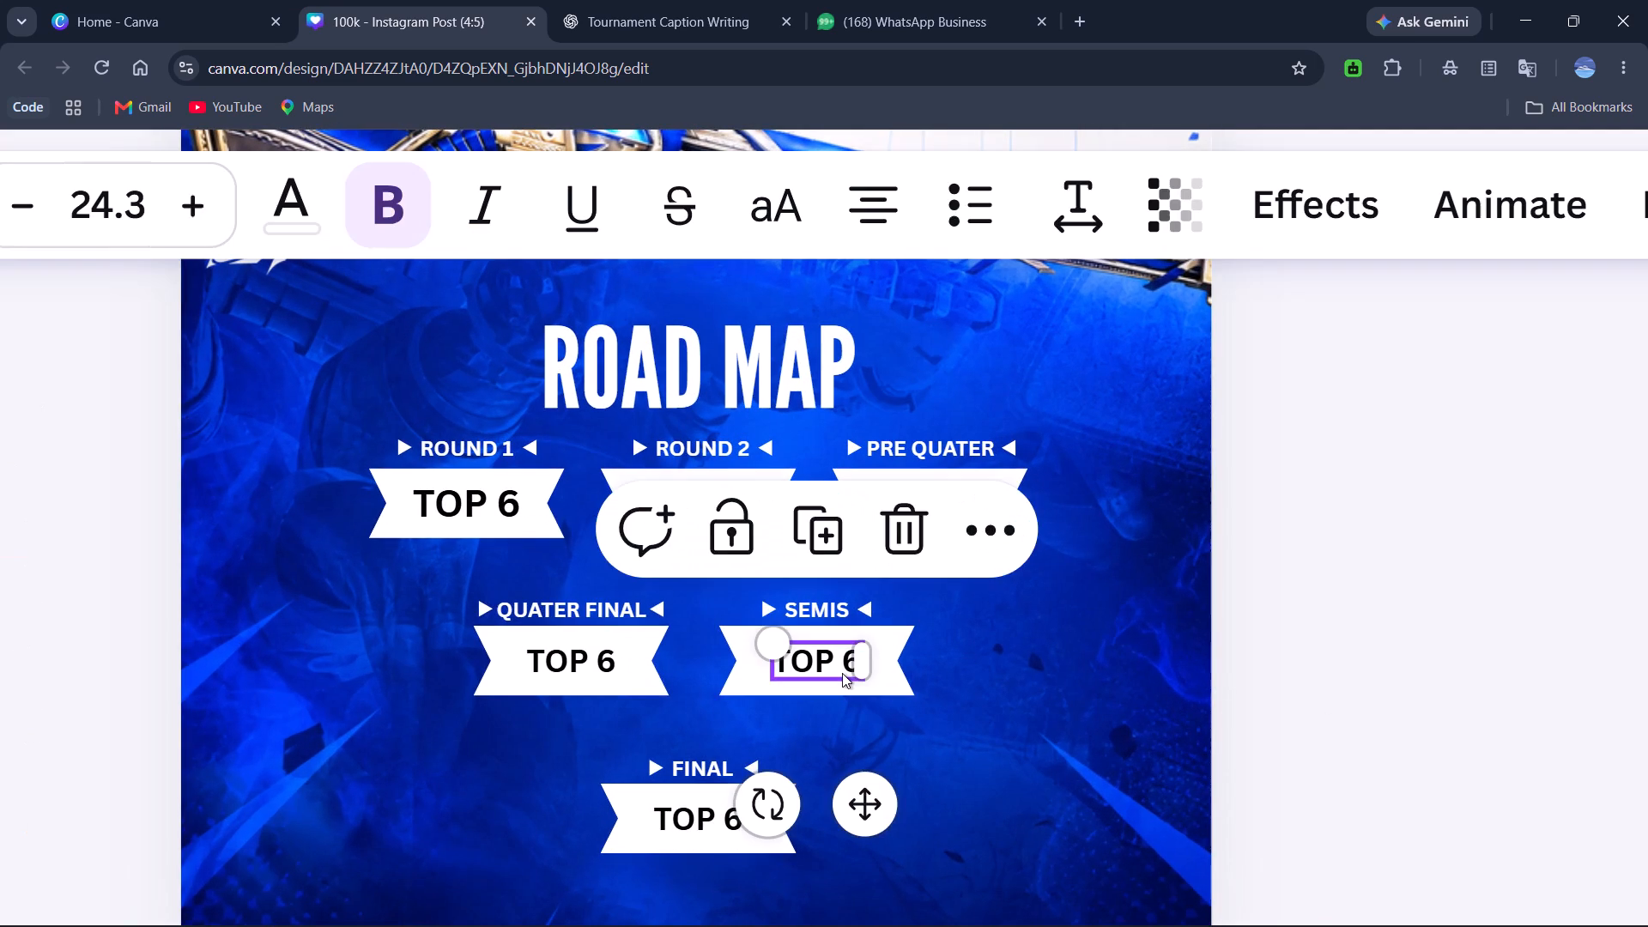
key(Right)
key(BackSpace)
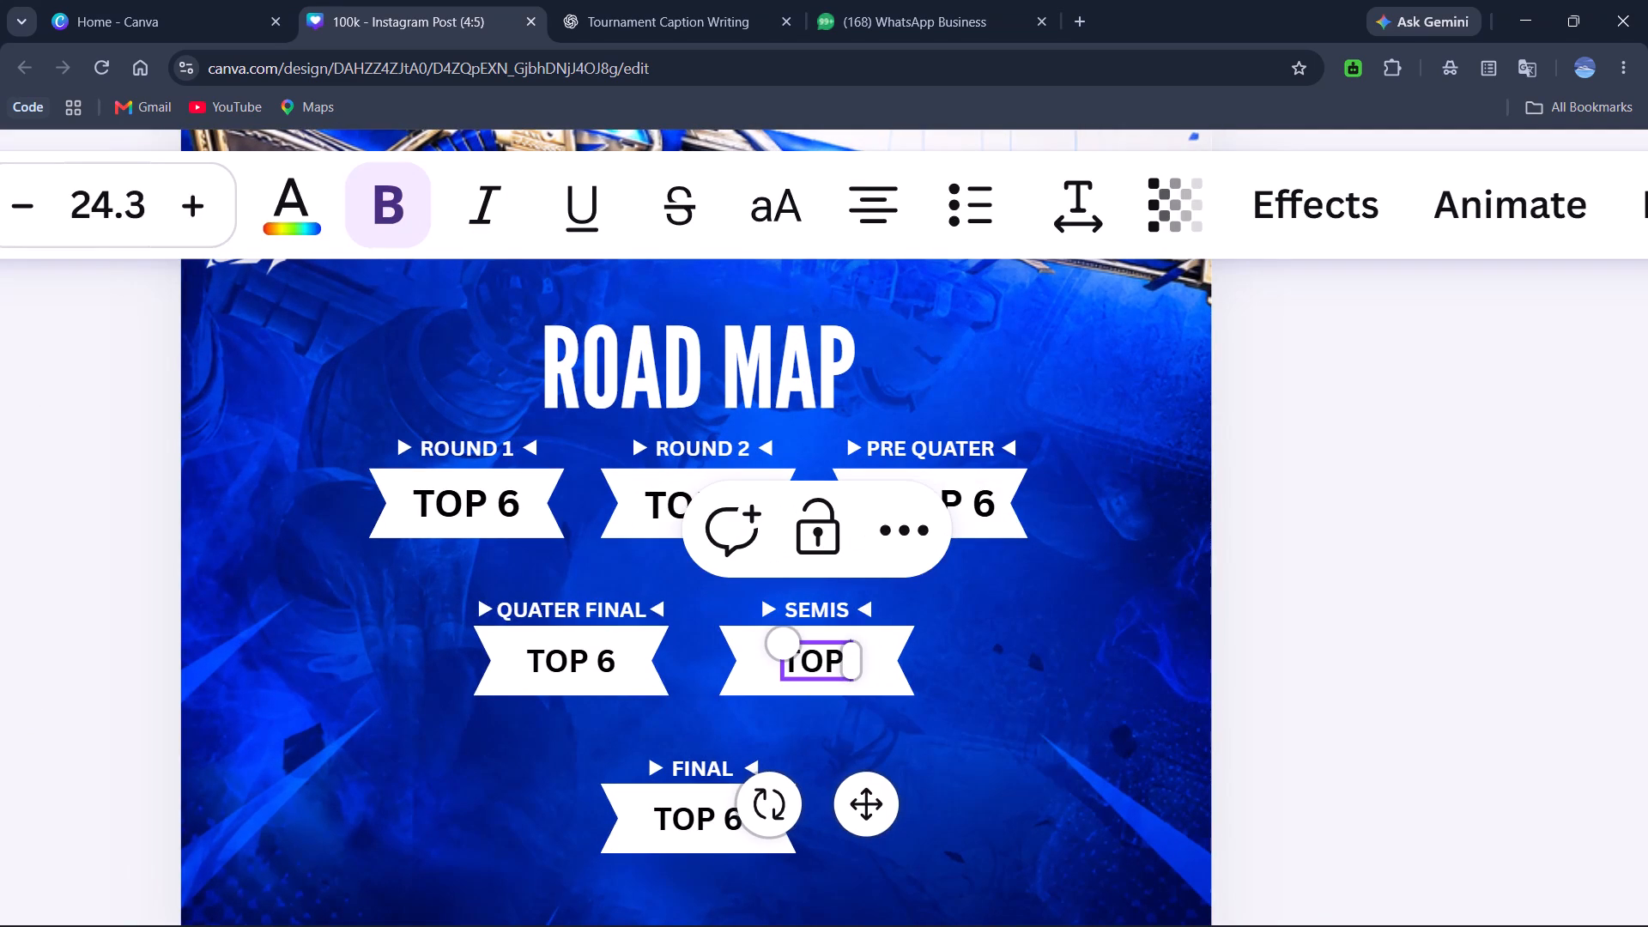
key(8)
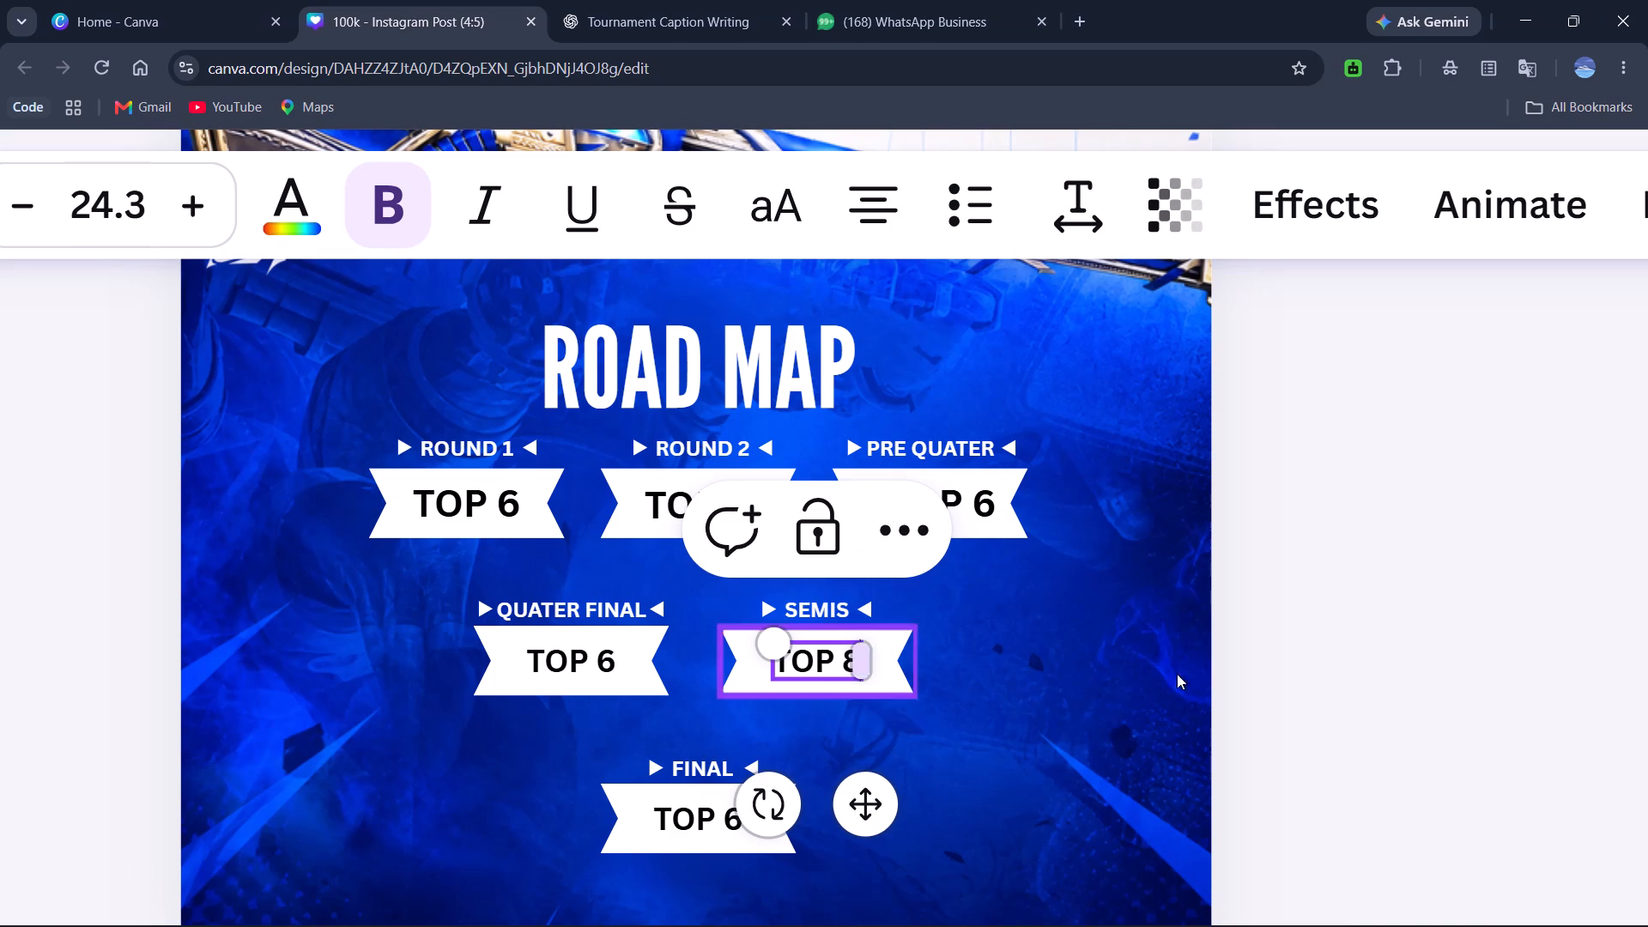
click(1387, 661)
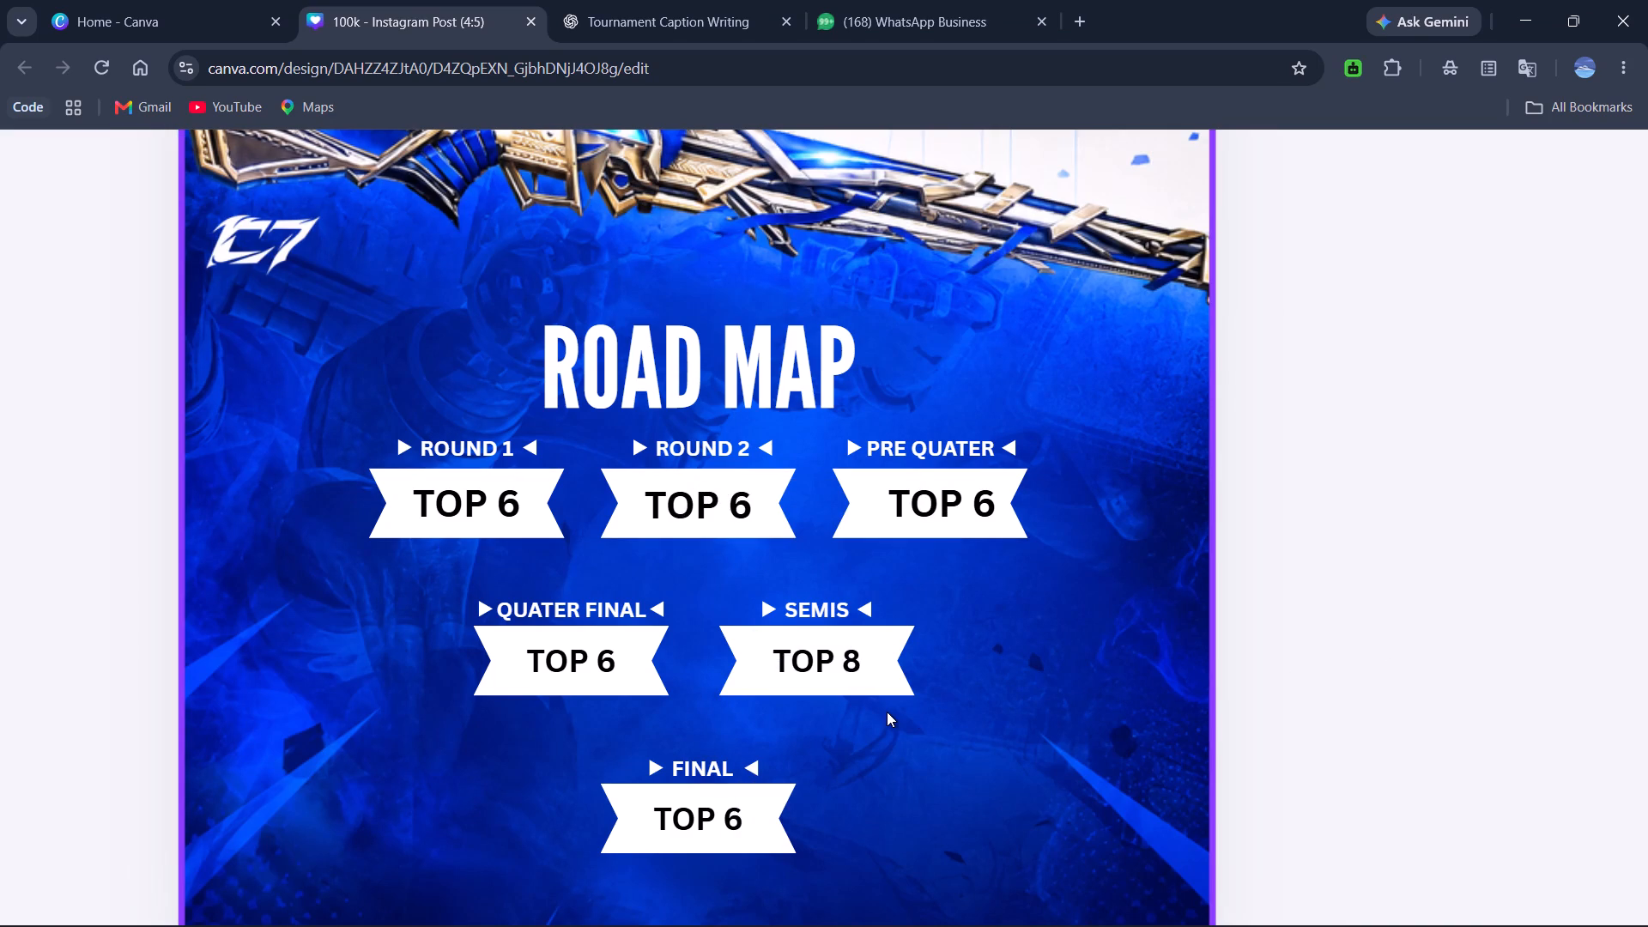
Select the FINAL label, its two arrows and its TOP 6 banner together and move them down, near the bottom logos.
scroll(775, 766, down, 1)
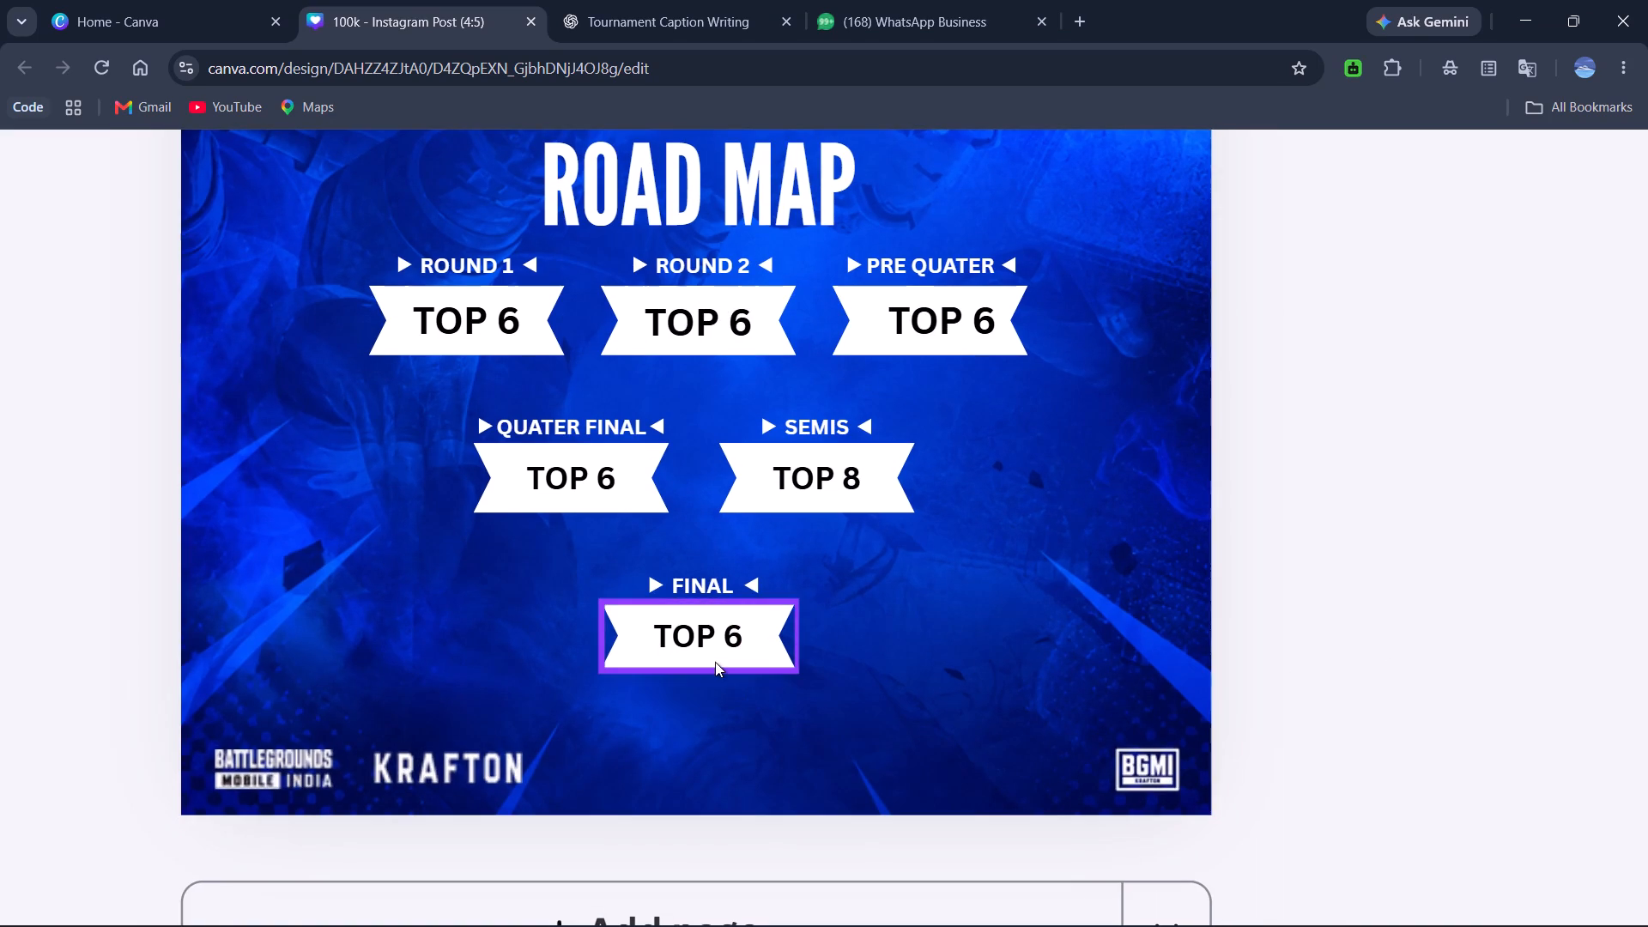
click(706, 642)
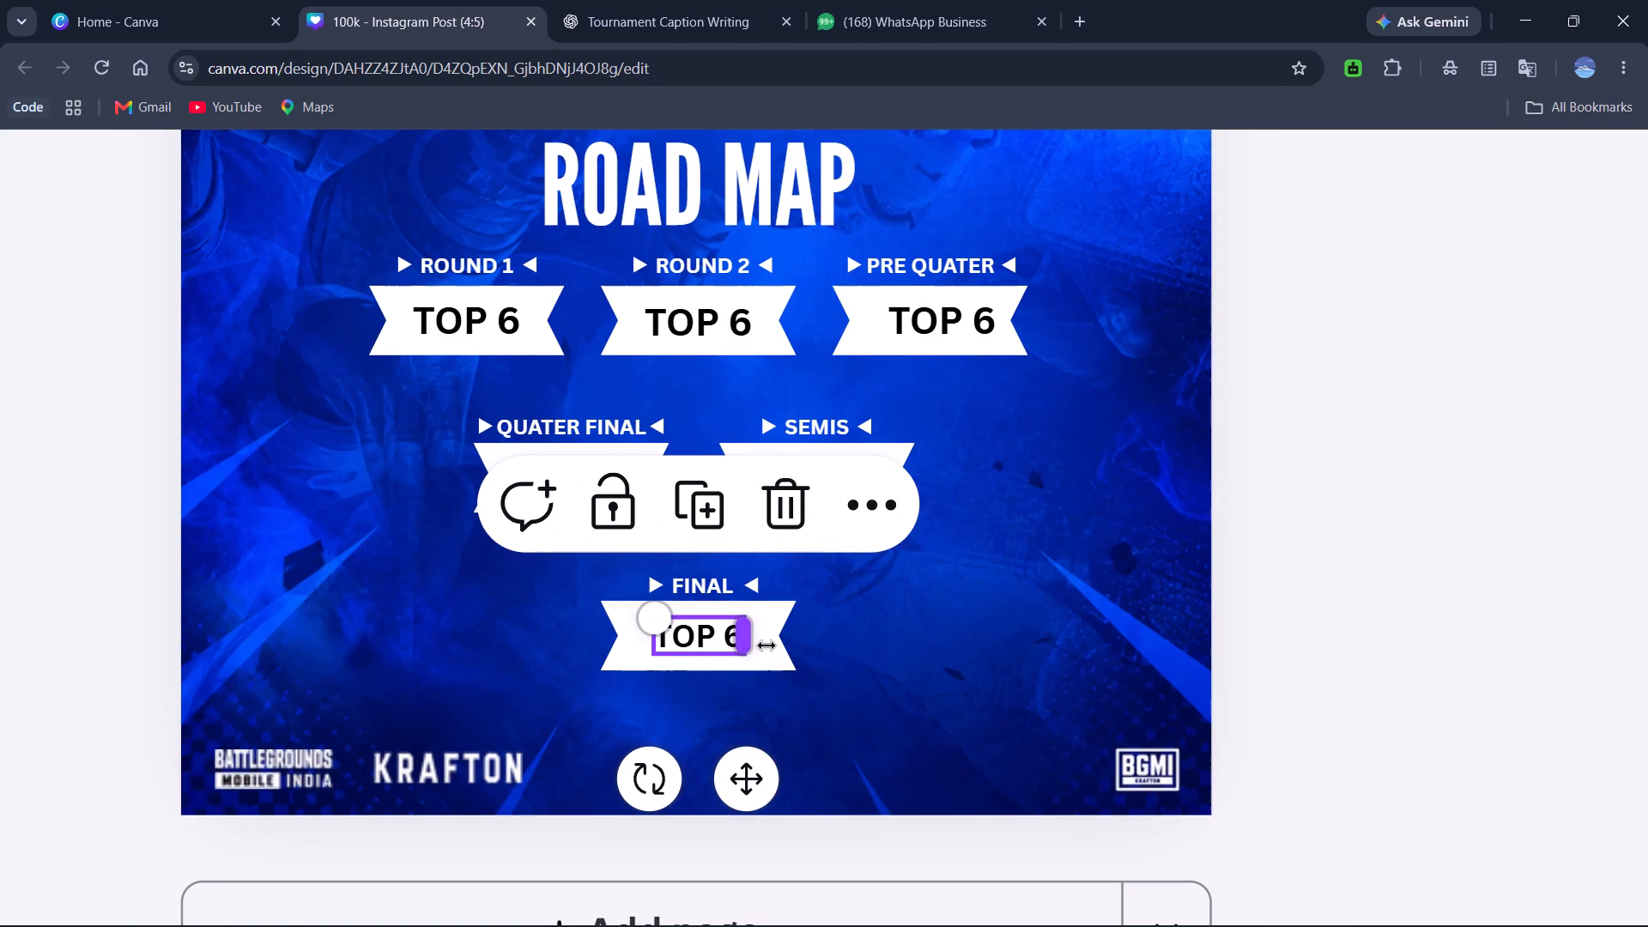
shift+click(775, 654)
click(850, 638)
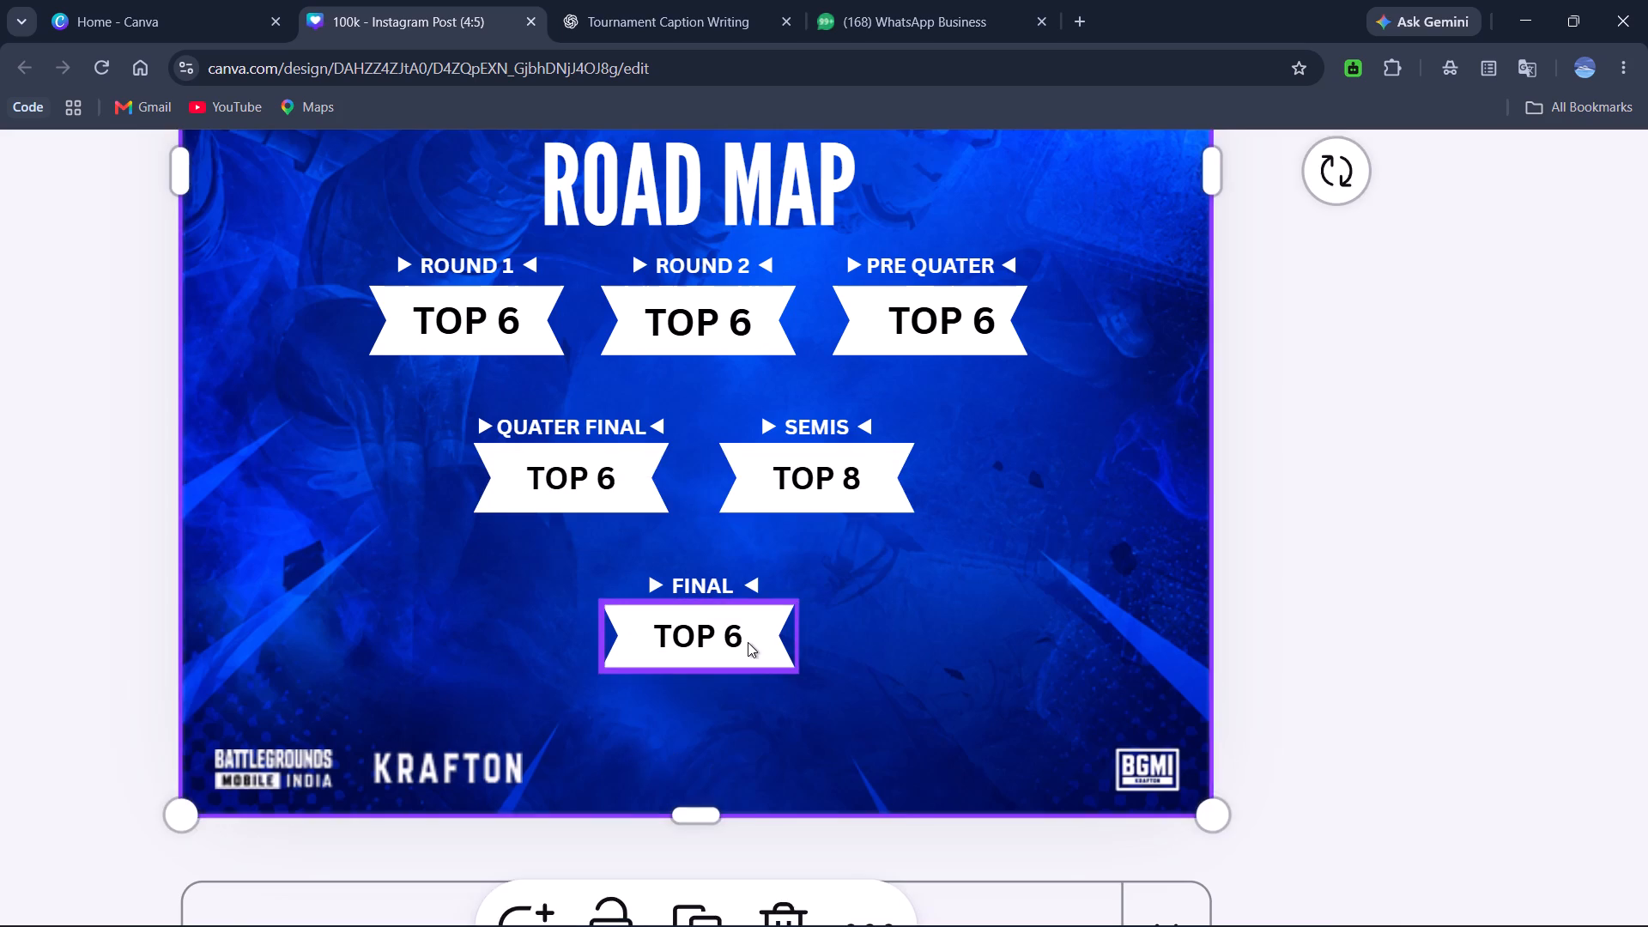
click(748, 642)
shift+click(732, 642)
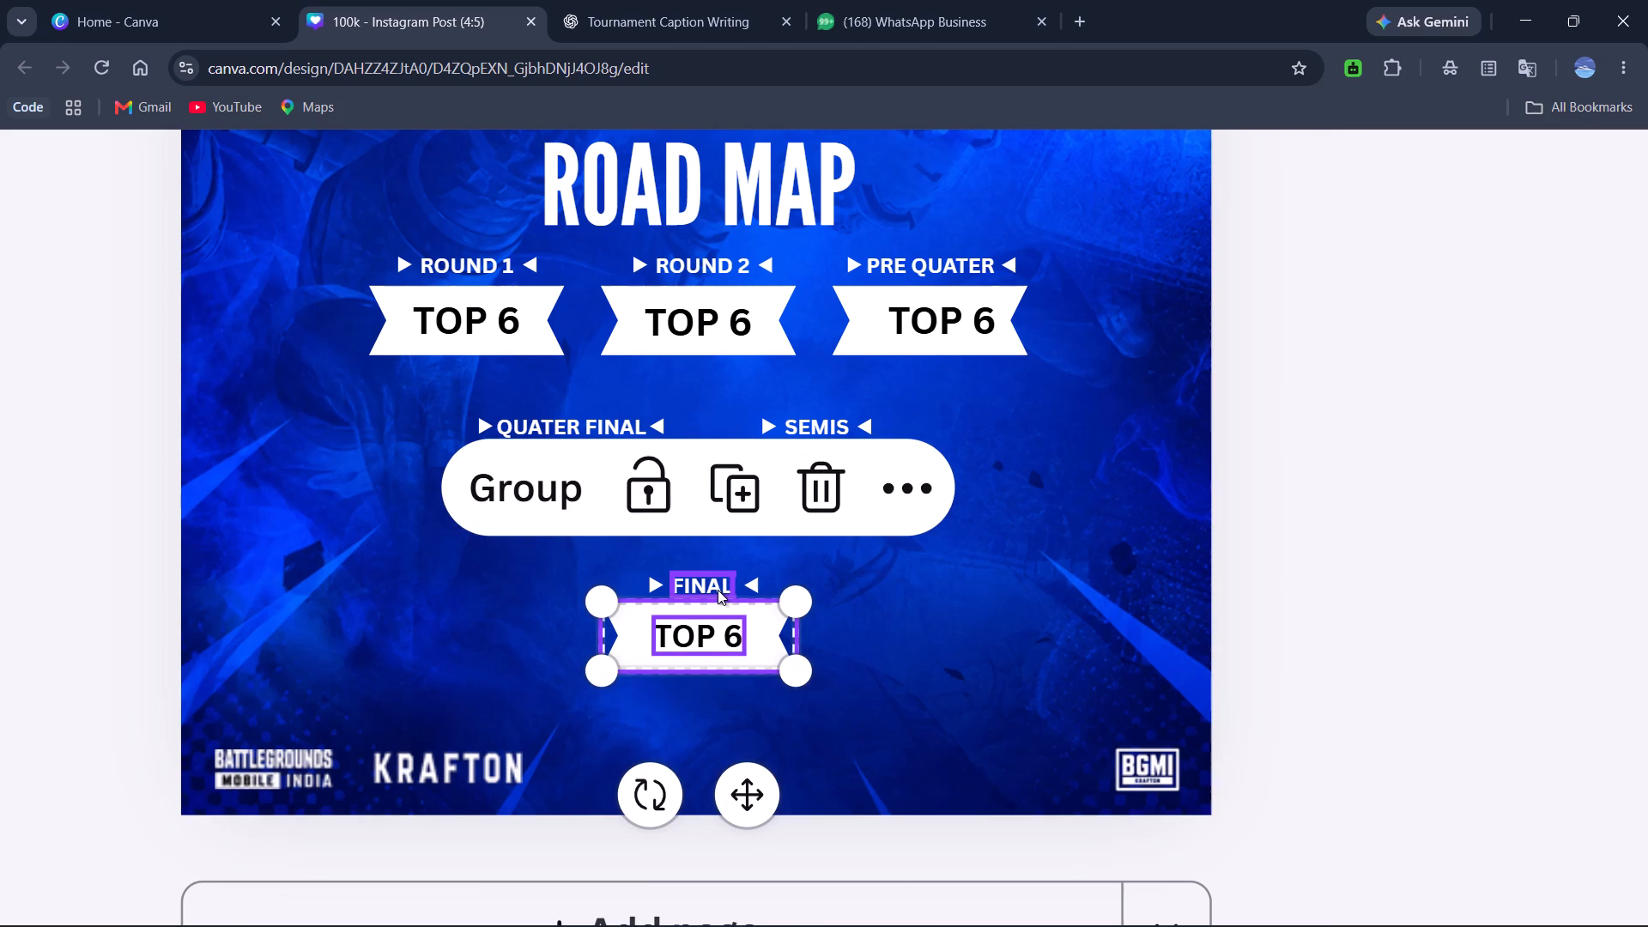
shift+click(717, 590)
shift+click(753, 585)
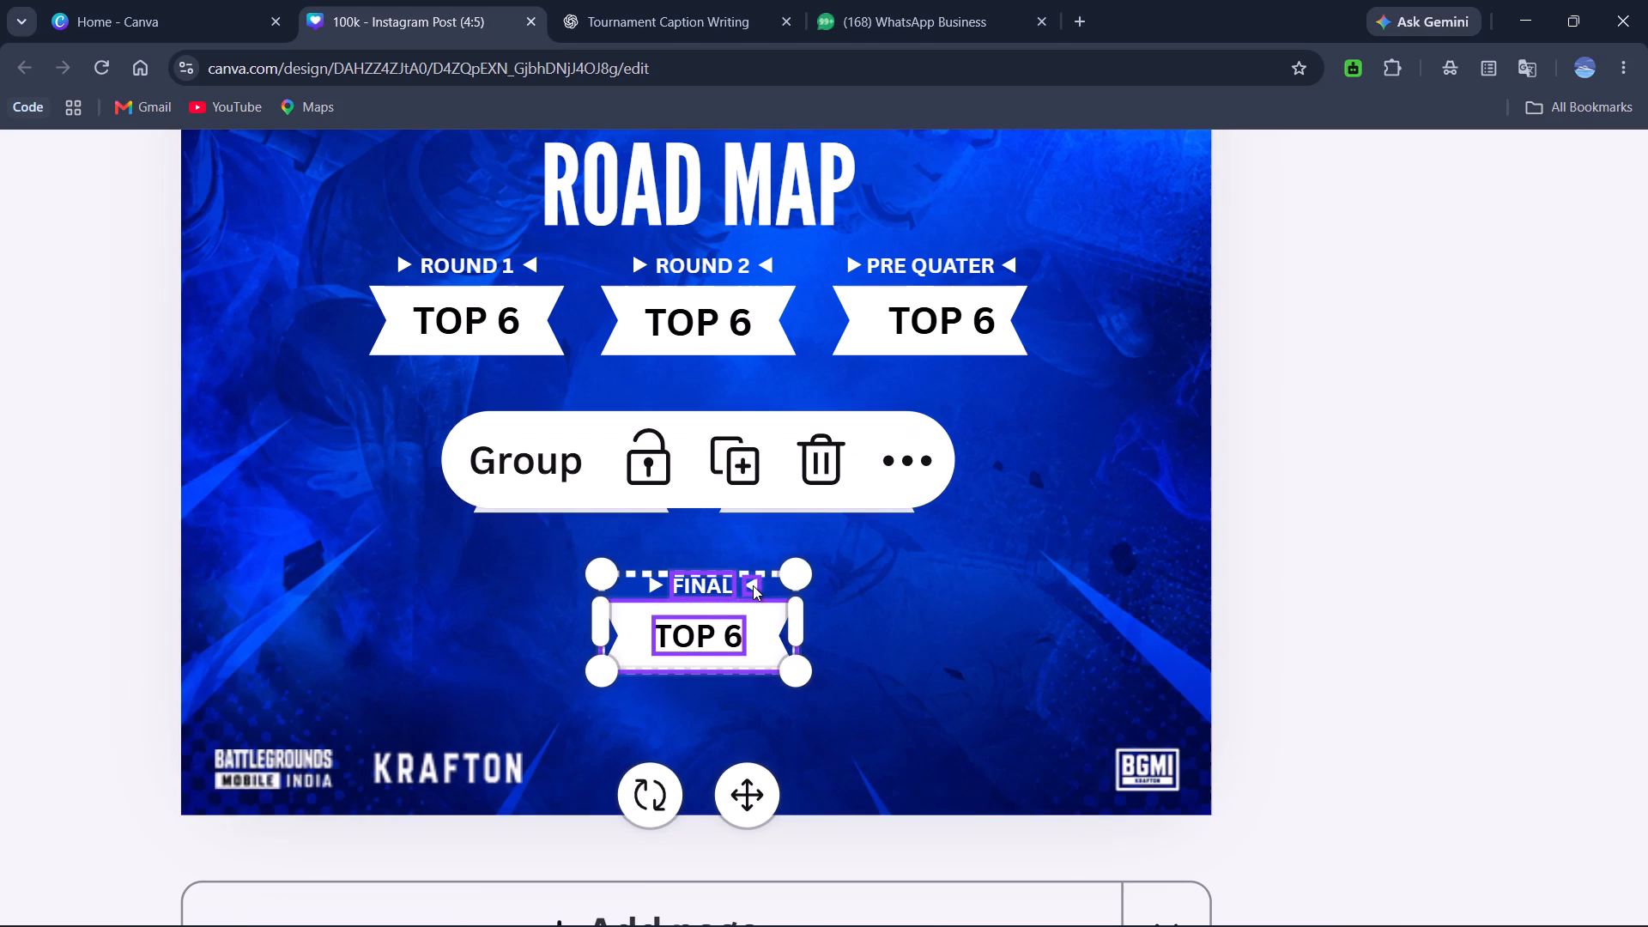
shift+click(658, 584)
drag(766, 622, 802, 676)
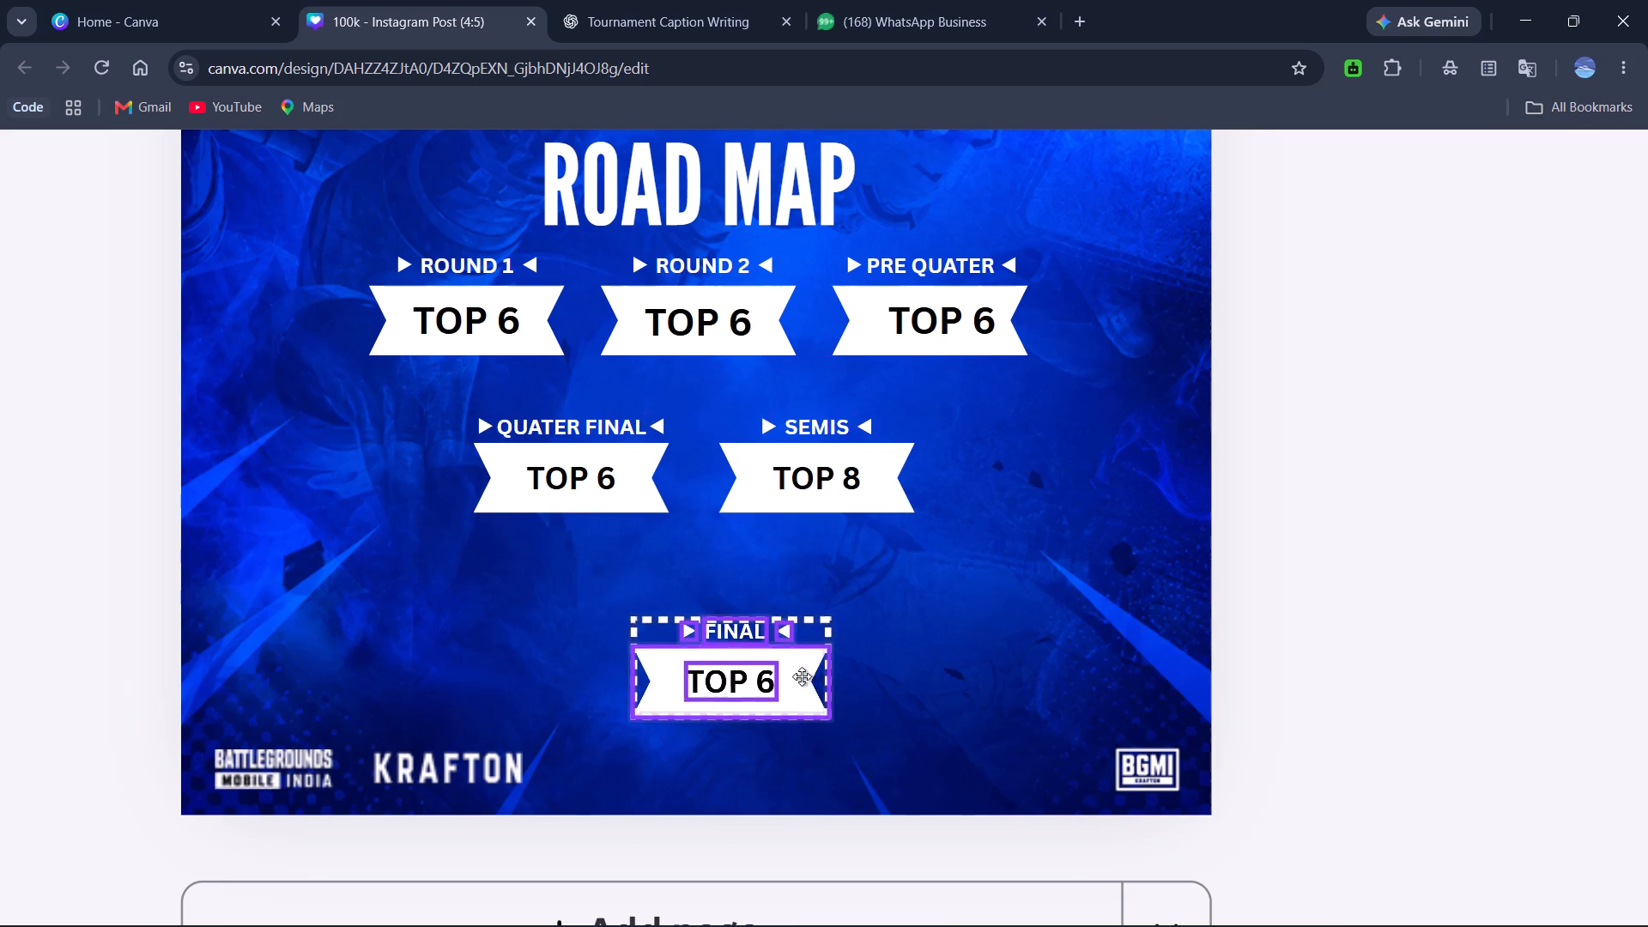
drag(802, 676, 835, 712)
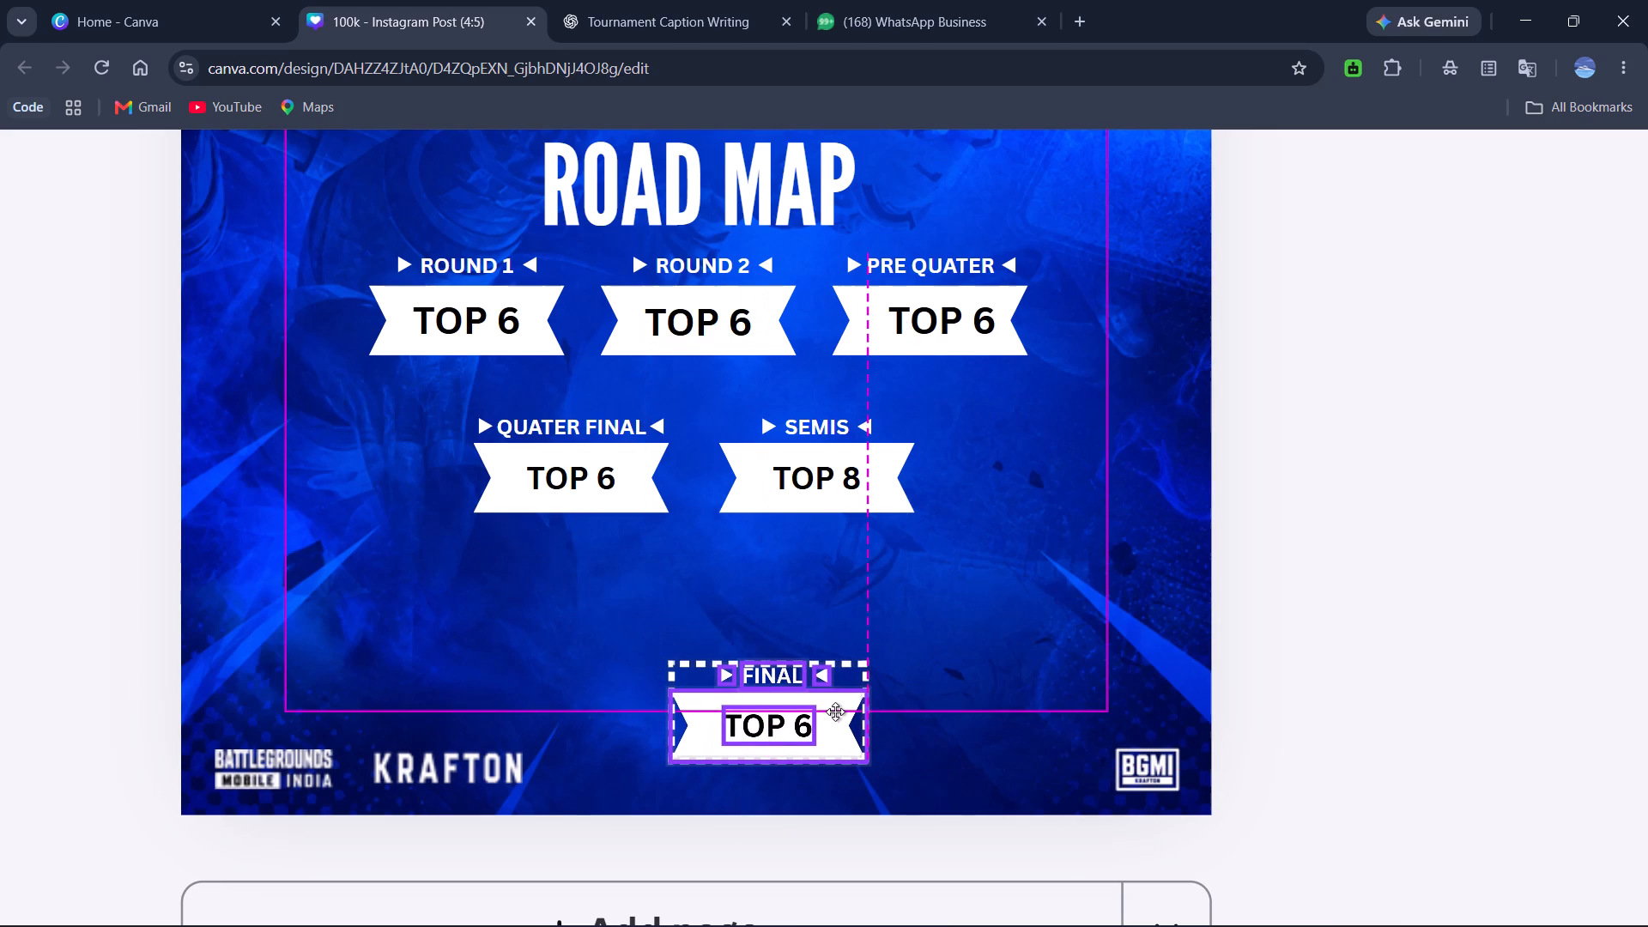
drag(835, 712, 803, 709)
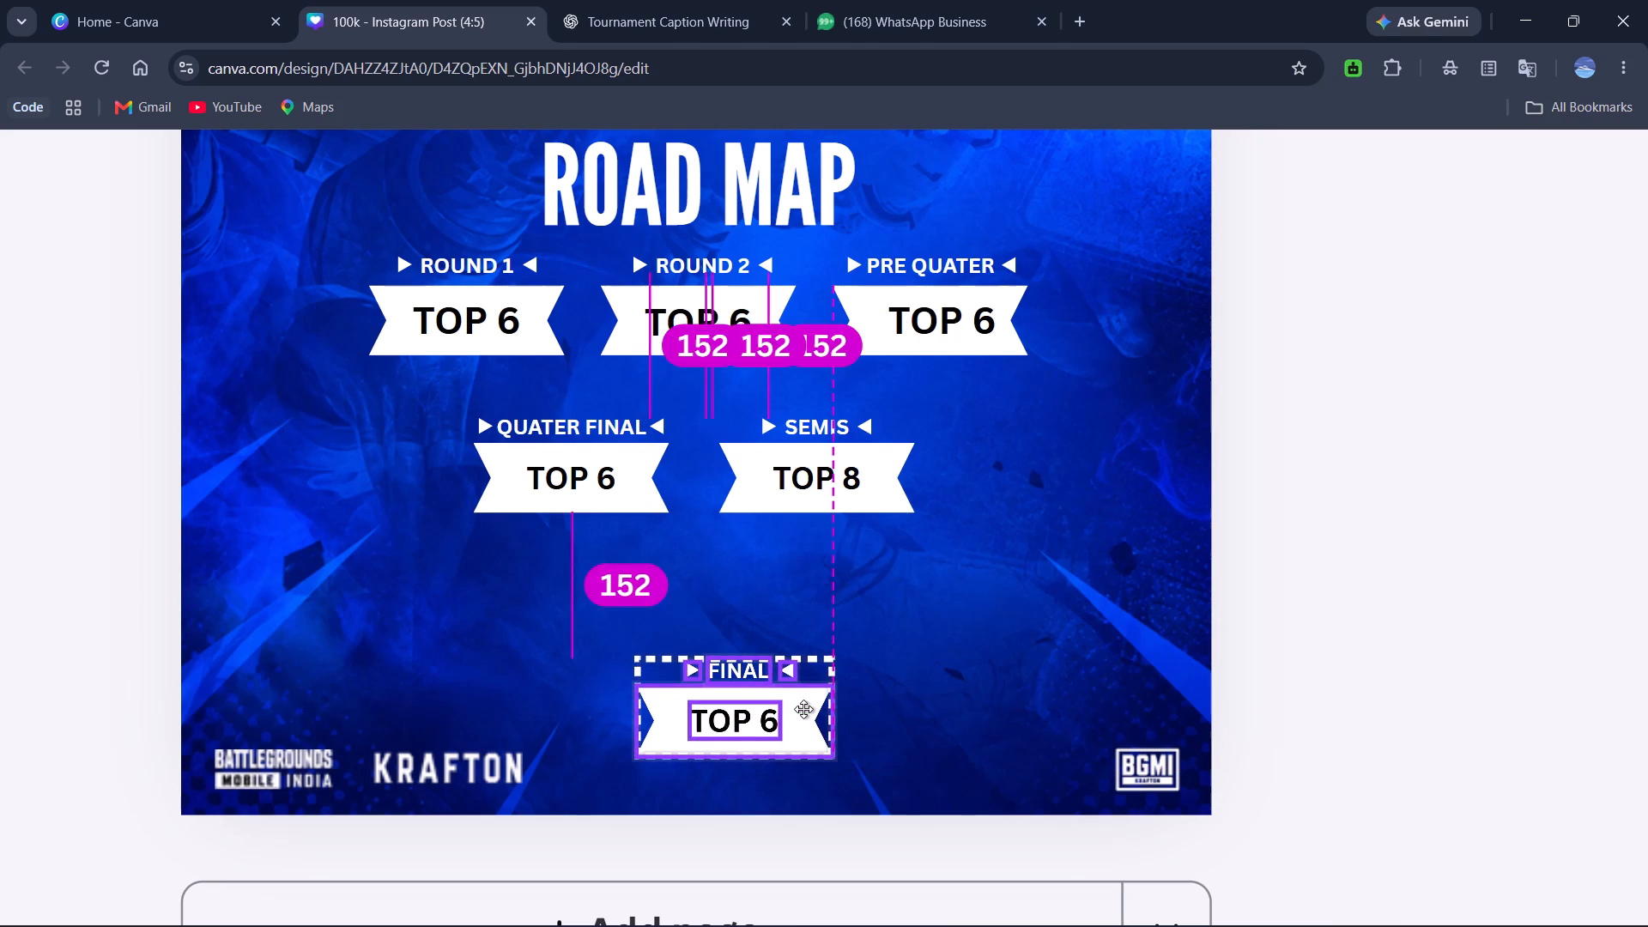
drag(803, 709, 803, 720)
click(1058, 664)
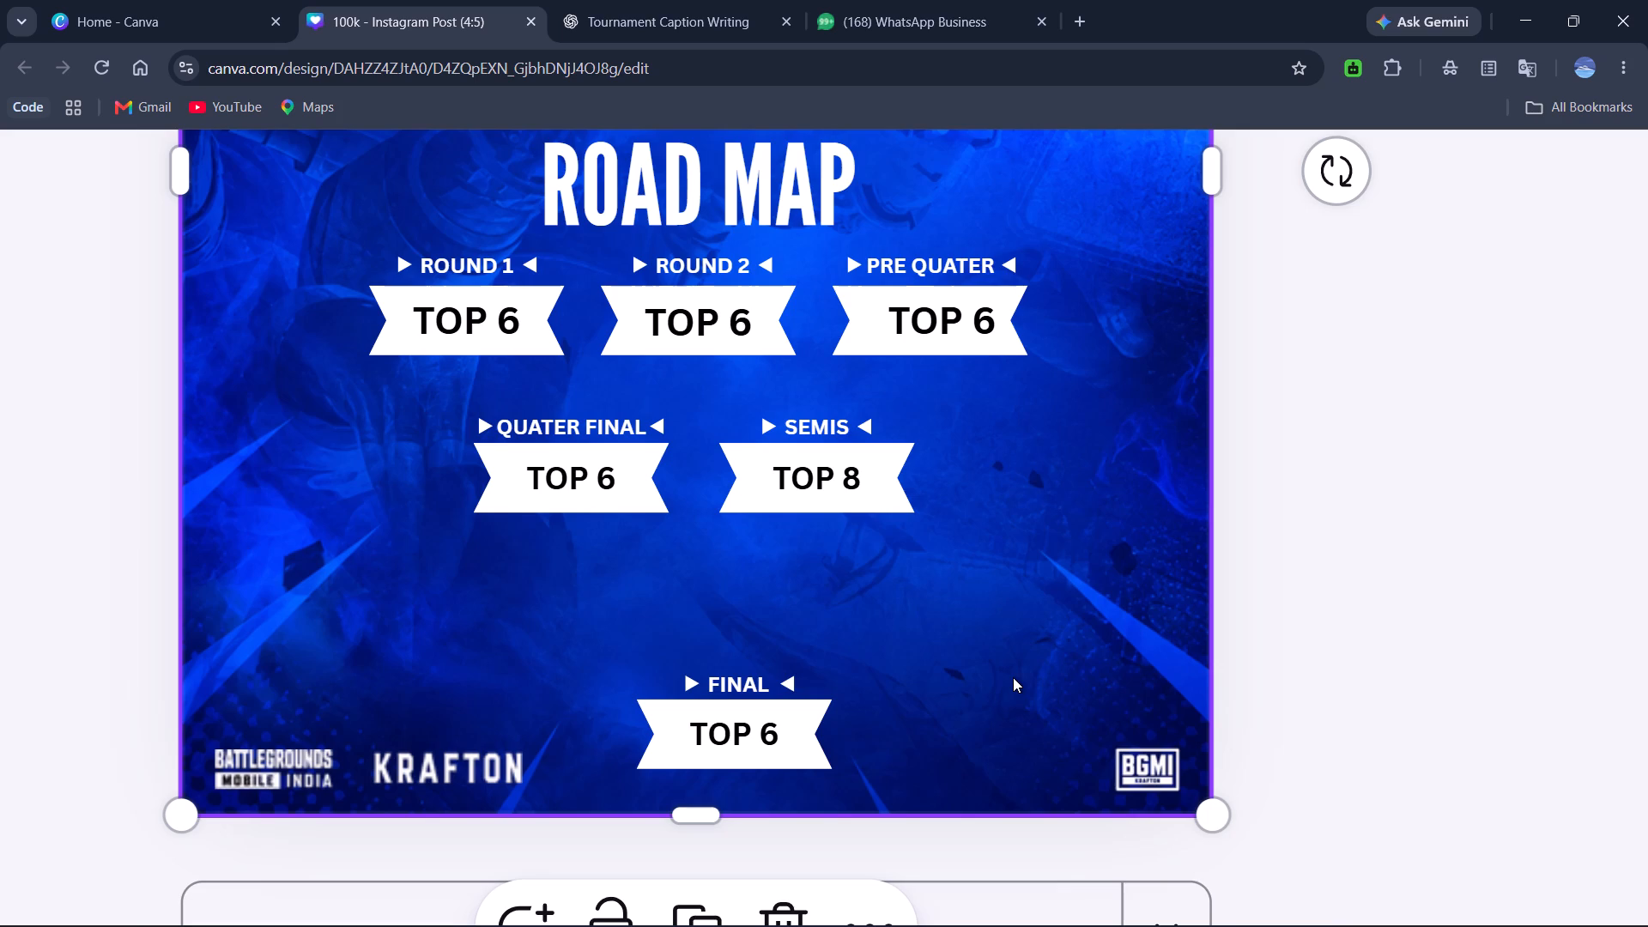
Undo the stray drag, reselect the whole FINAL block and move it slightly up, clear of the bottom logos.
drag(612, 628, 720, 715)
key(ctrl+z)
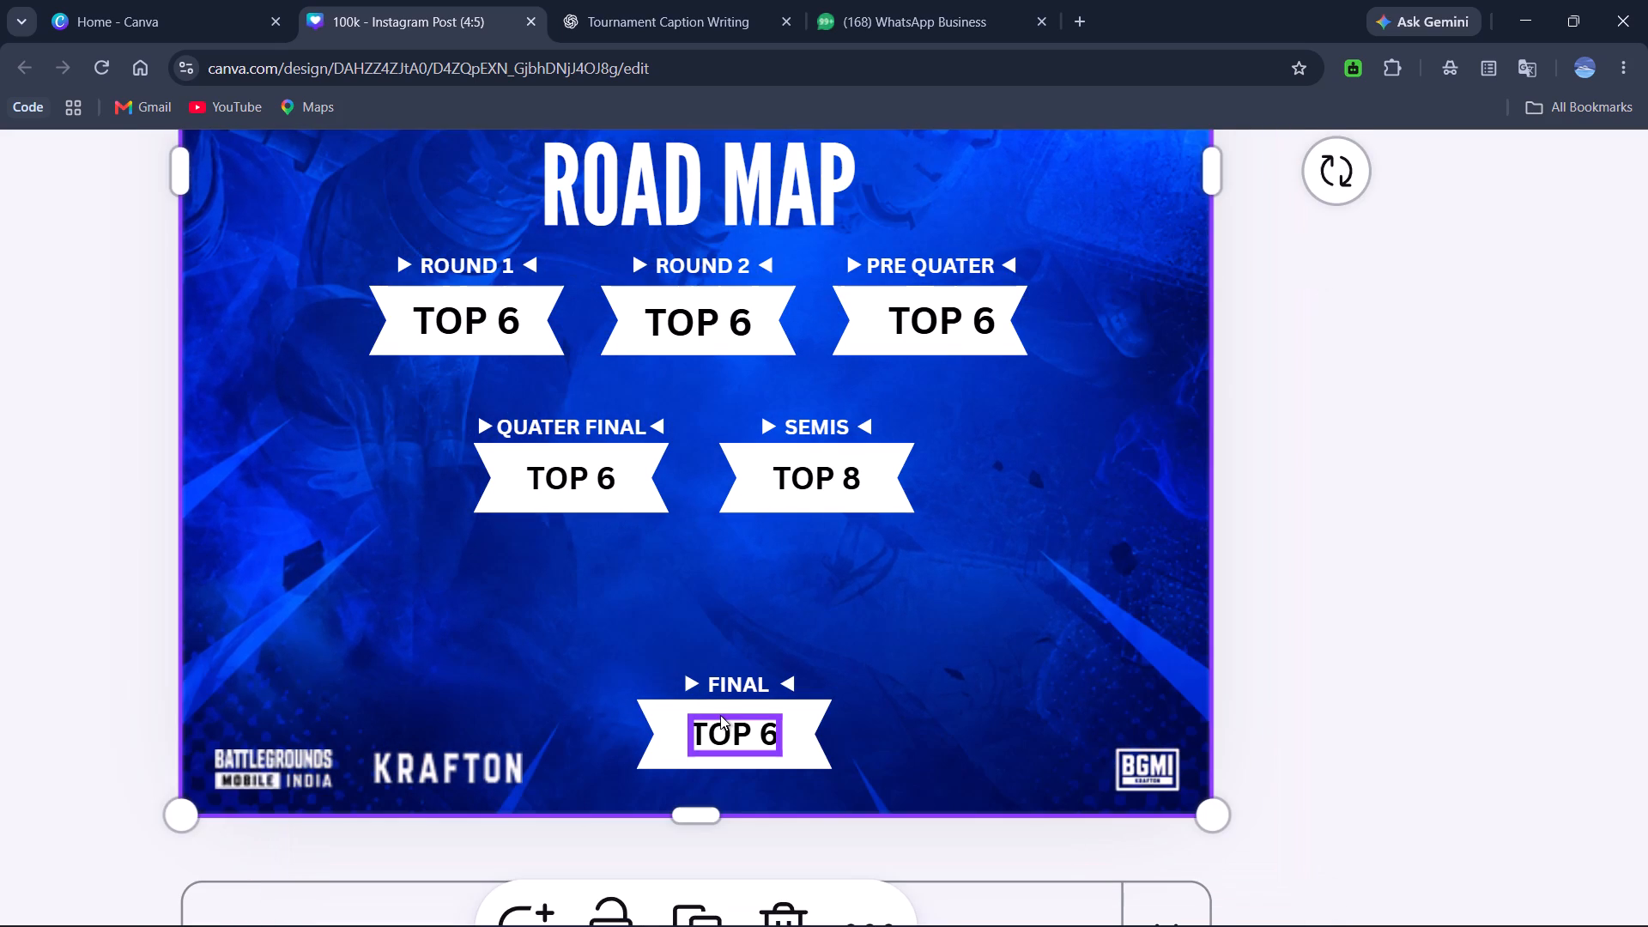
click(1372, 699)
drag(615, 648, 856, 777)
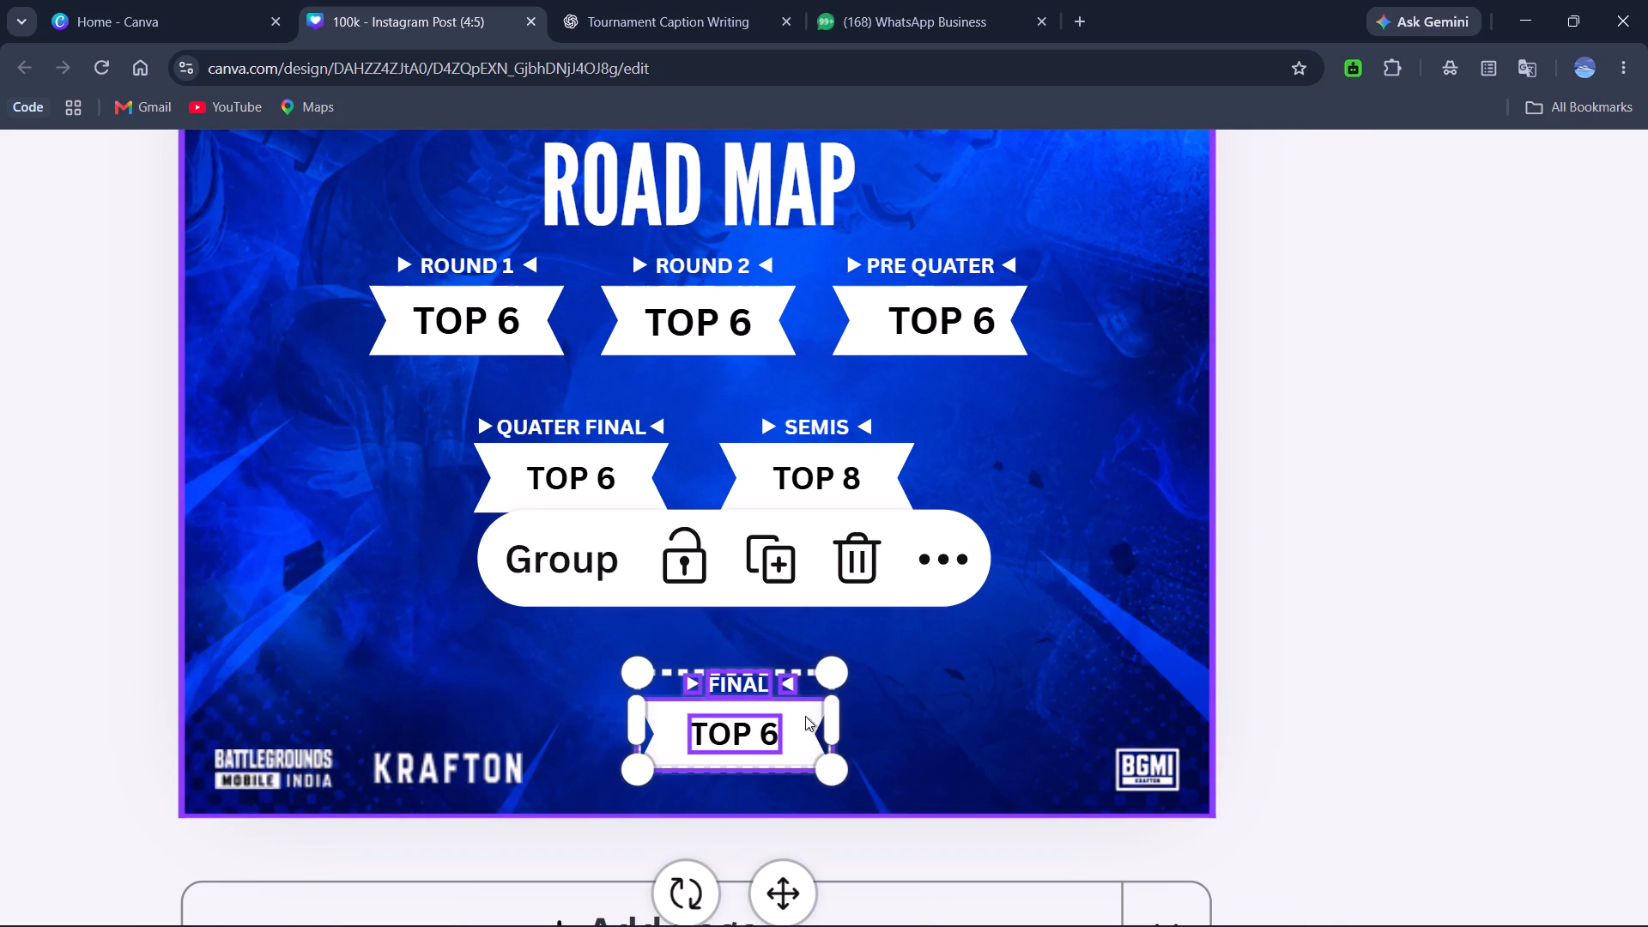
drag(805, 716, 885, 689)
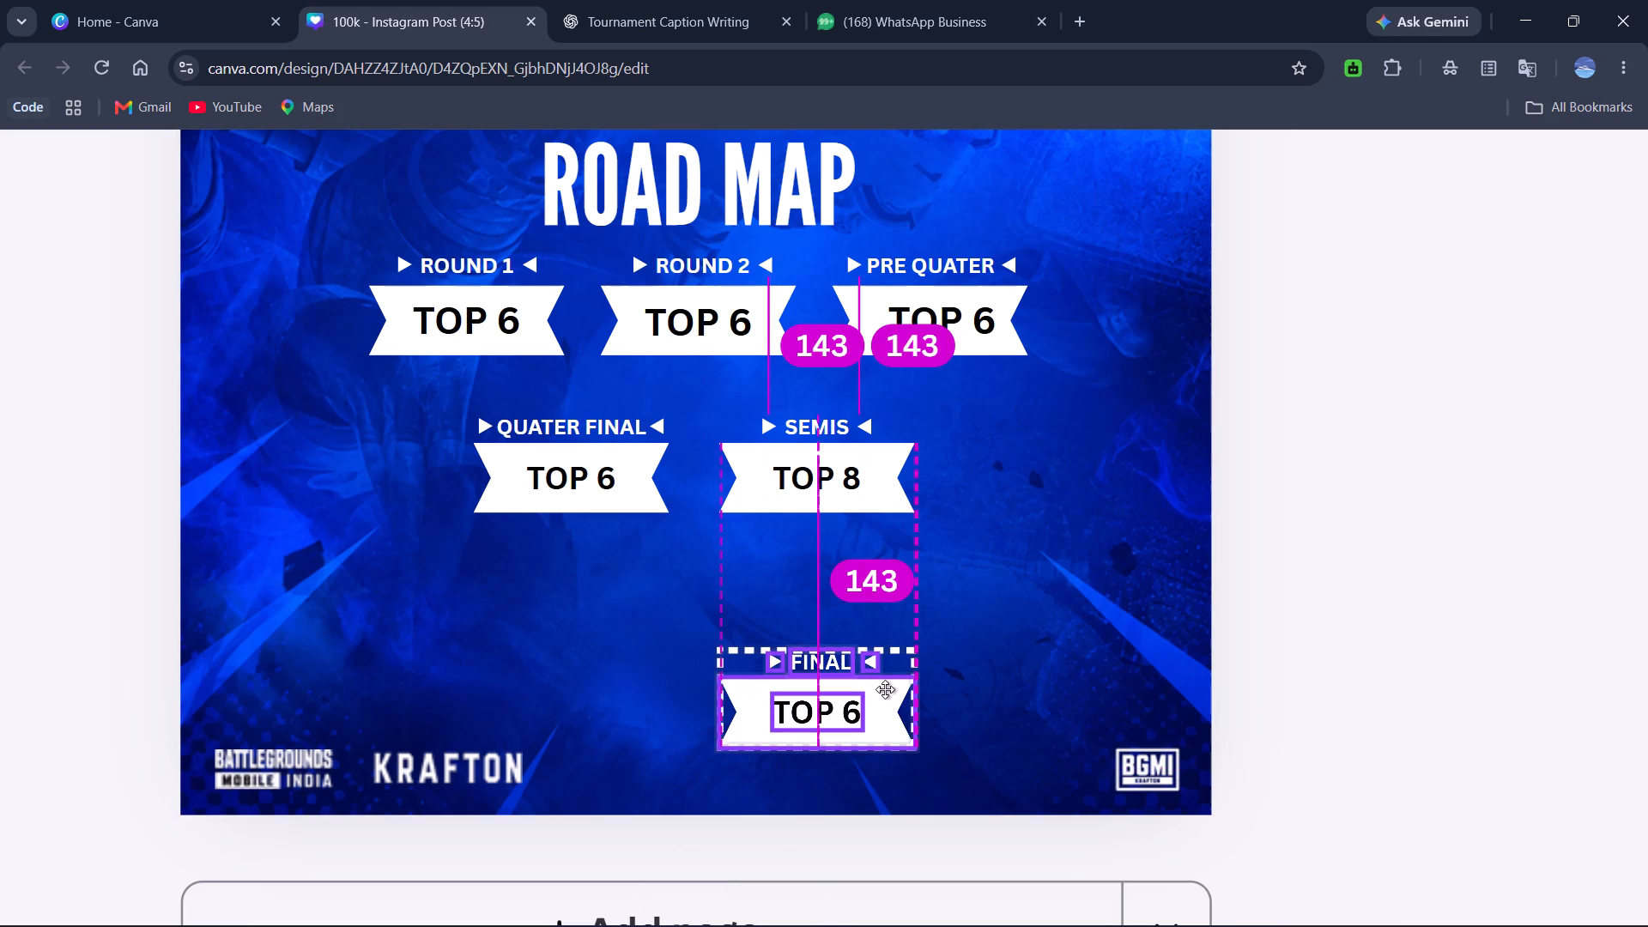
drag(885, 689, 834, 684)
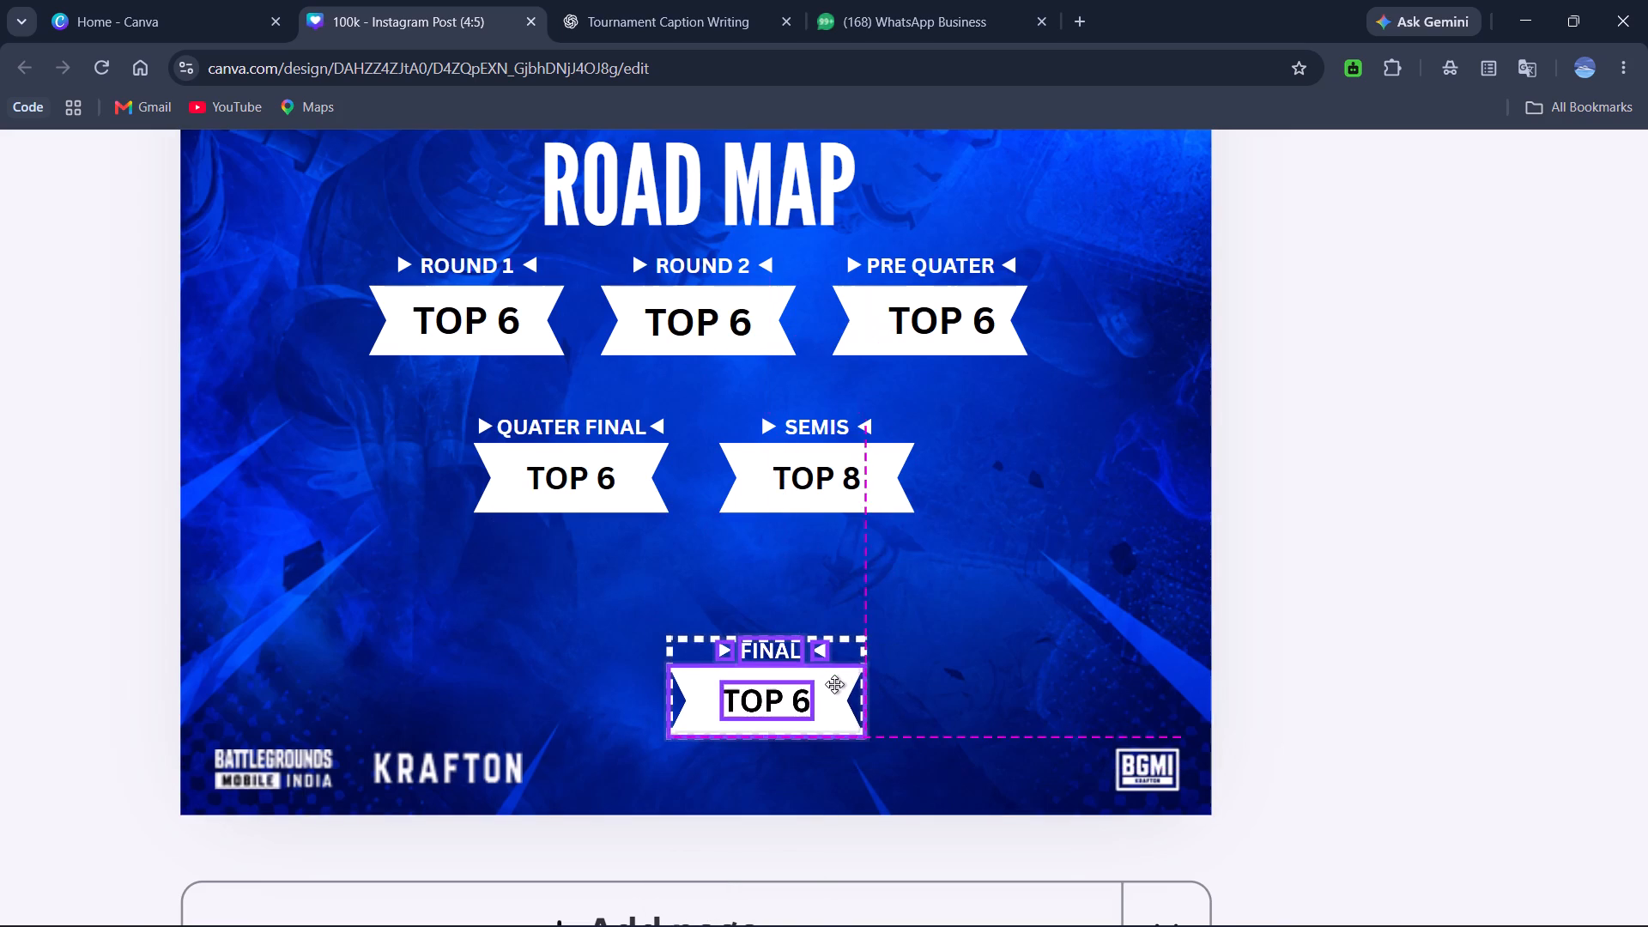
drag(834, 684, 797, 687)
click(1246, 603)
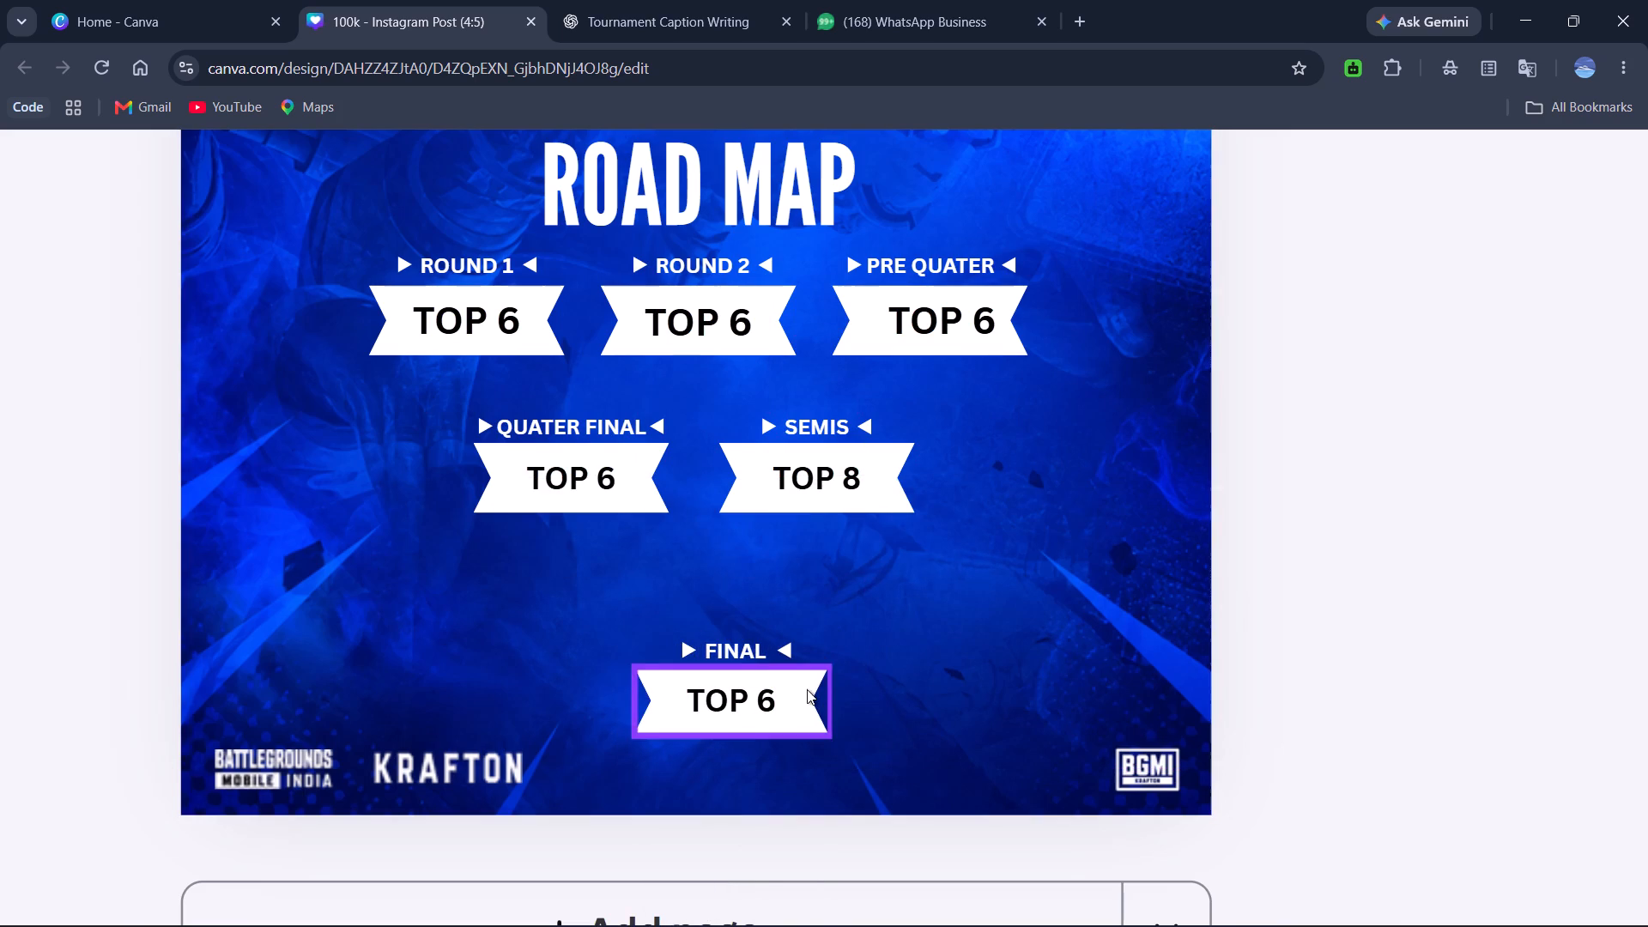
Duplicate the white banner shape under FINAL and place the blank copy up and to the right of the FINAL block.
click(807, 689)
key(ctrl+c)
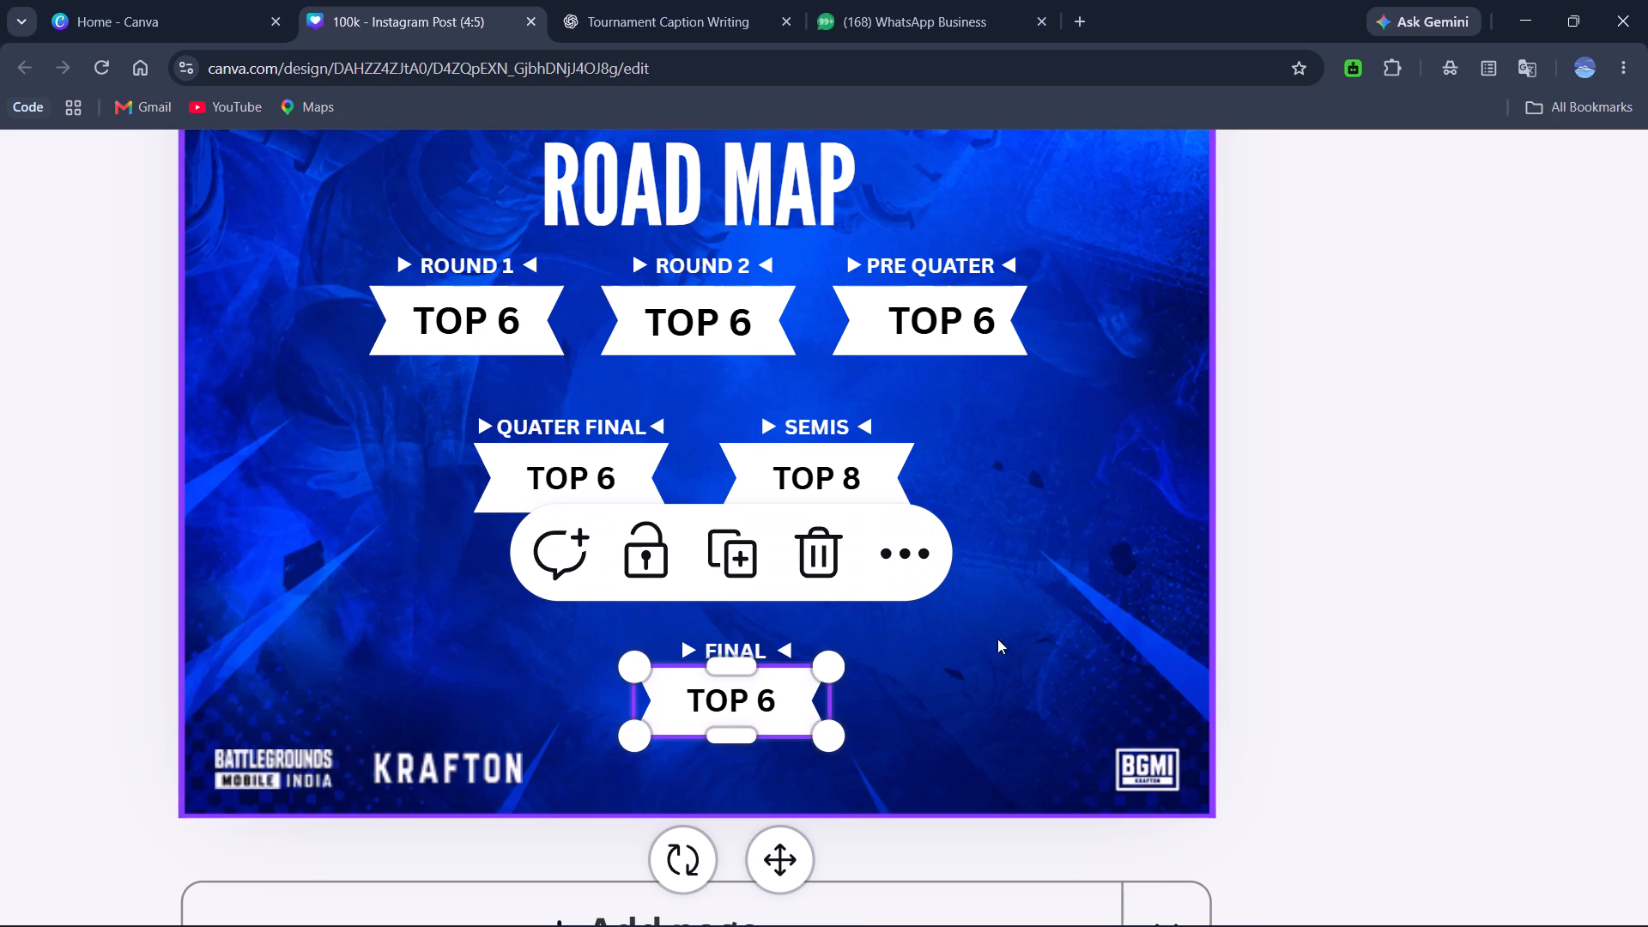
key(ctrl+v)
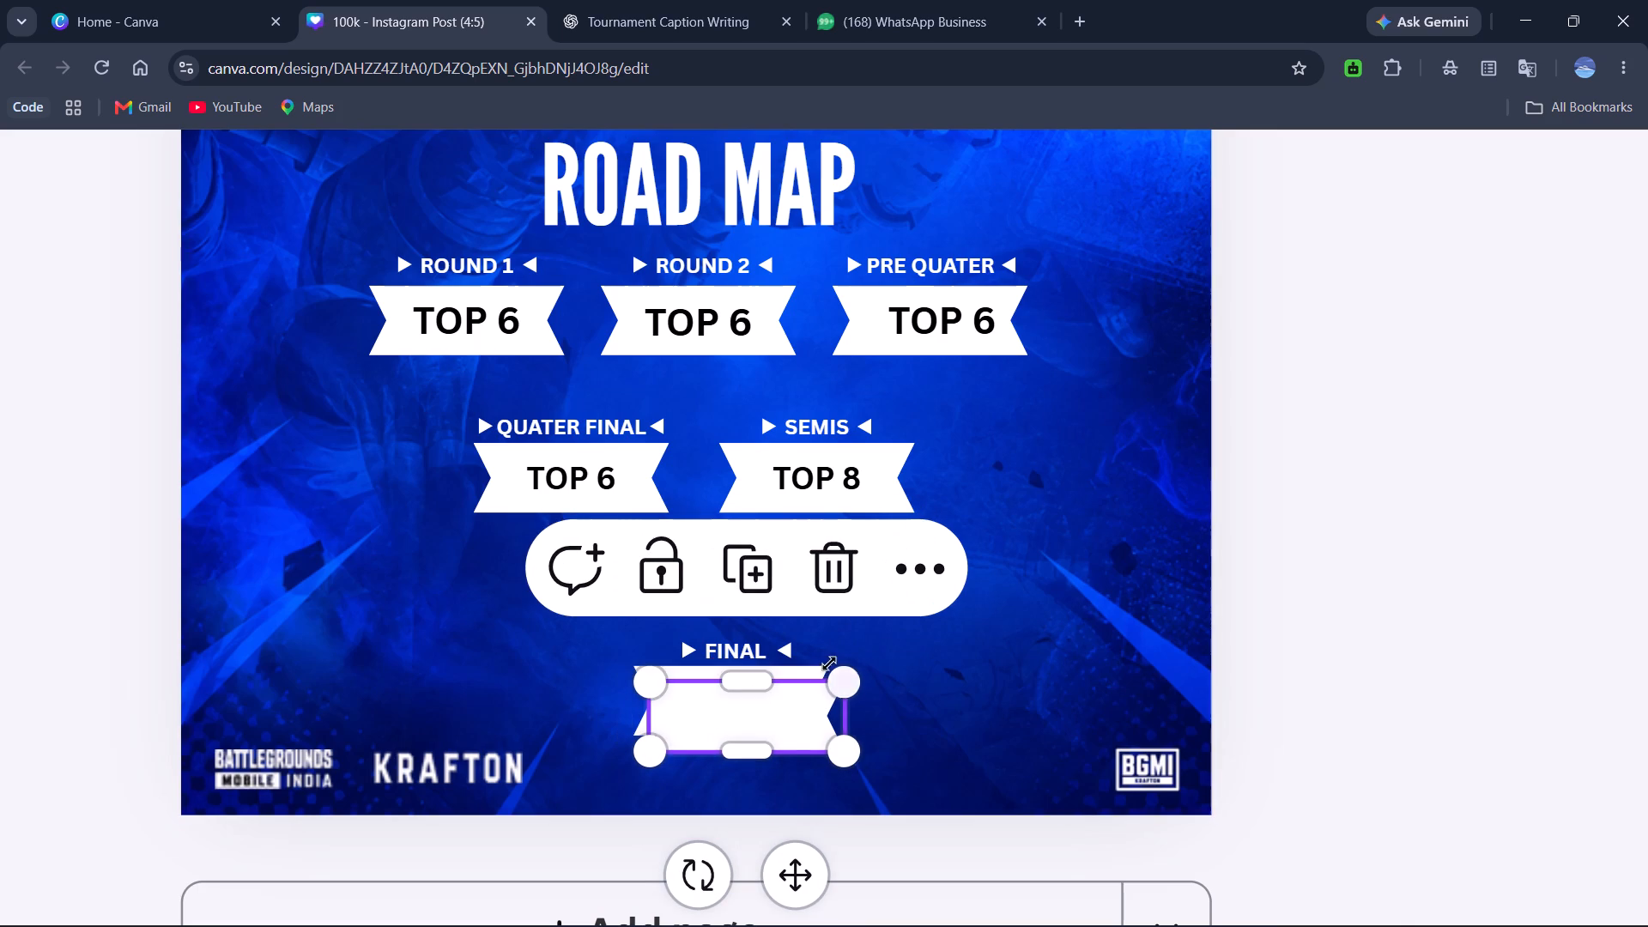
drag(795, 710, 1050, 607)
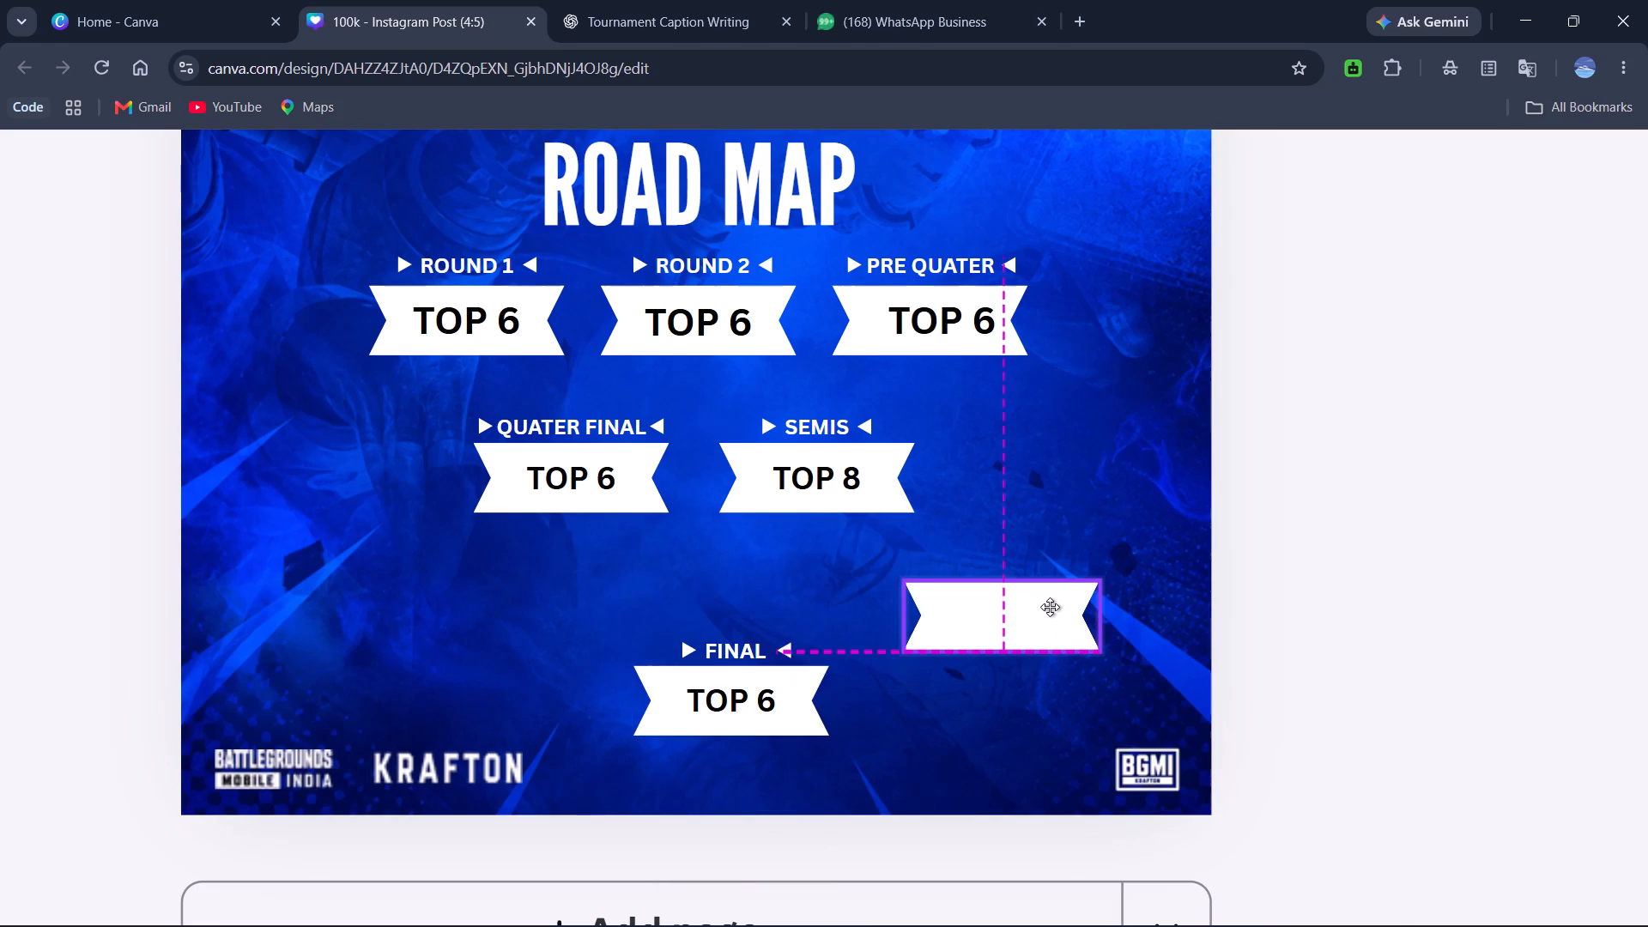
drag(1050, 607, 1057, 603)
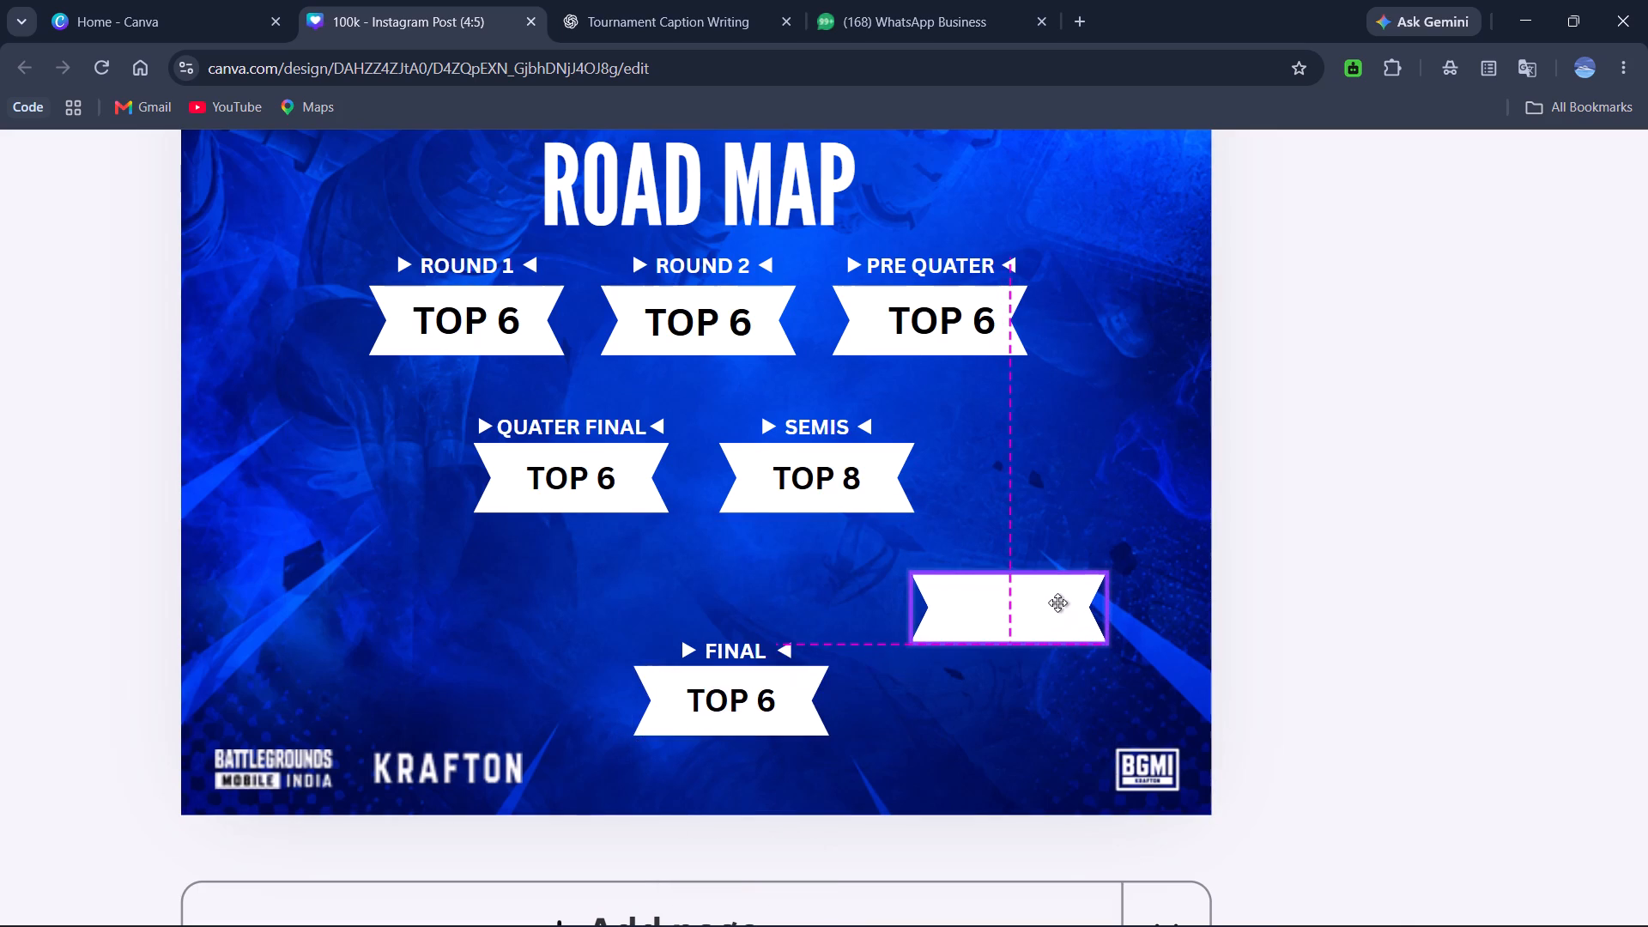
drag(1057, 603, 1057, 600)
click(1319, 658)
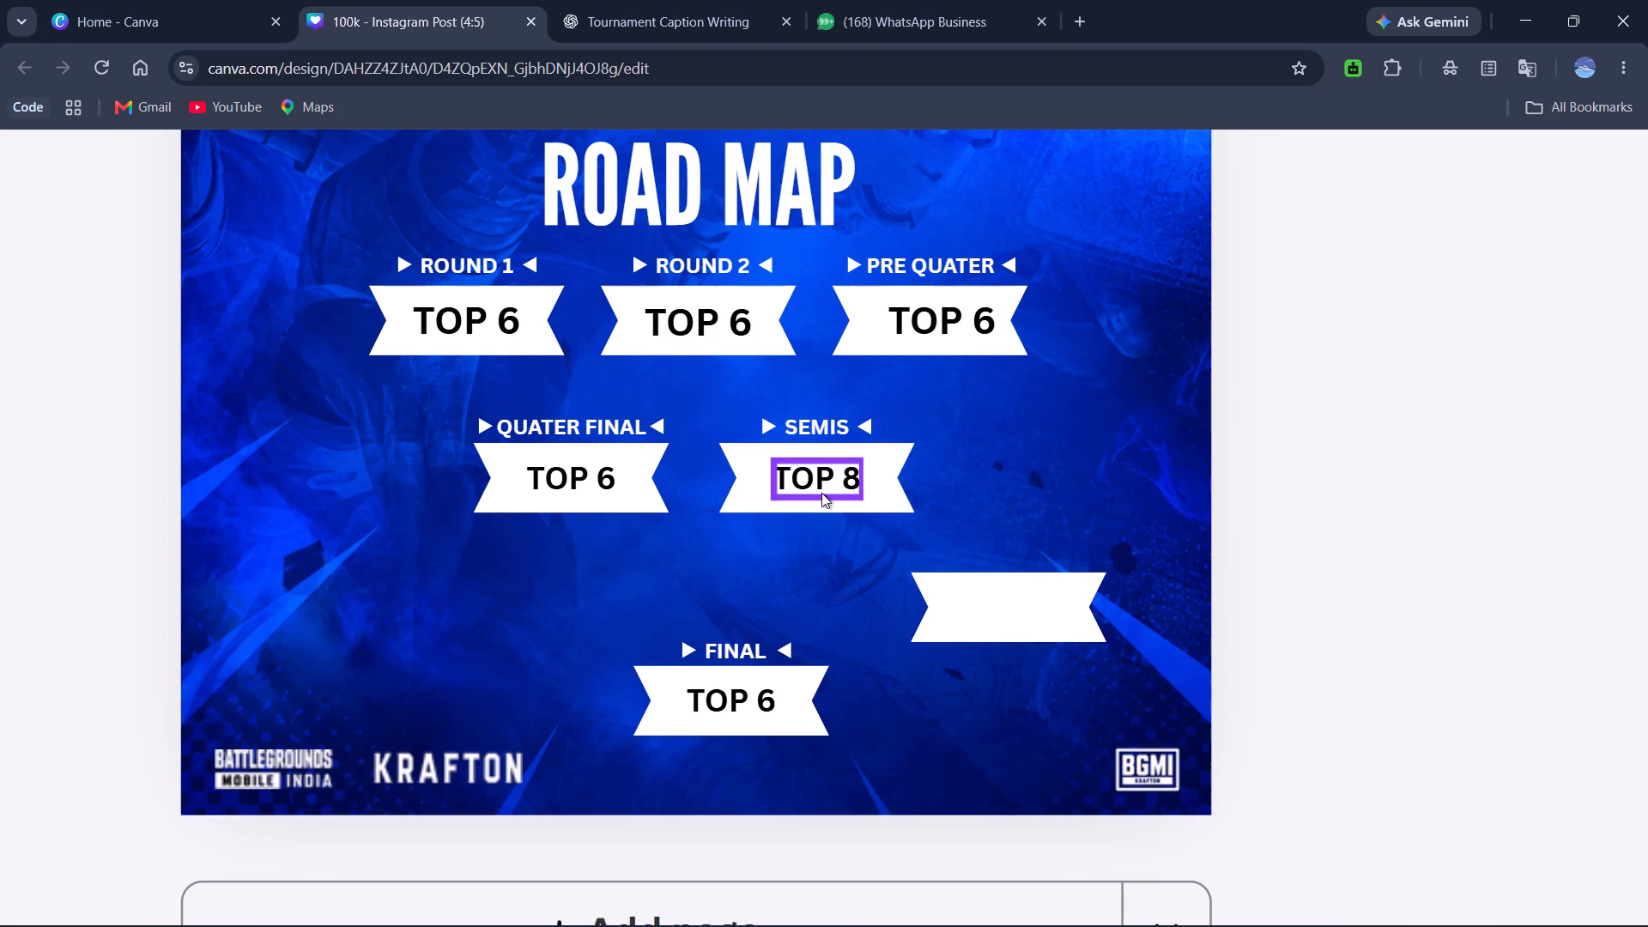
Replace the text on the FINAL banner with WINNER.
double_click(714, 695)
text(Wi)
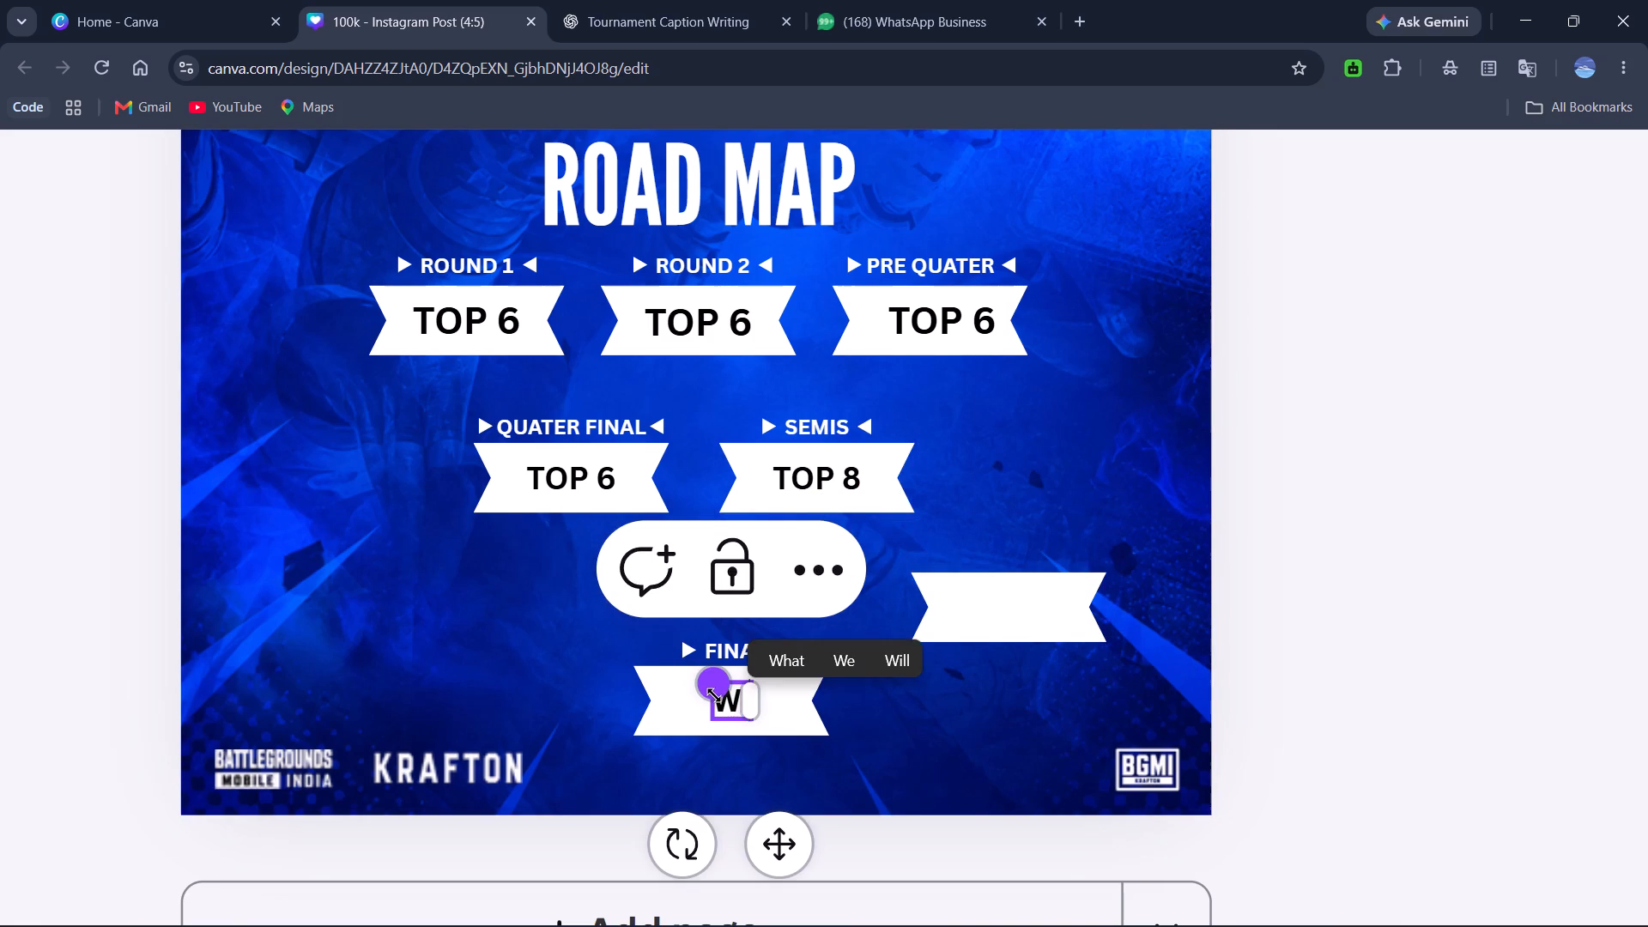
key(shift+n)
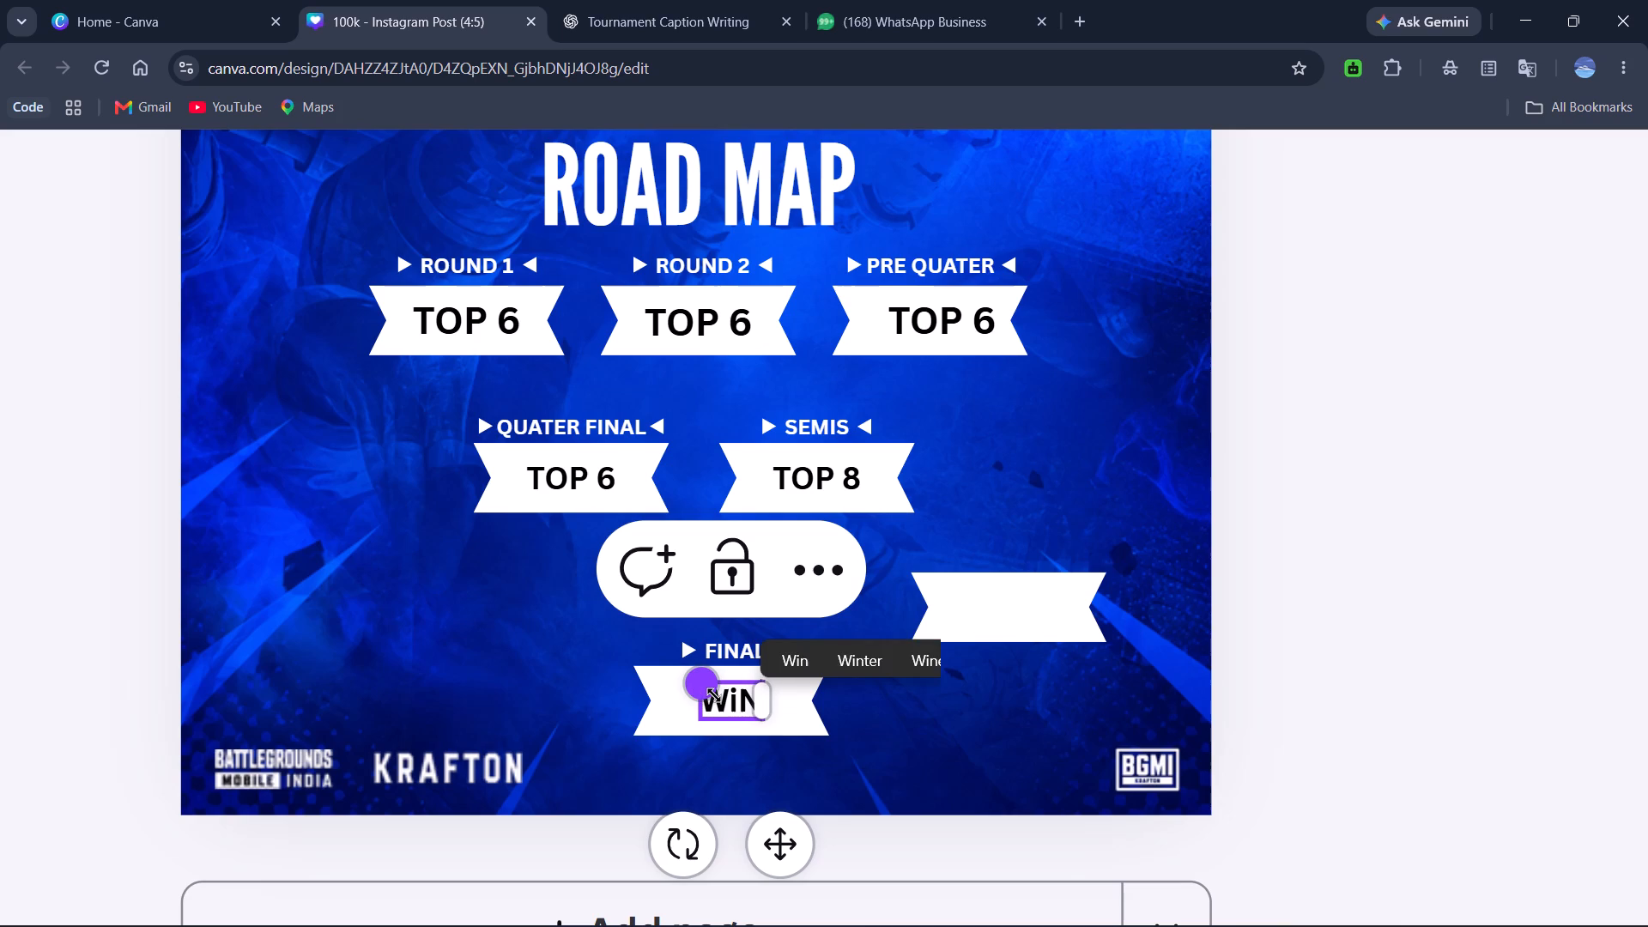
key(shift+BackSpace)
key(shift+BackSpace)
text(INNER)
click(1390, 625)
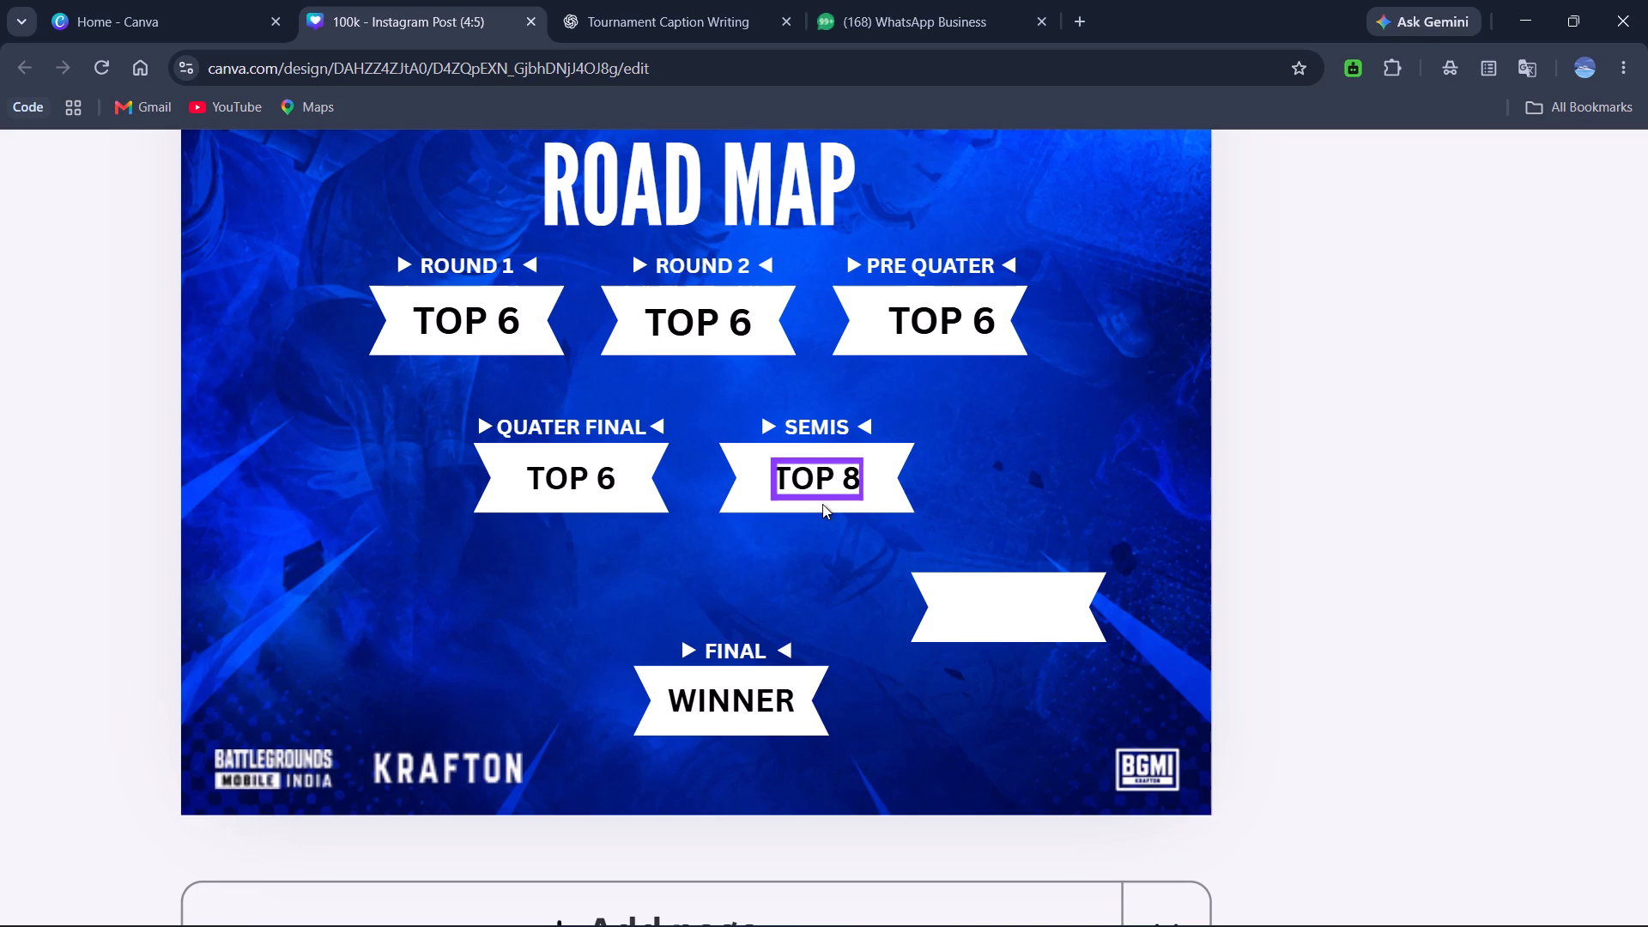
Duplicate the SEMIS label and place the copy just above the FINAL label.
click(818, 433)
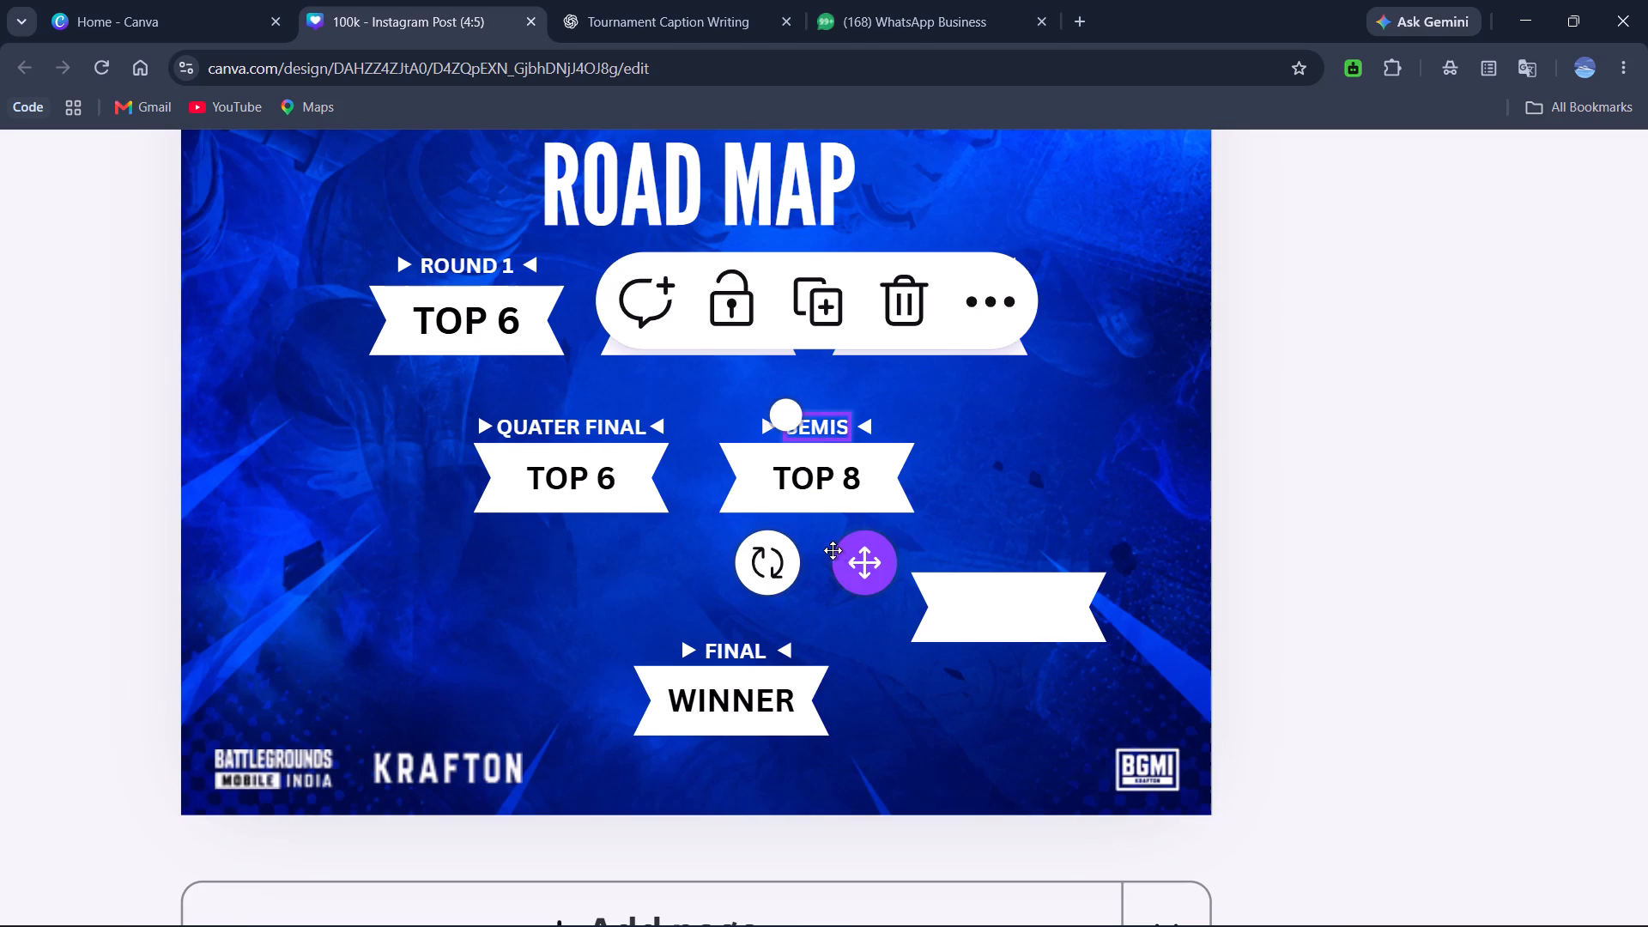
key(ctrl+c)
key(ctrl+v)
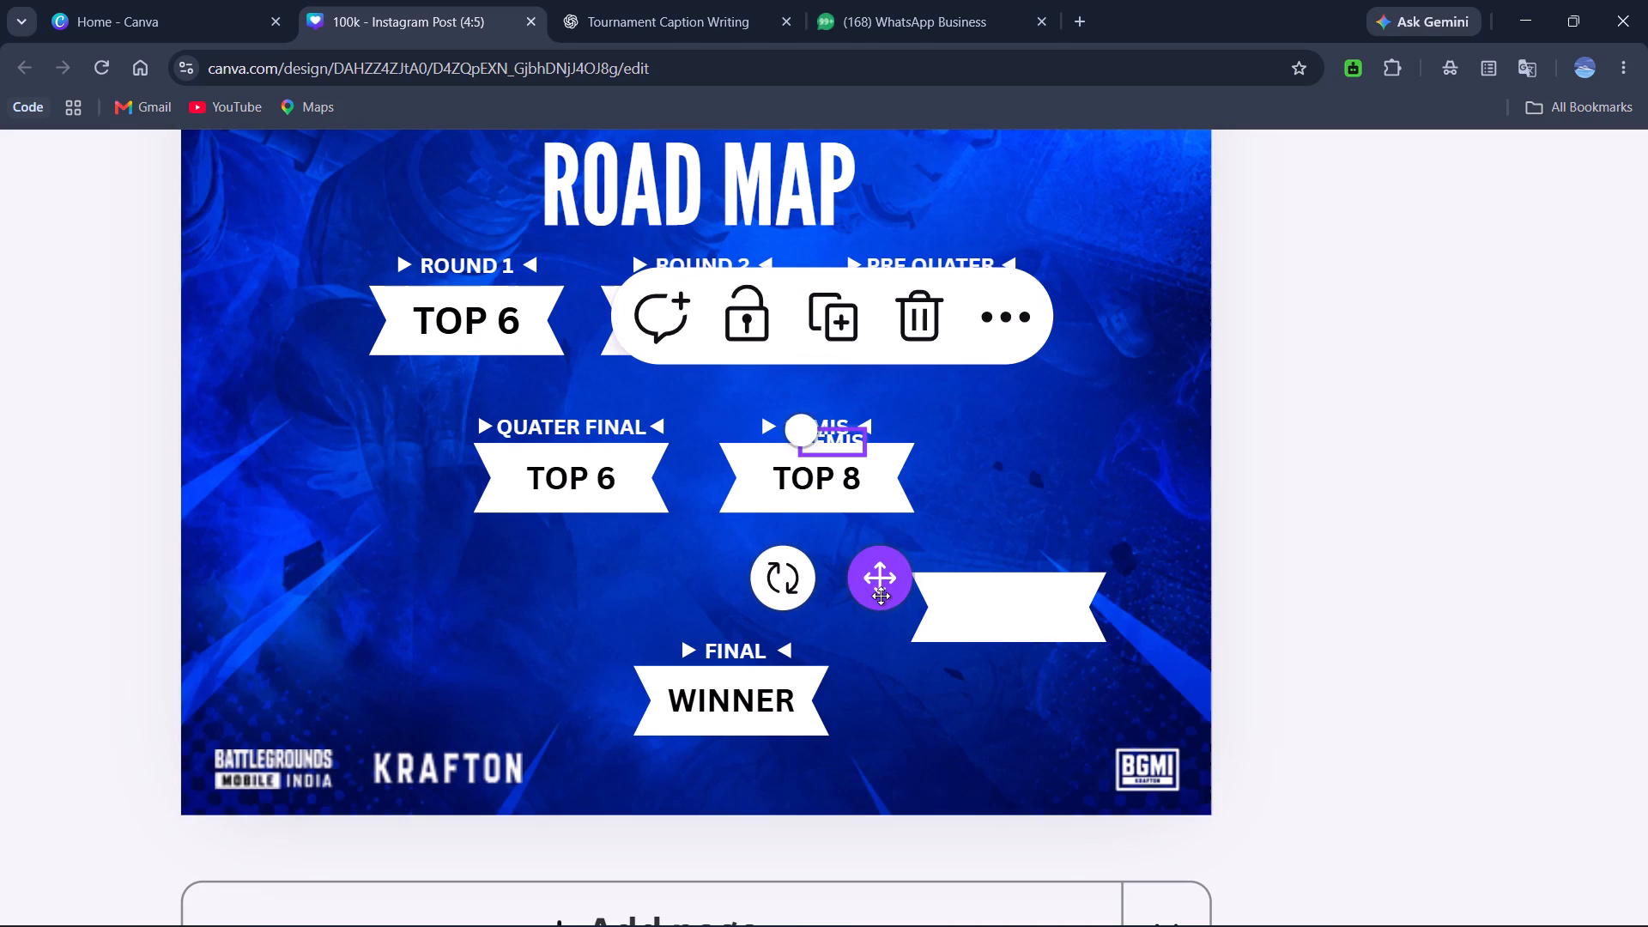
drag(881, 596, 792, 740)
Remove the bold formatting from the copied SEMIS label above FINAL.
double_click(757, 581)
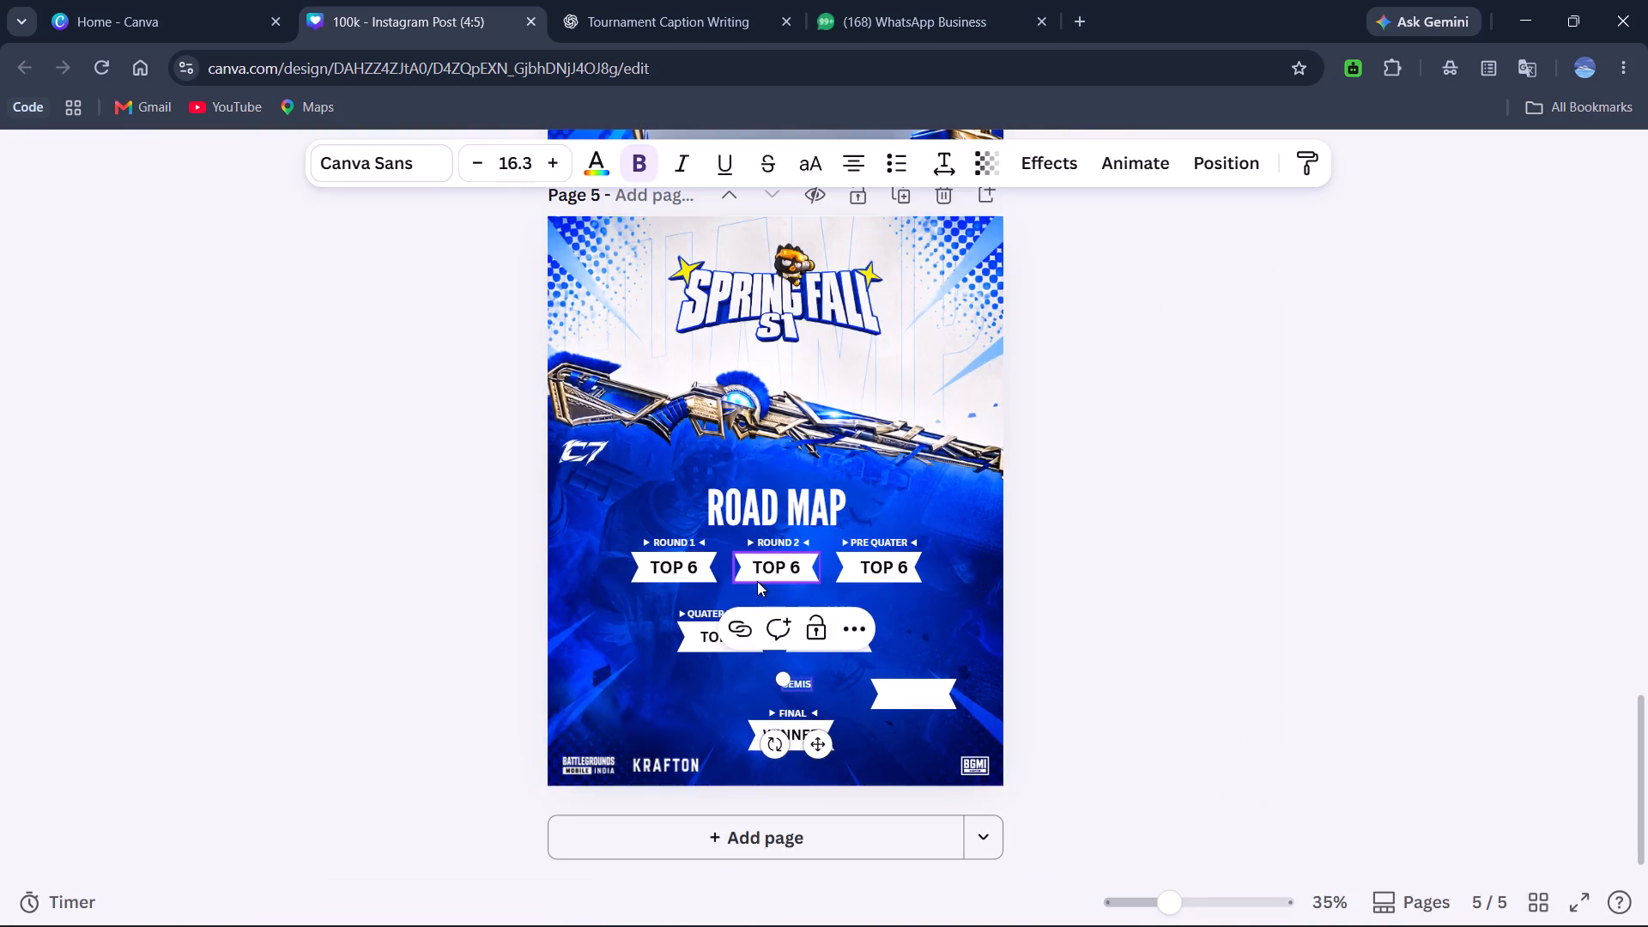
click(639, 167)
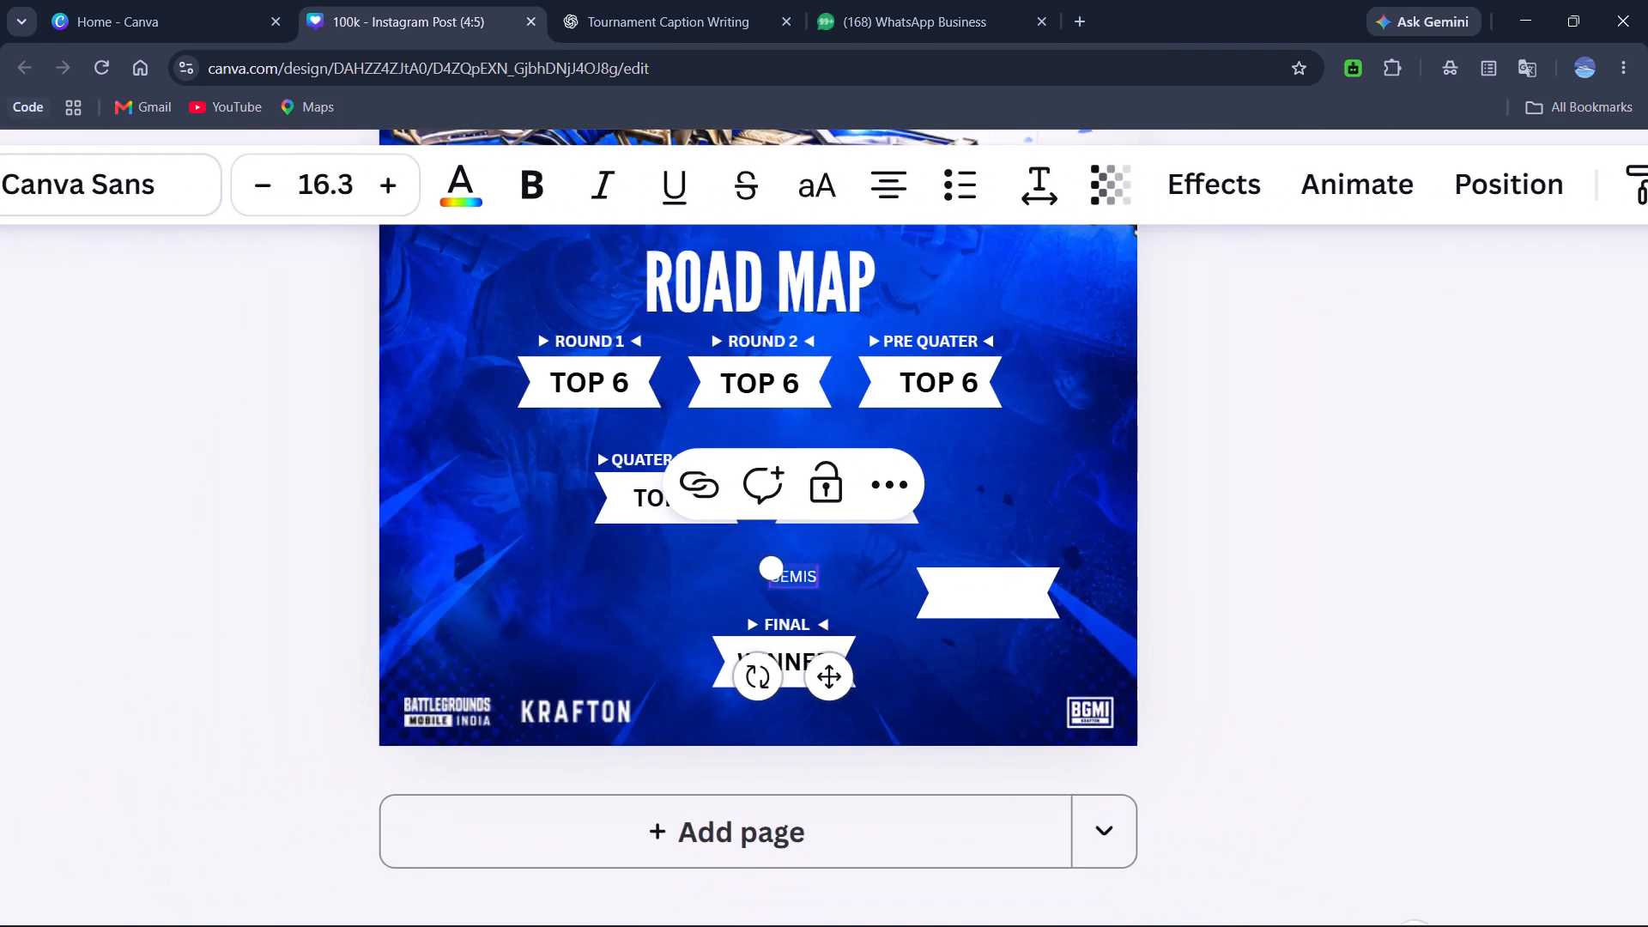
click(1002, 518)
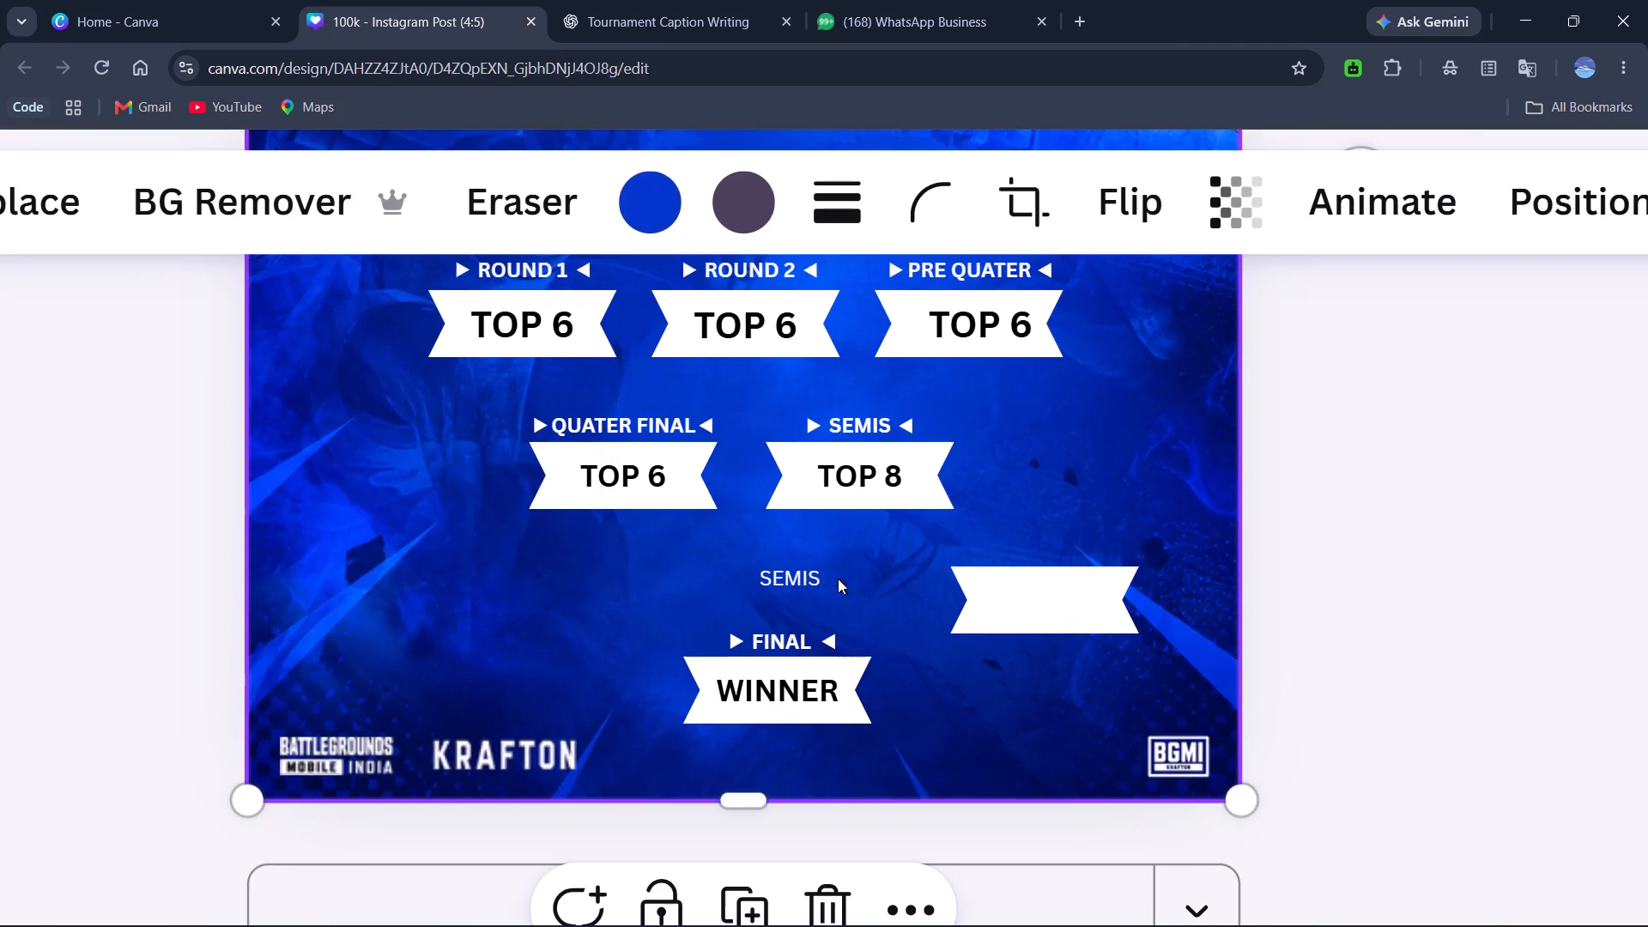
Replace the text of the copied SEMIS label above FINAL with "TOP 8 Direct into Finals".
double_click(807, 579)
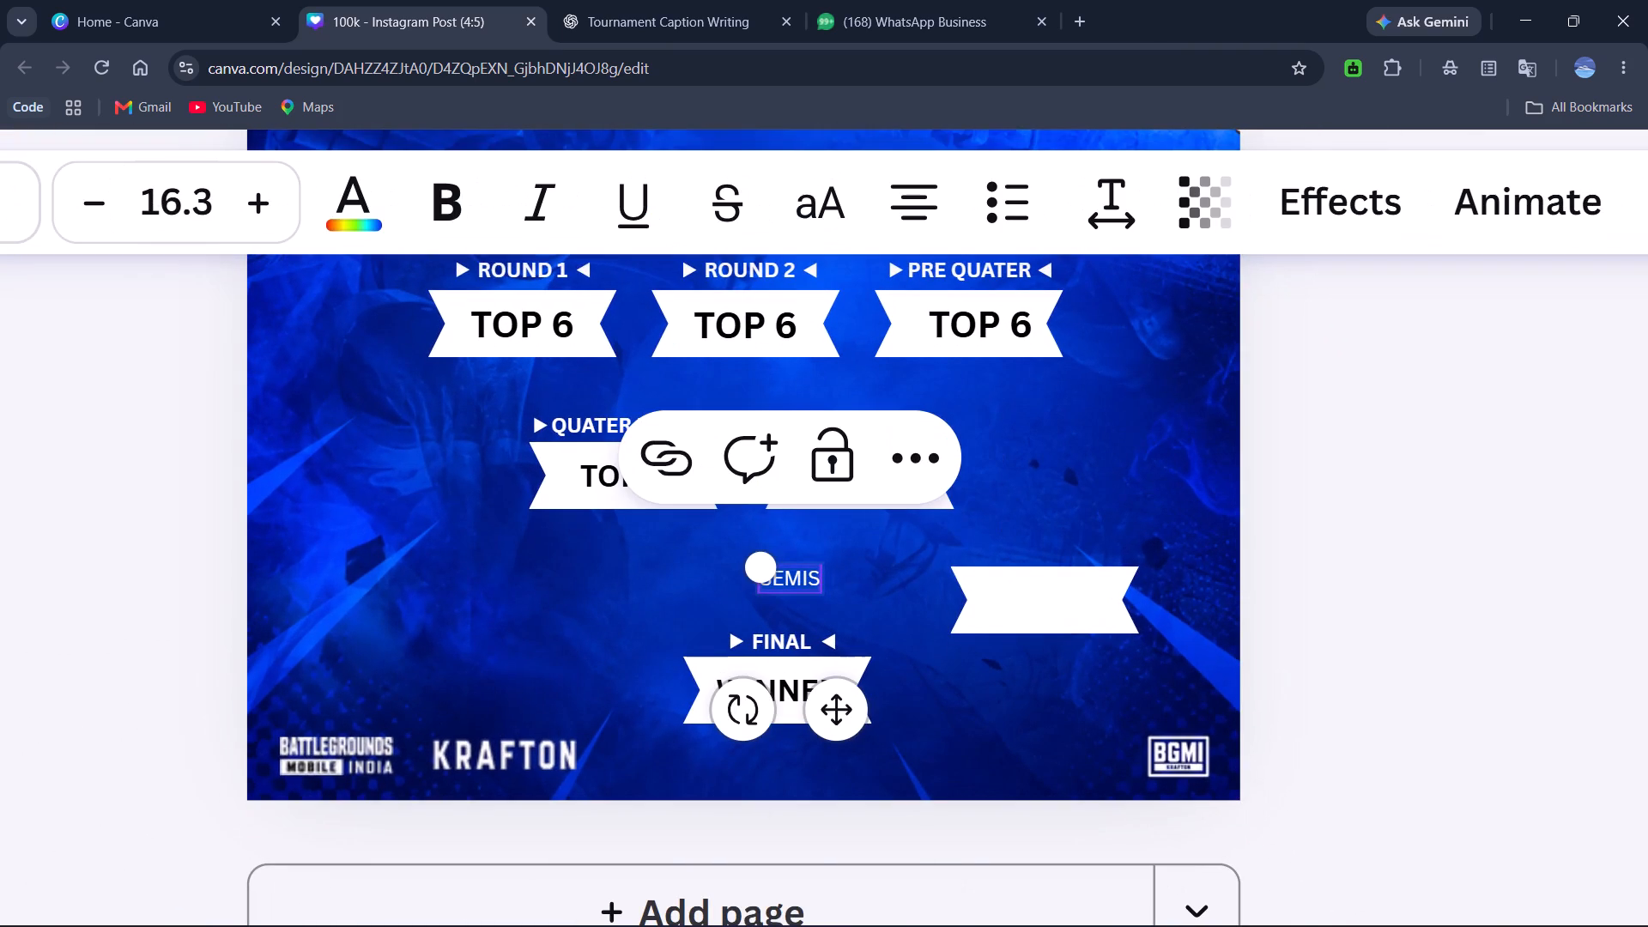
text(TOP)
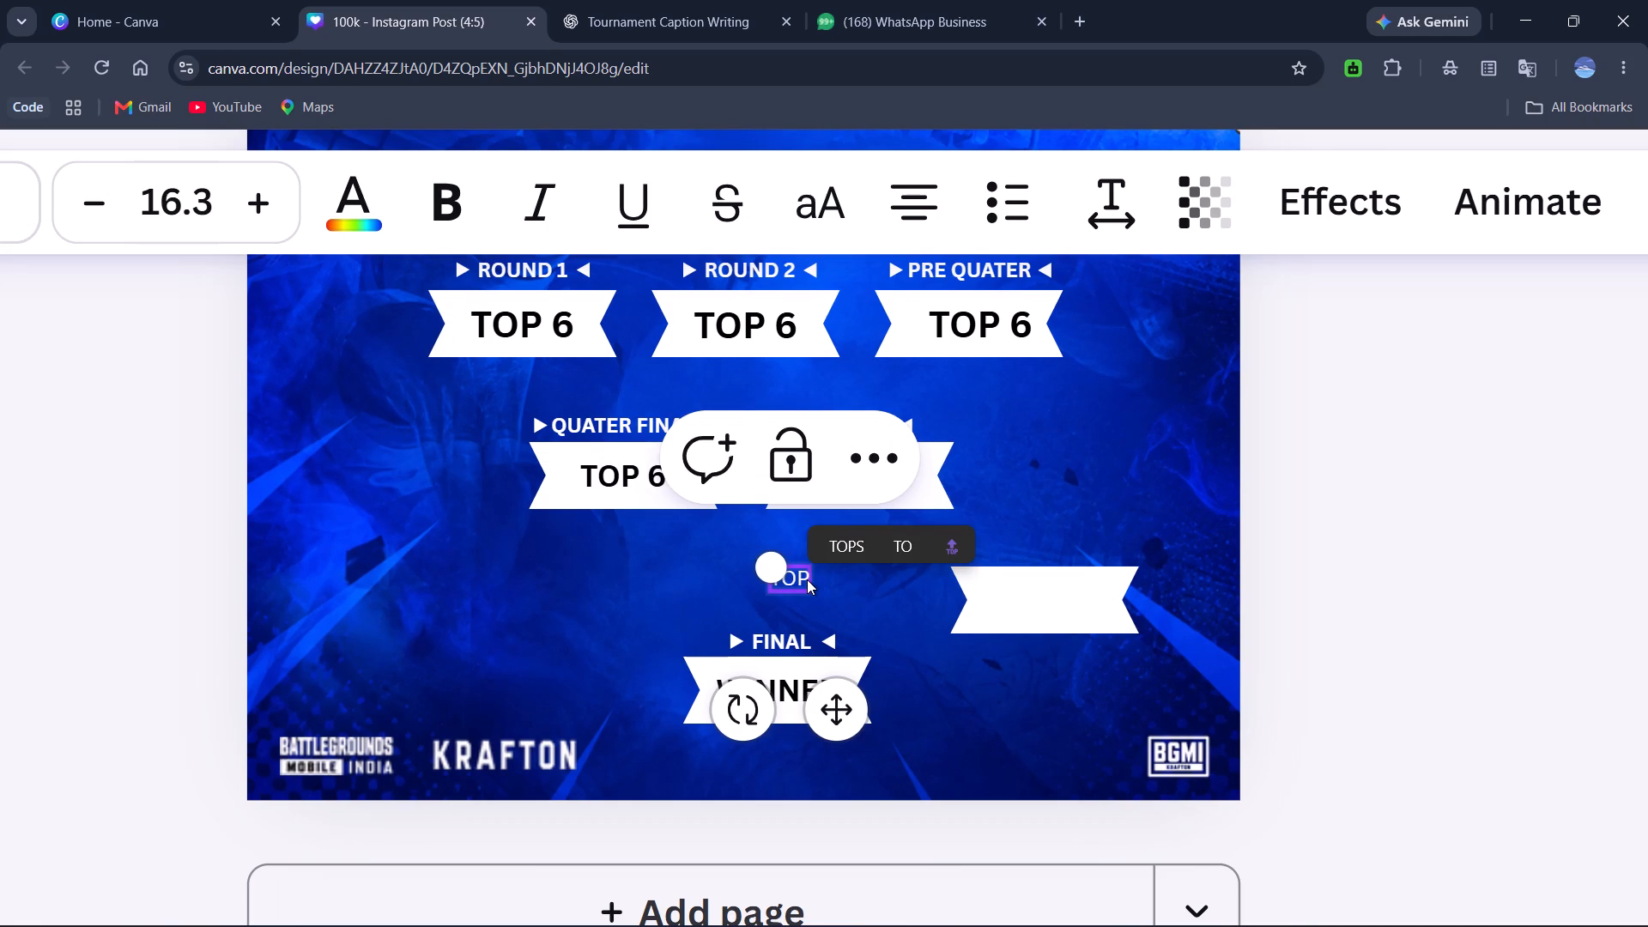
key(space)
text(*)
key(space)
key(shift+BackSpace)
key(shift+BackSpace)
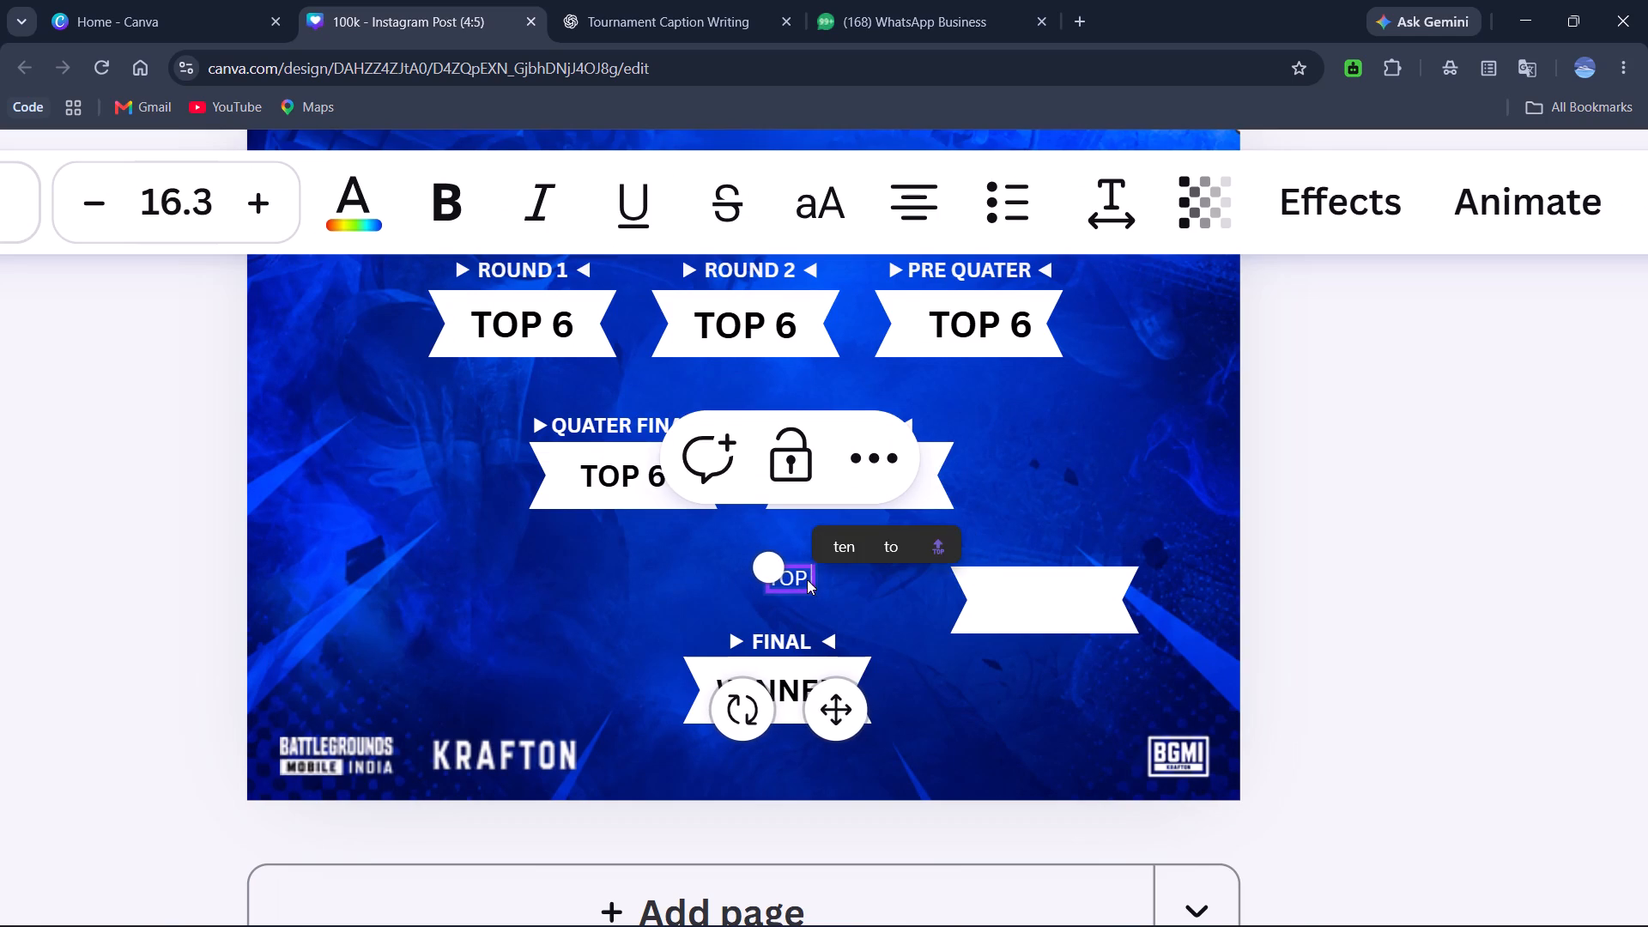
text(8)
key(space)
text(Direct)
key(space)
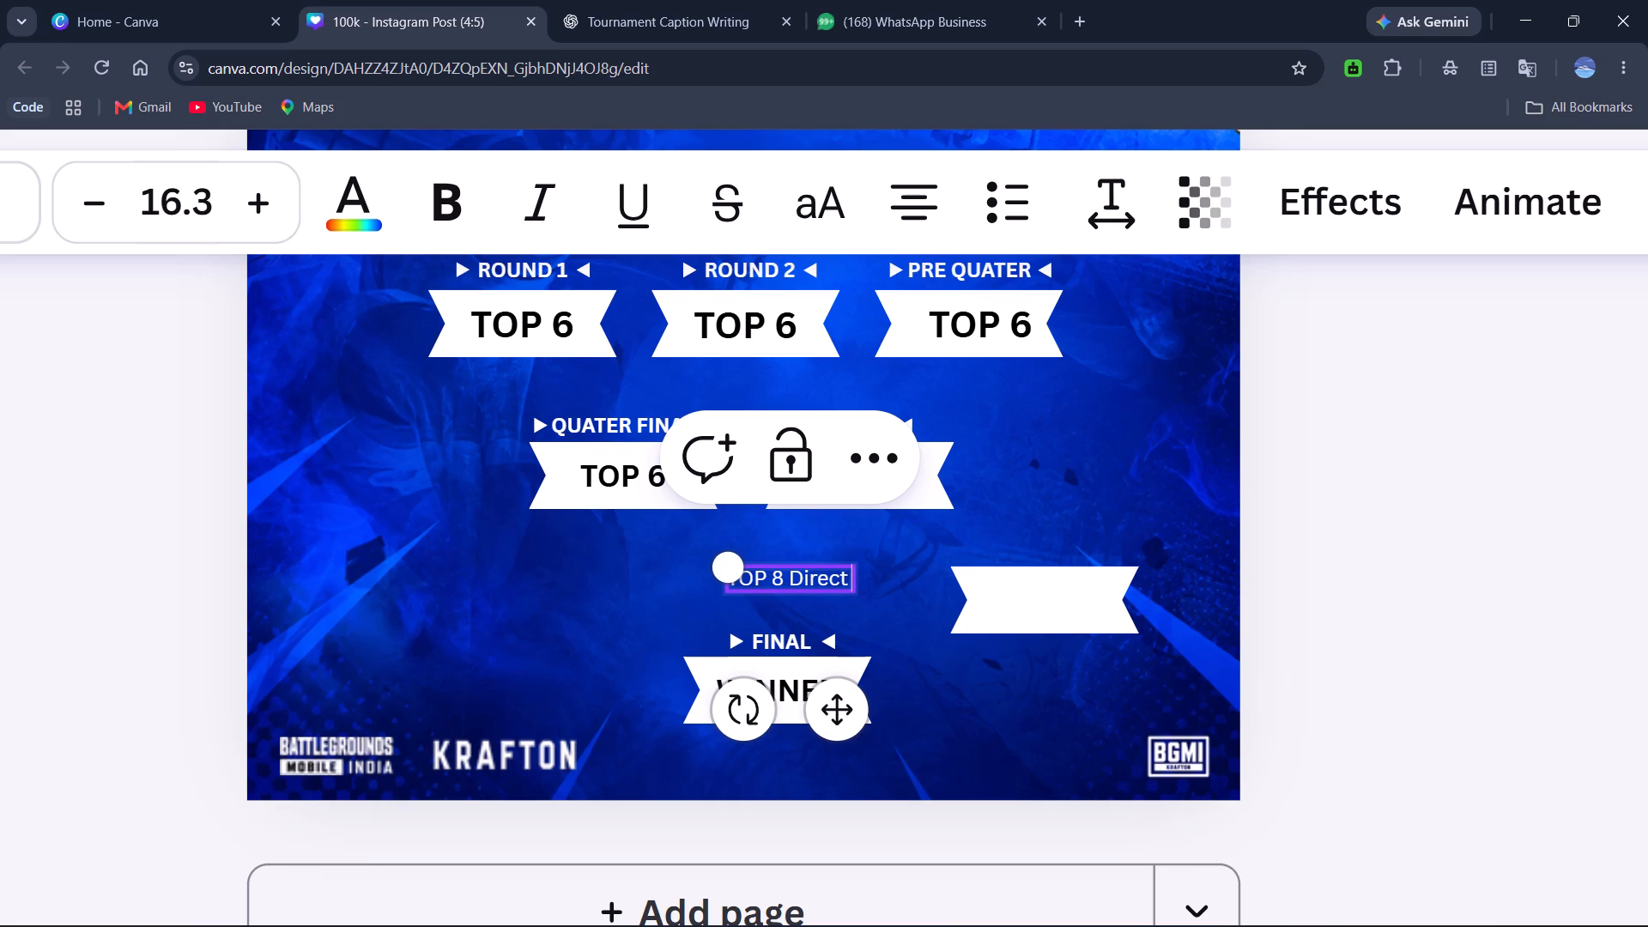
text(into)
key(space)
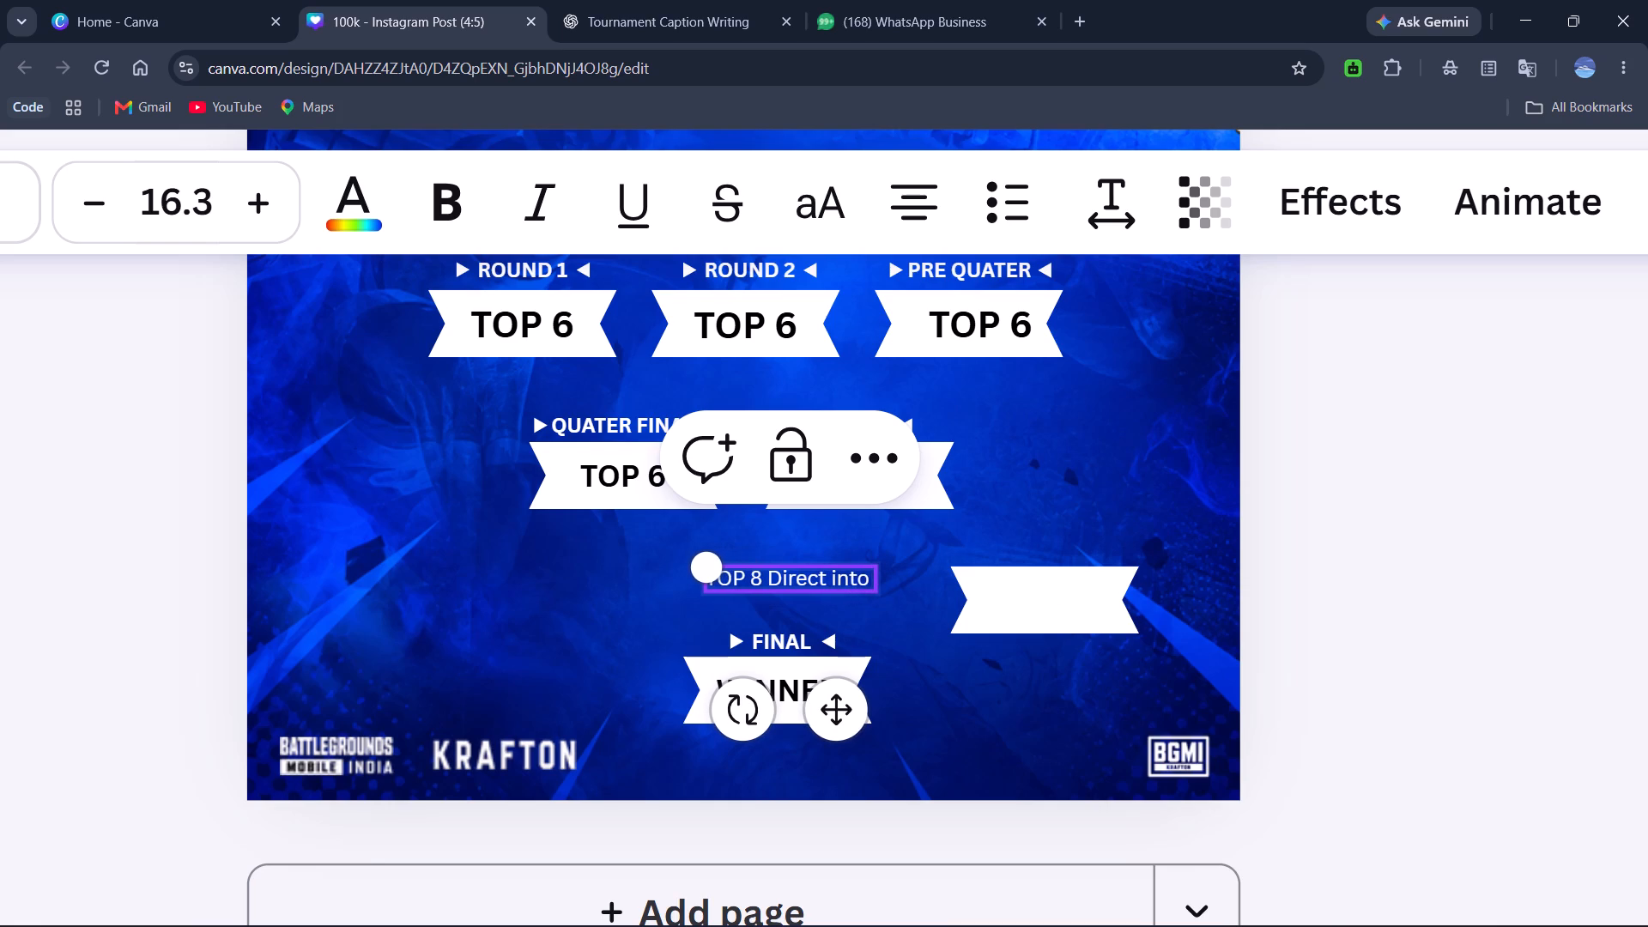
text(Fina)
text(ls)
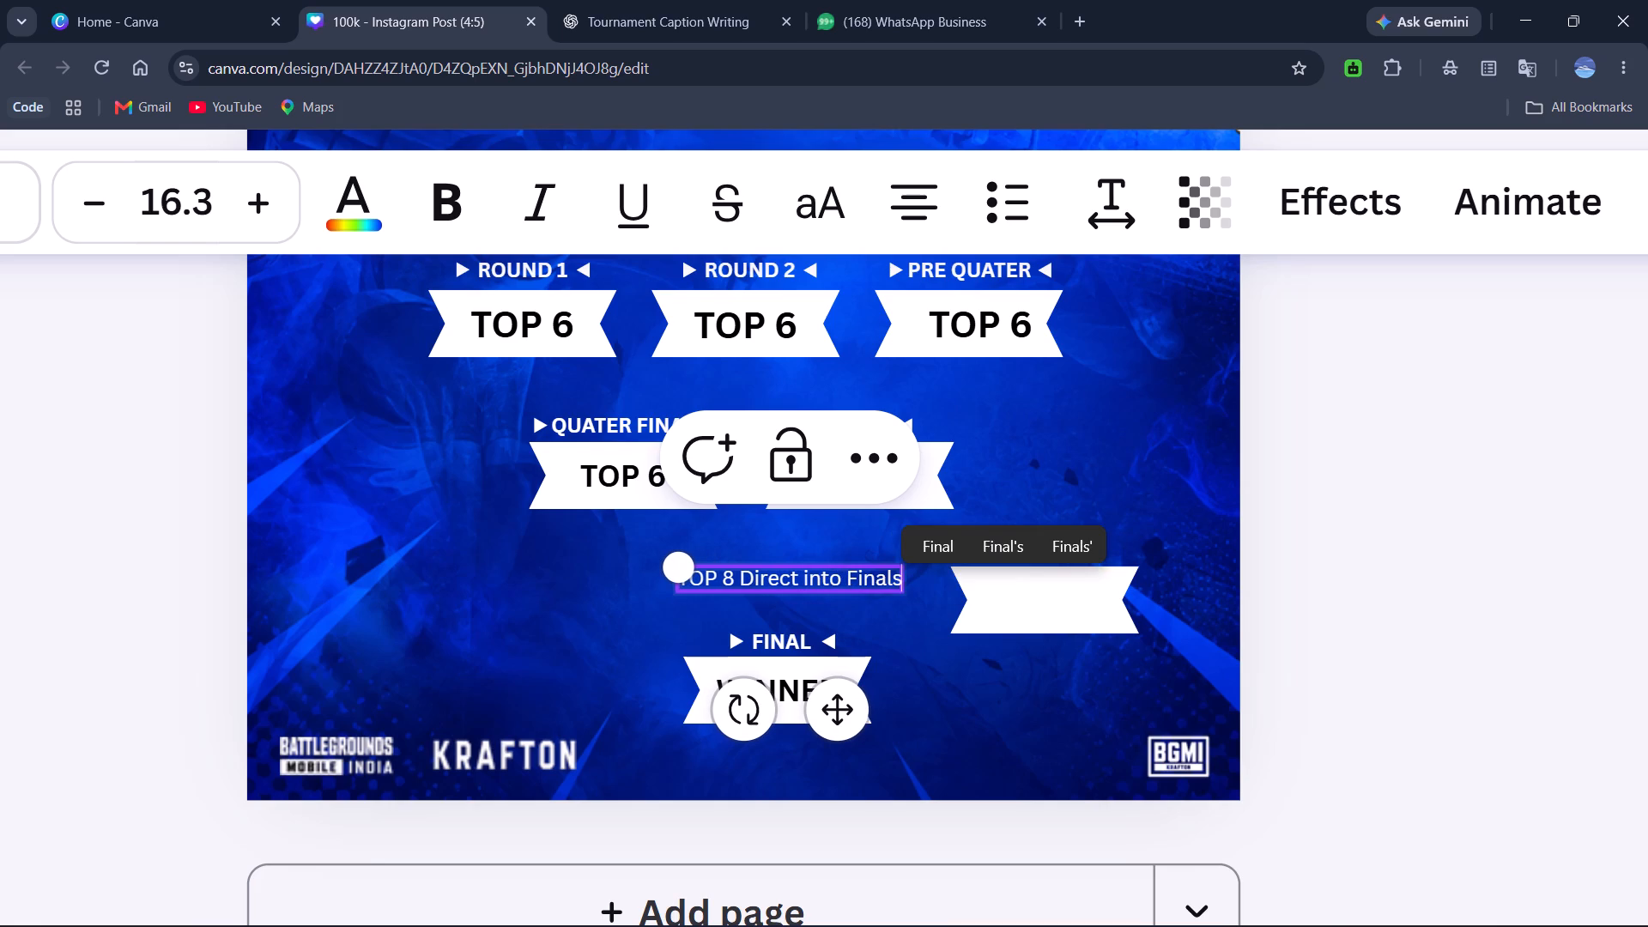
click(1647, 533)
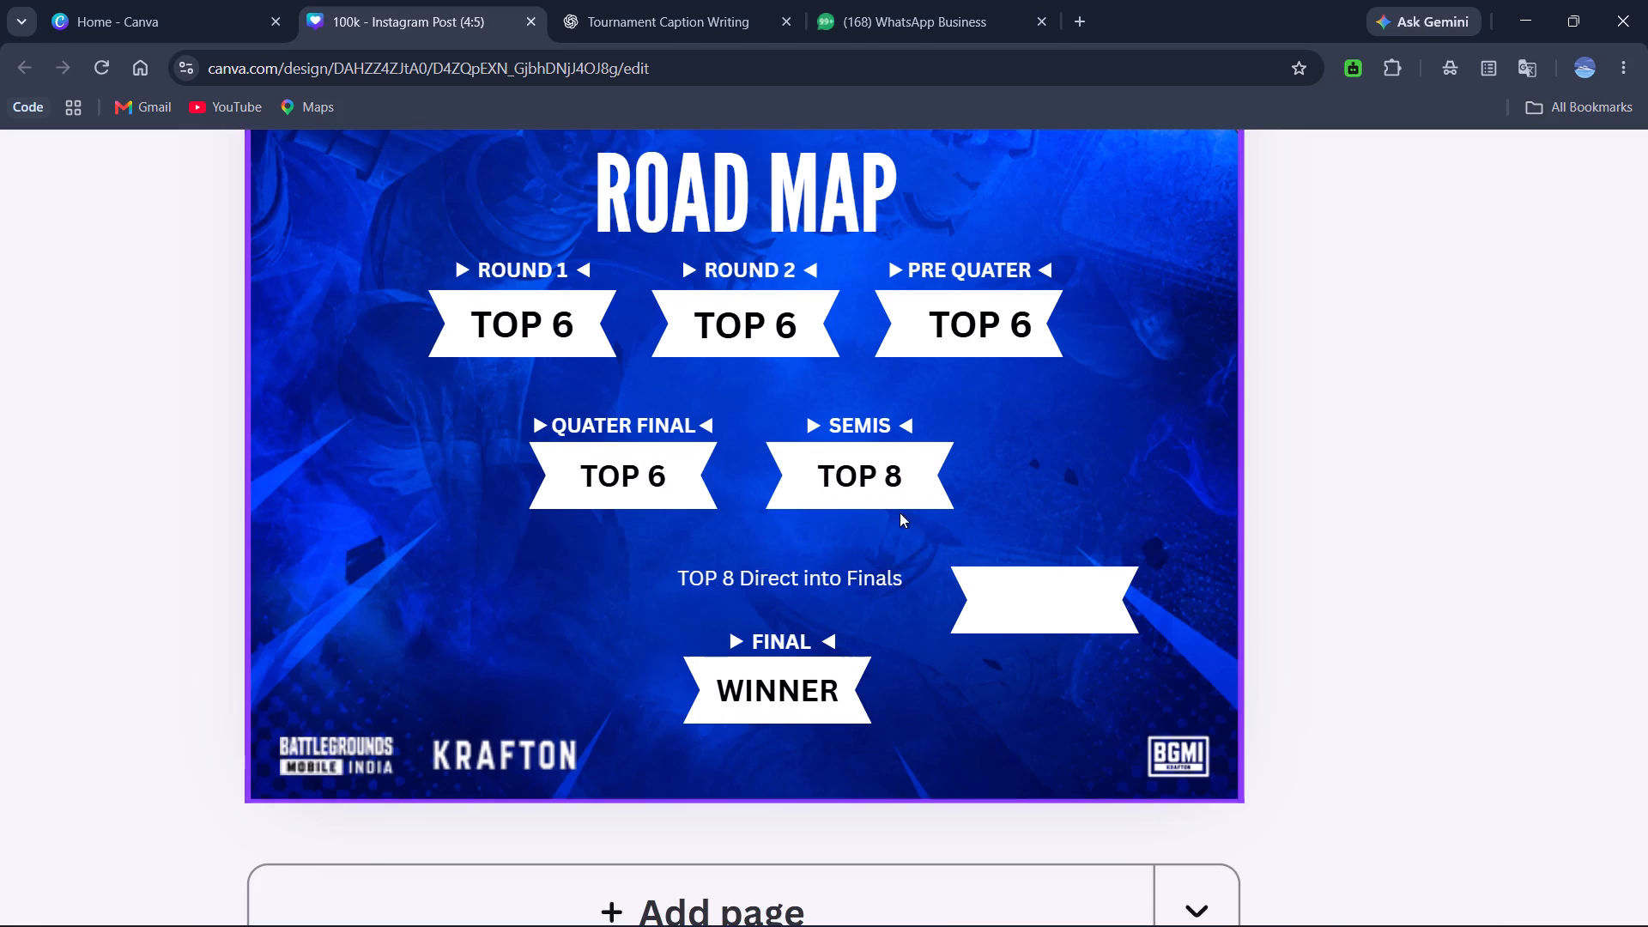
Duplicate the "TOP 8 Direct into Finals" text and place the copy to the right of the SEMIS banner.
click(854, 586)
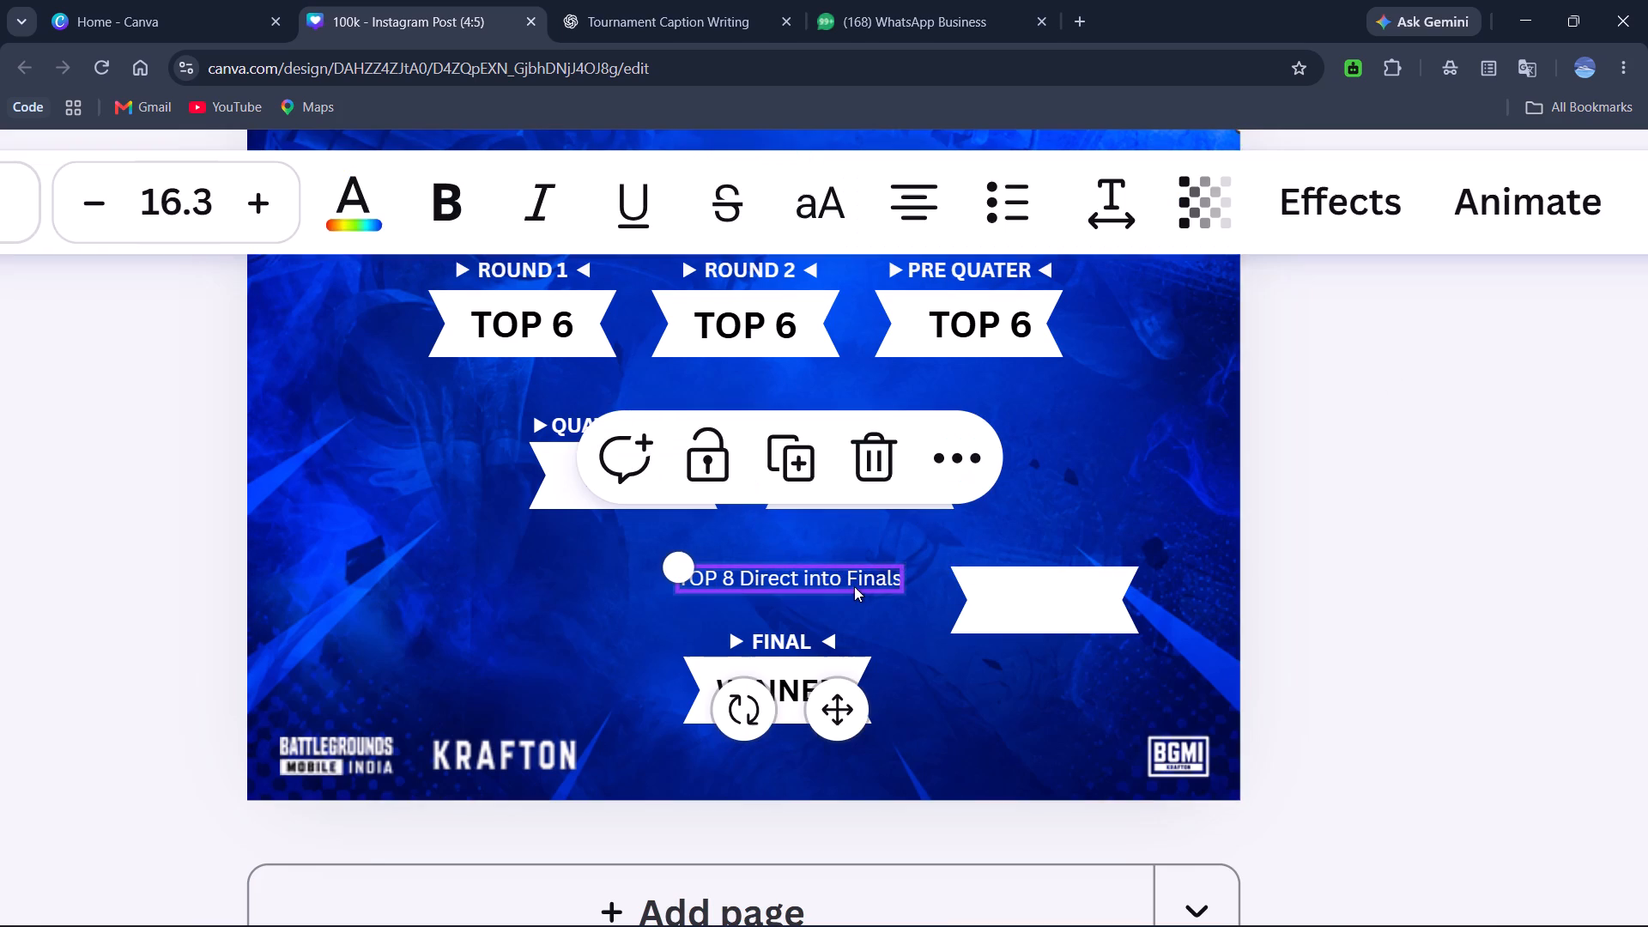
click(819, 450)
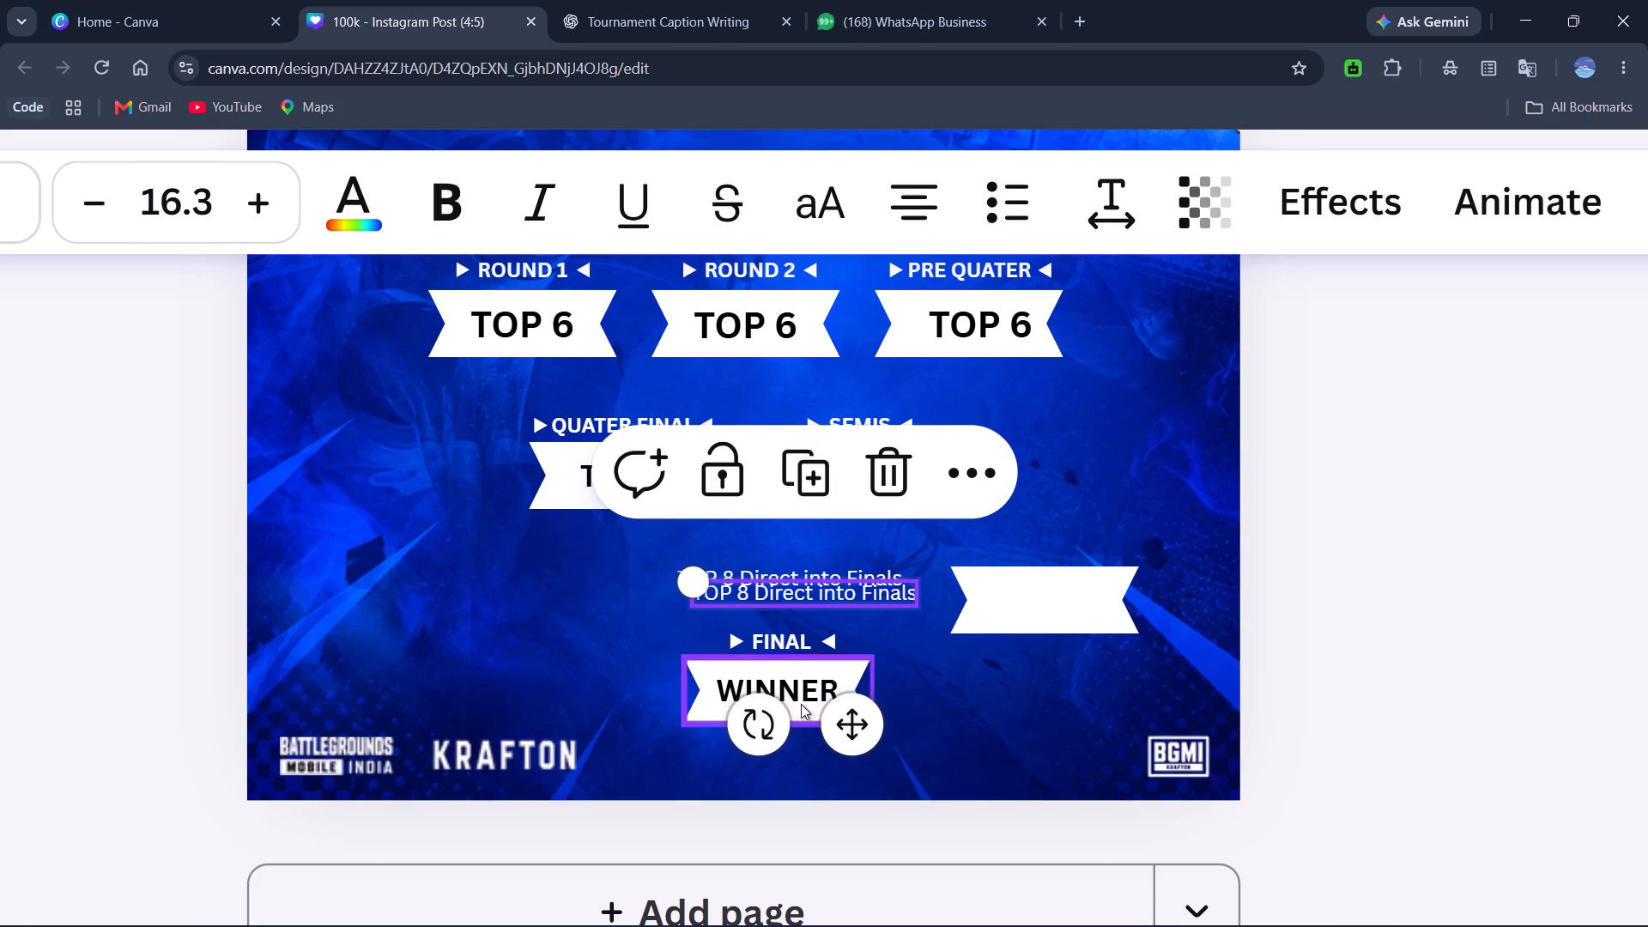
drag(846, 730, 1133, 641)
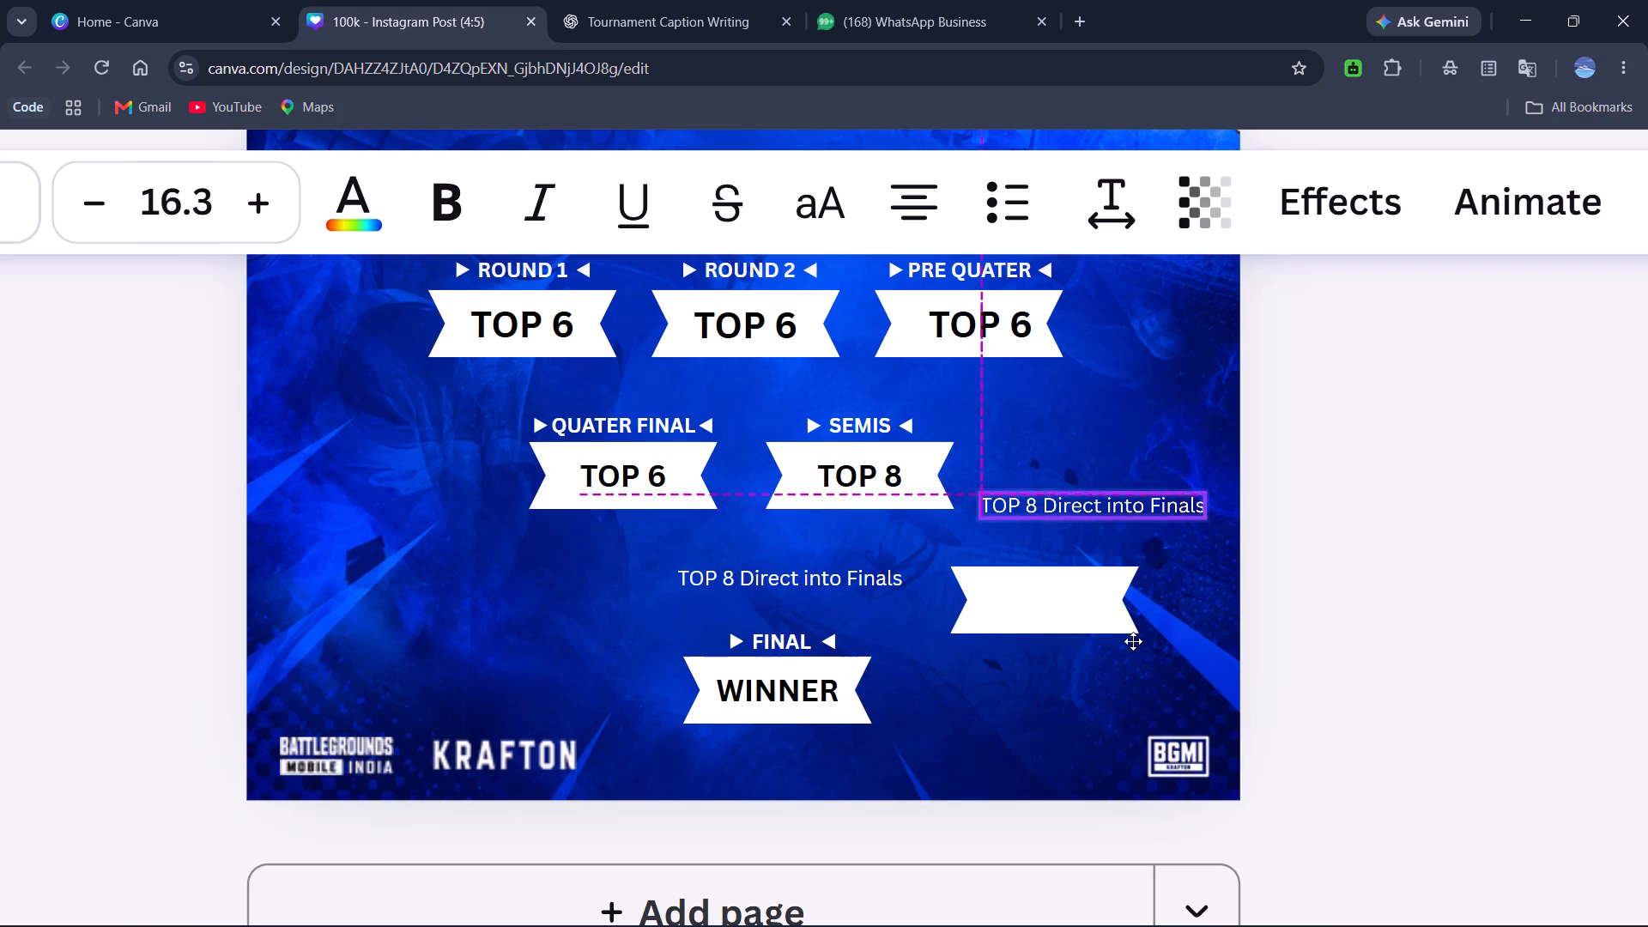
drag(1133, 641, 1154, 625)
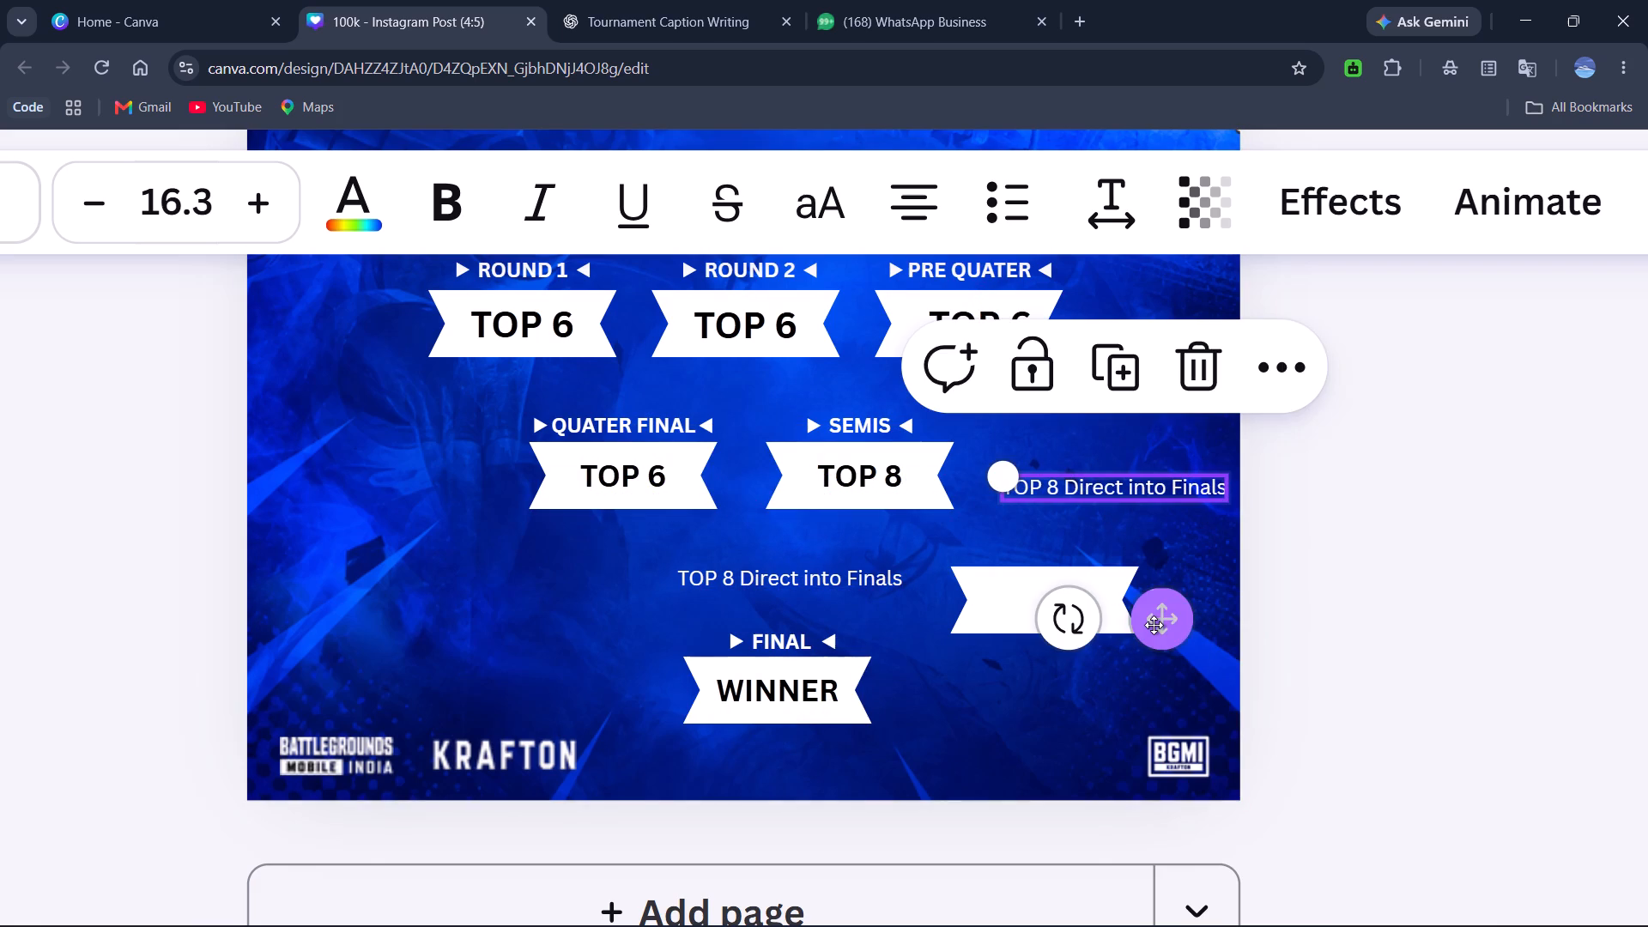
Replace the text copy beside the SEMIS banner with "Bottom 16 play" and "Last chance" on two lines.
double_click(1133, 493)
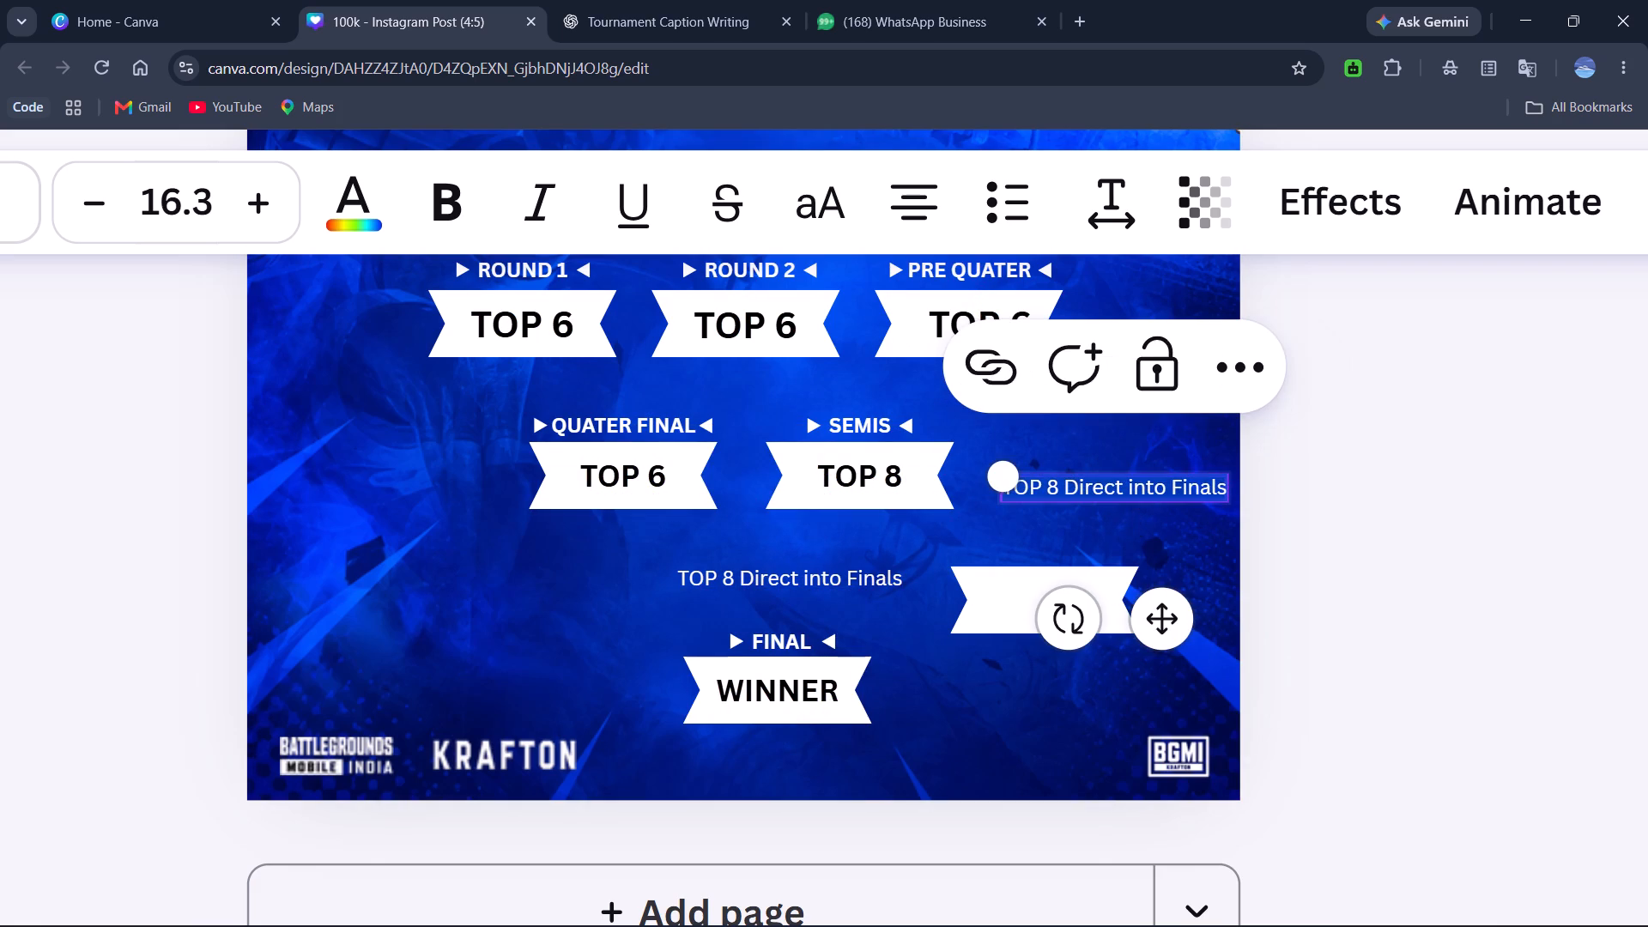
text(Bu)
key(BackSpace)
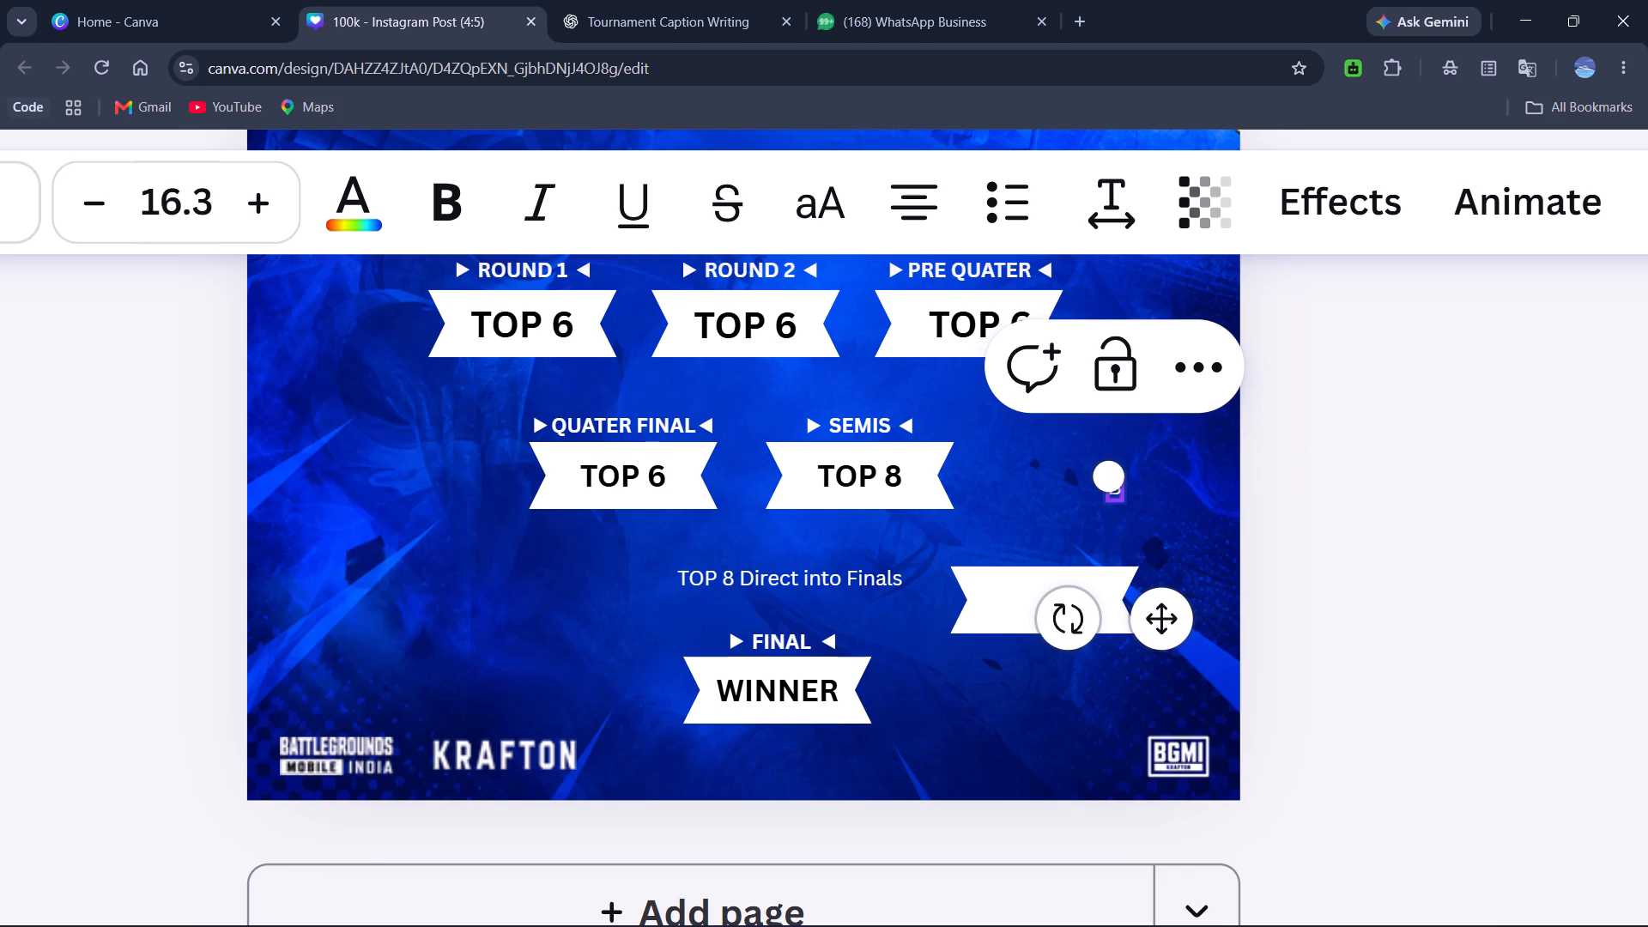
key(shift+o)
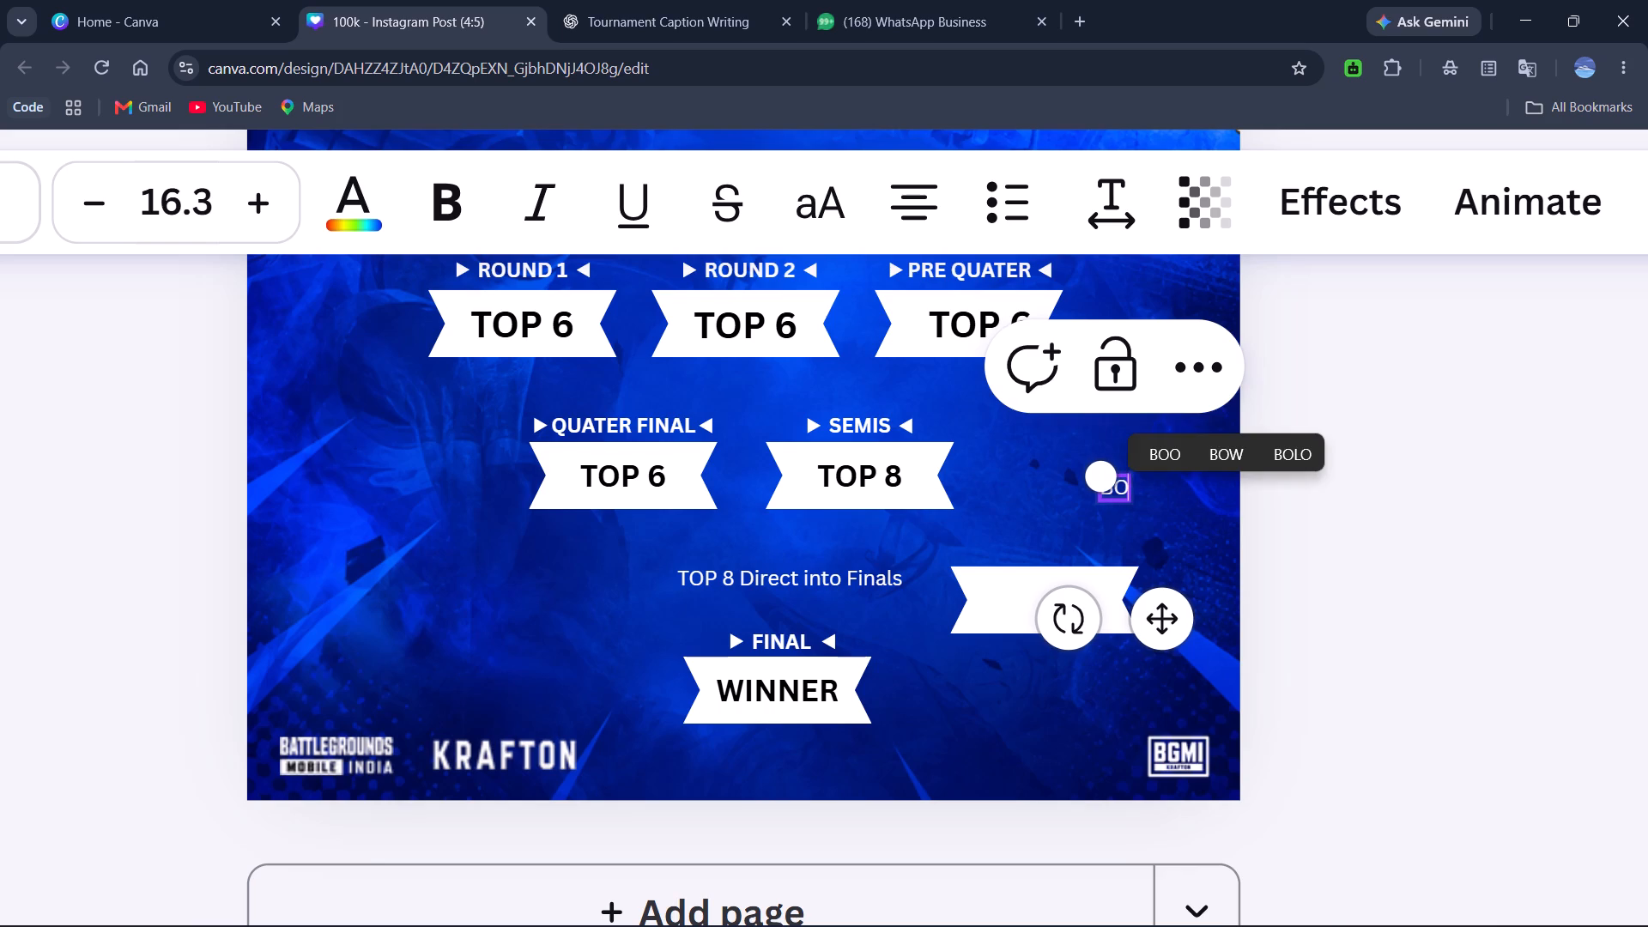
key(BackSpace)
text(ottom 16)
key(space)
text(play)
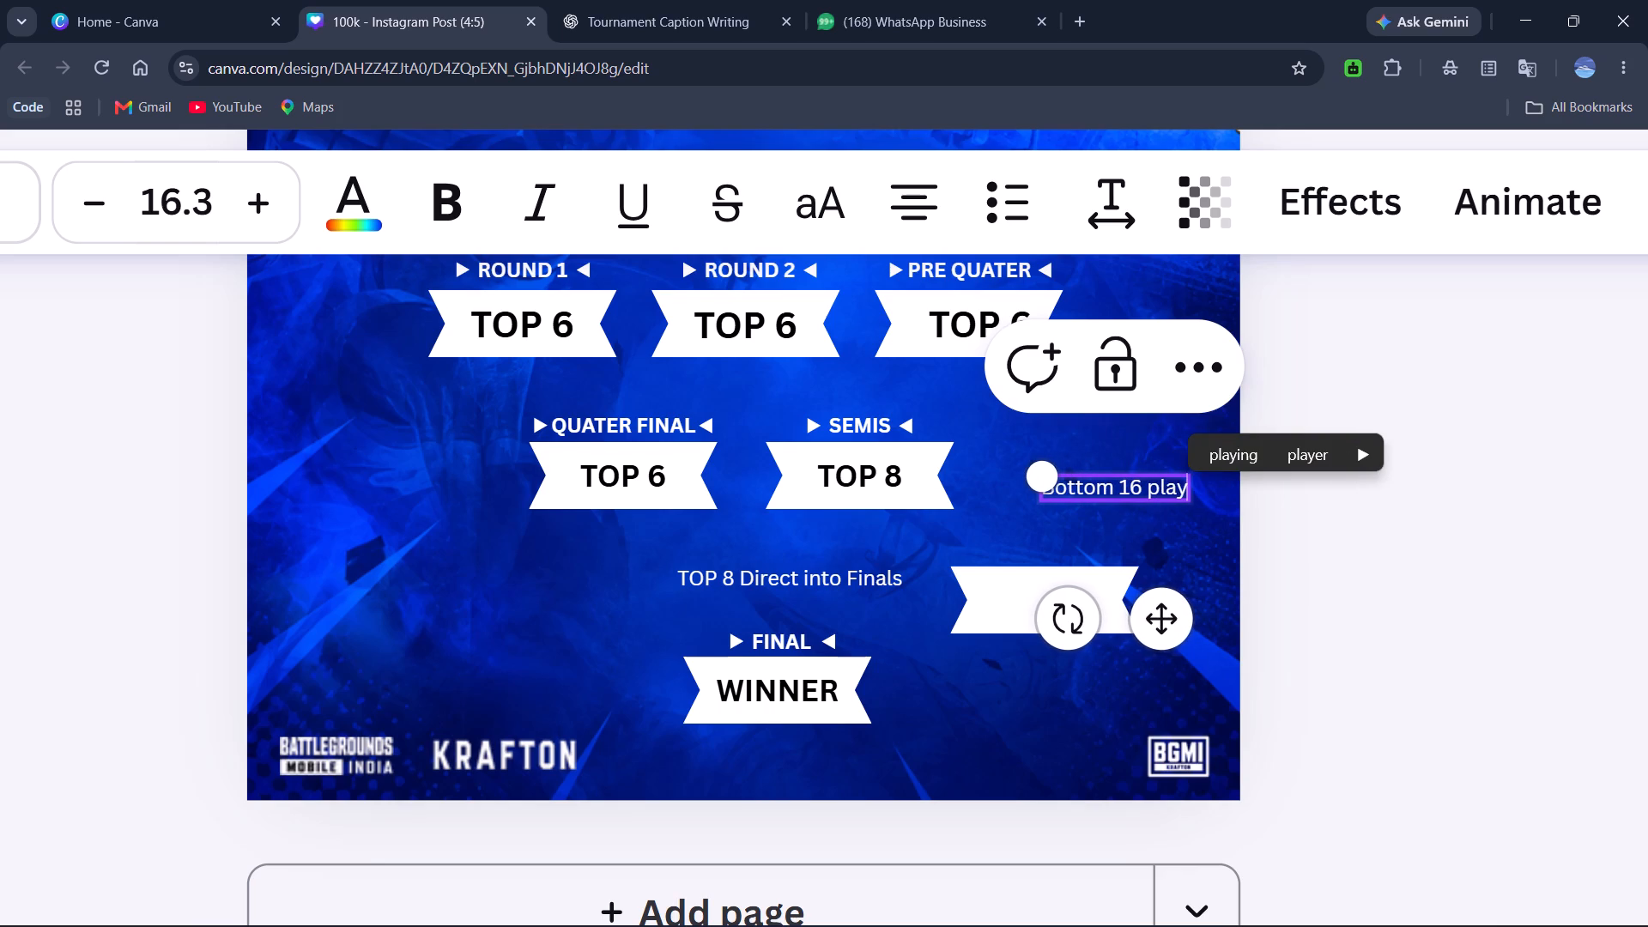
key(space)
text(Last CHna)
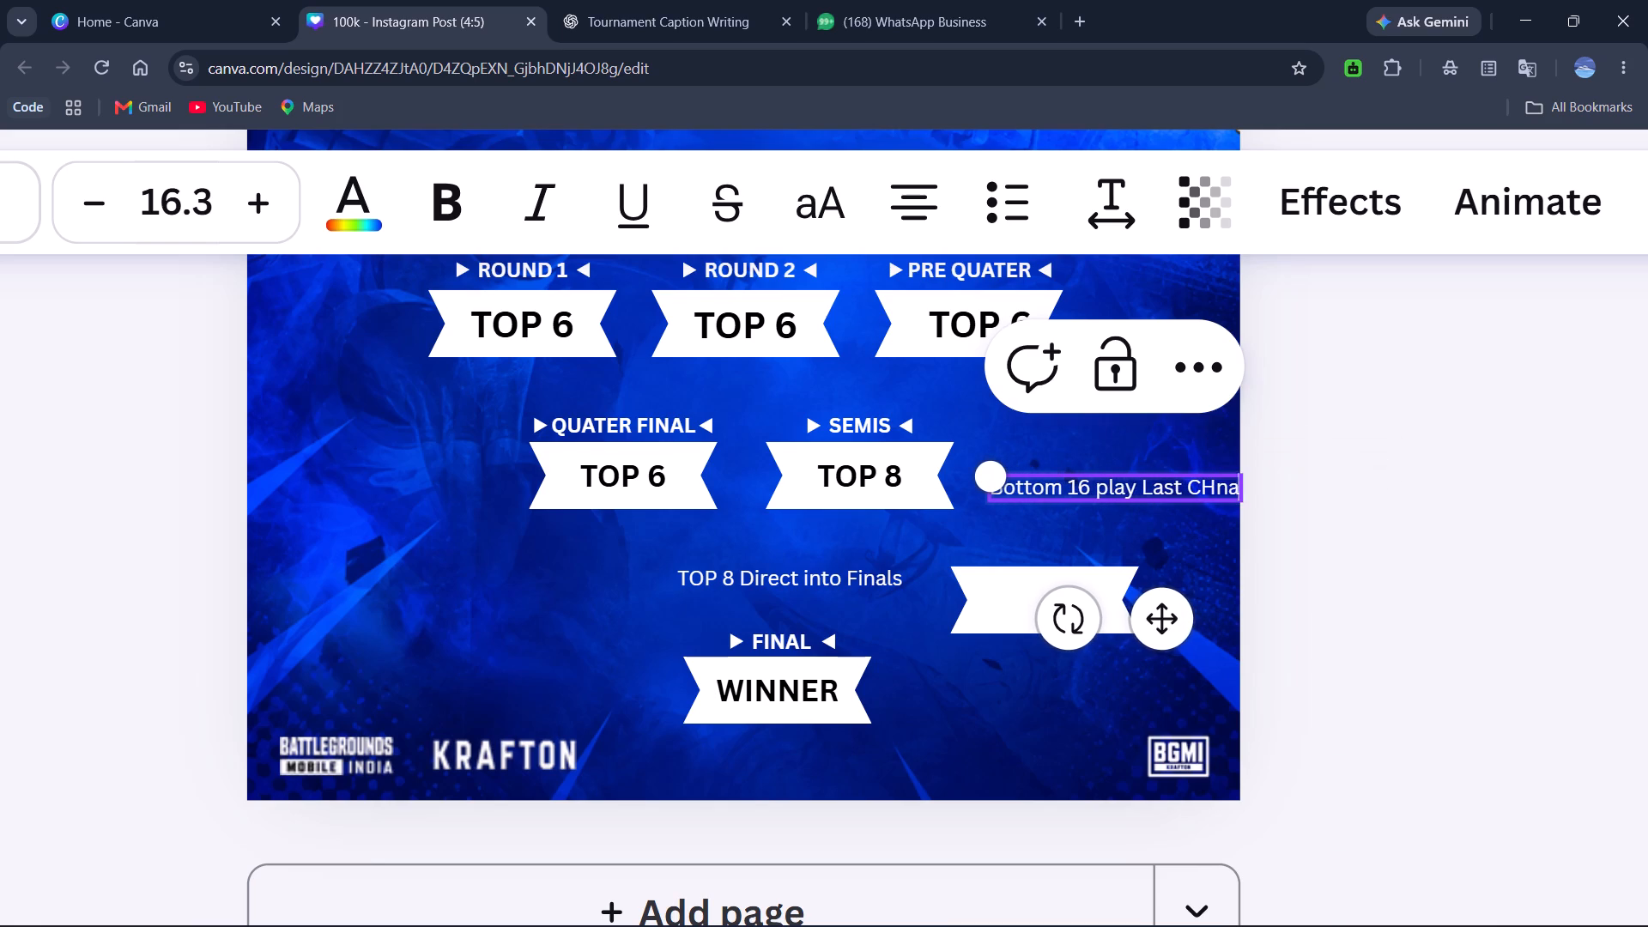
key(BackSpace)
key(BackSpace)
key(BackSpace)
key(BackSpace)
key(BackSpace)
key(BackSpace)
key(BackSpace)
key(BackSpace)
key(BackSpace)
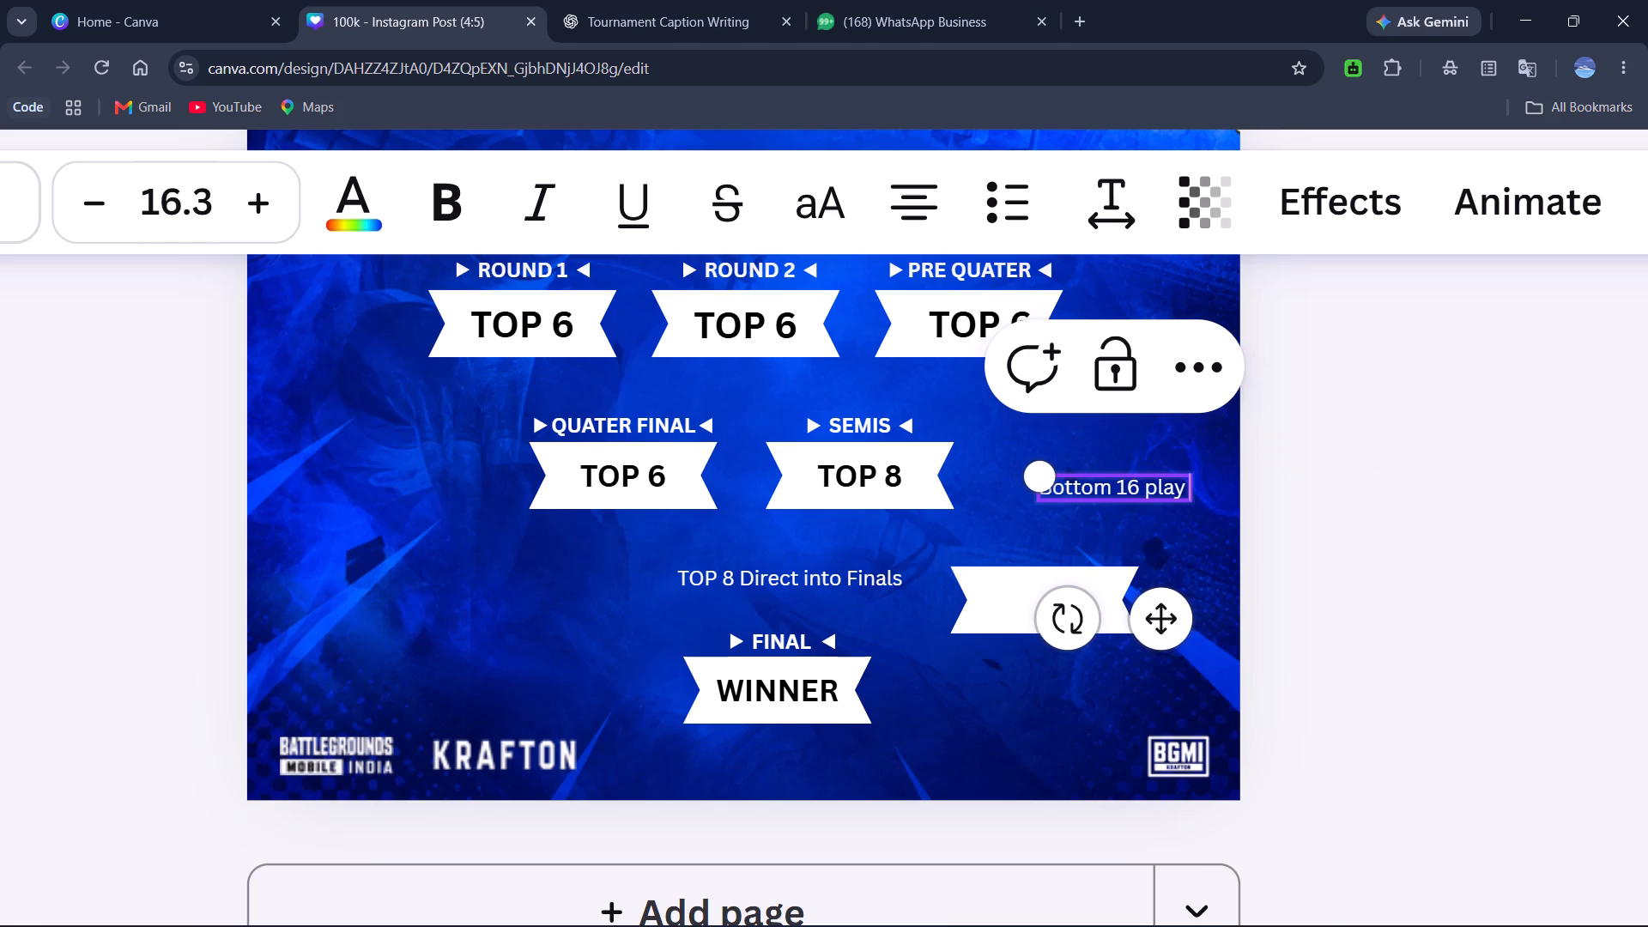
key(Return)
text(las)
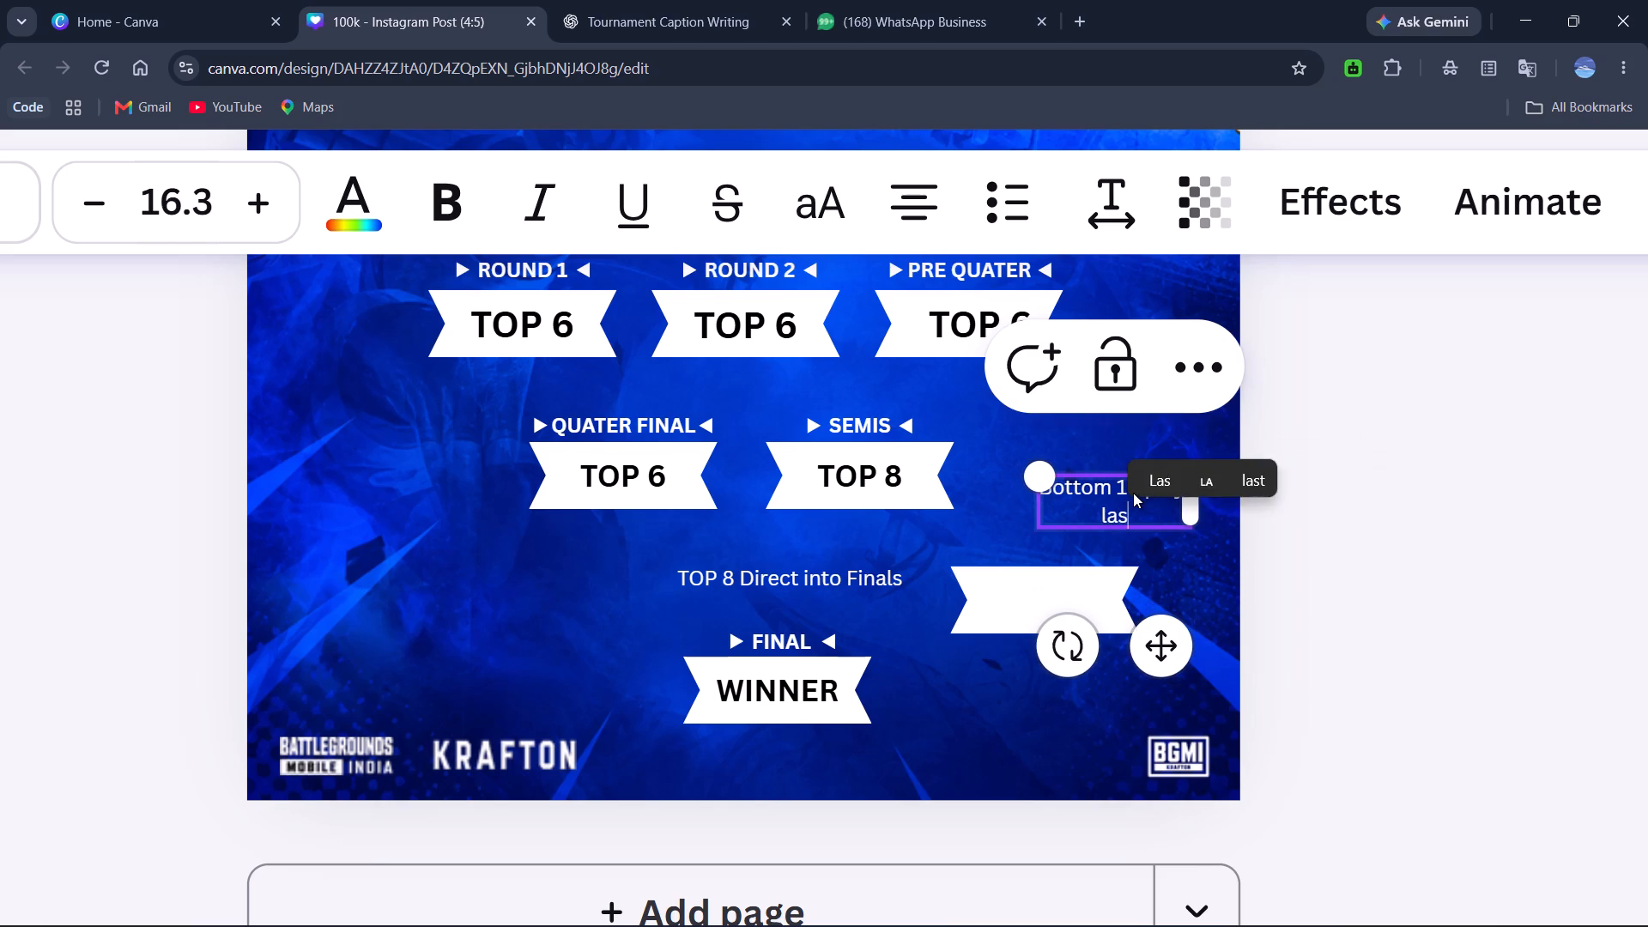
key(BackSpace)
key(BackSpace)
key(BackSpace)
key(l)
key(BackSpace)
text(Las)
text(t)
key(space)
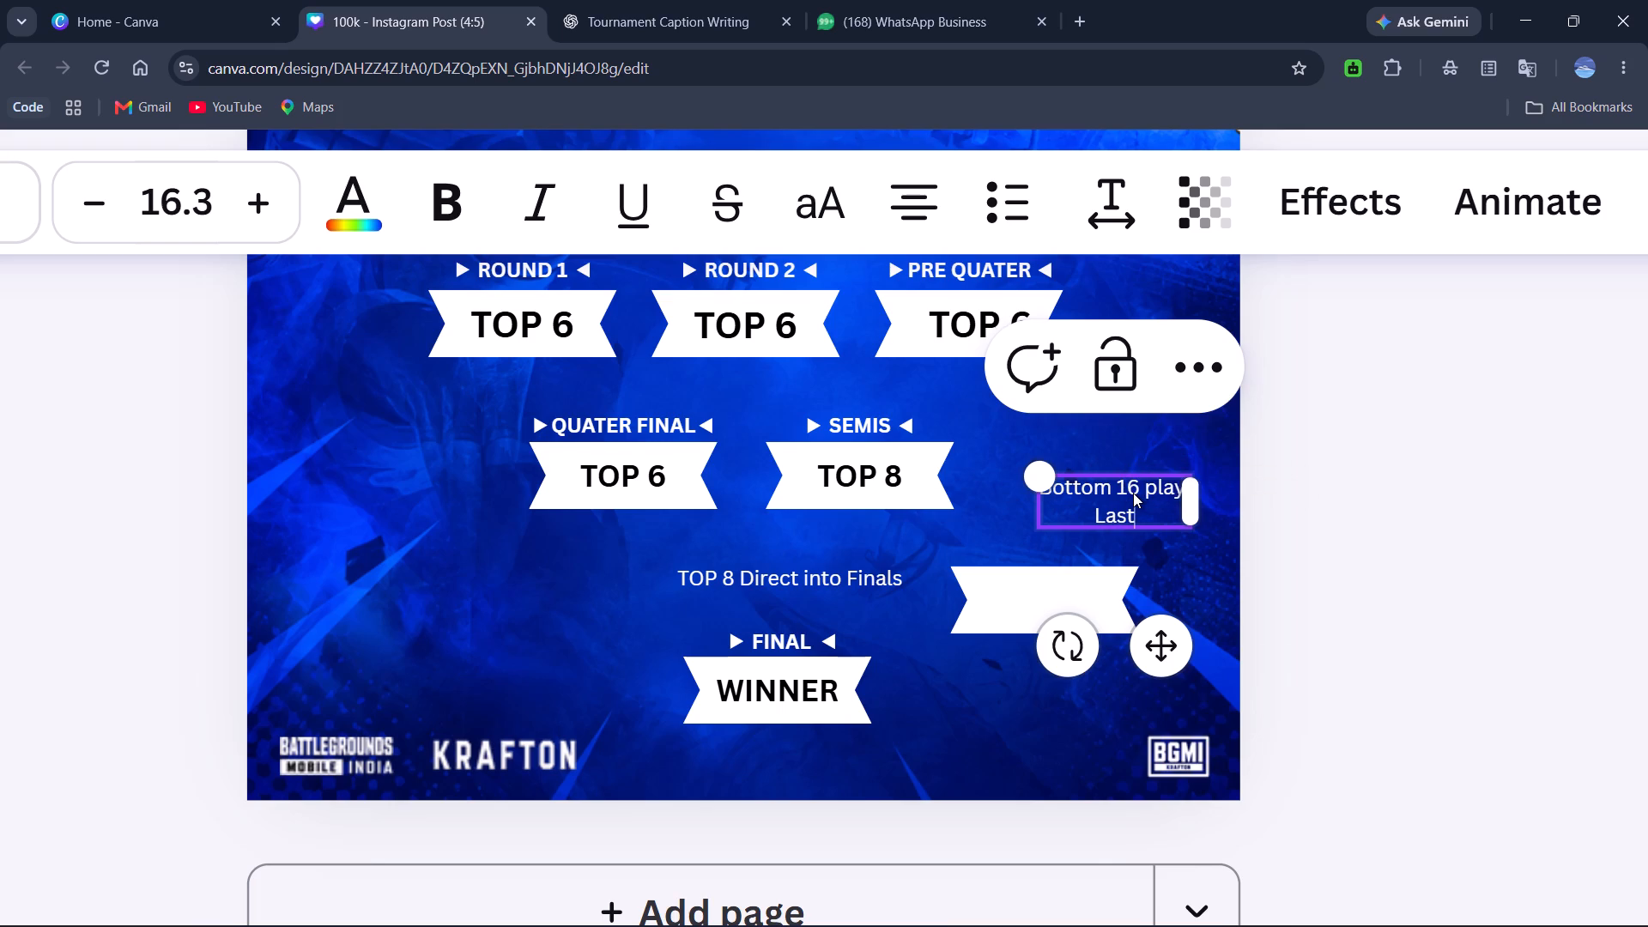
text(chan)
text(ce)
click(1526, 542)
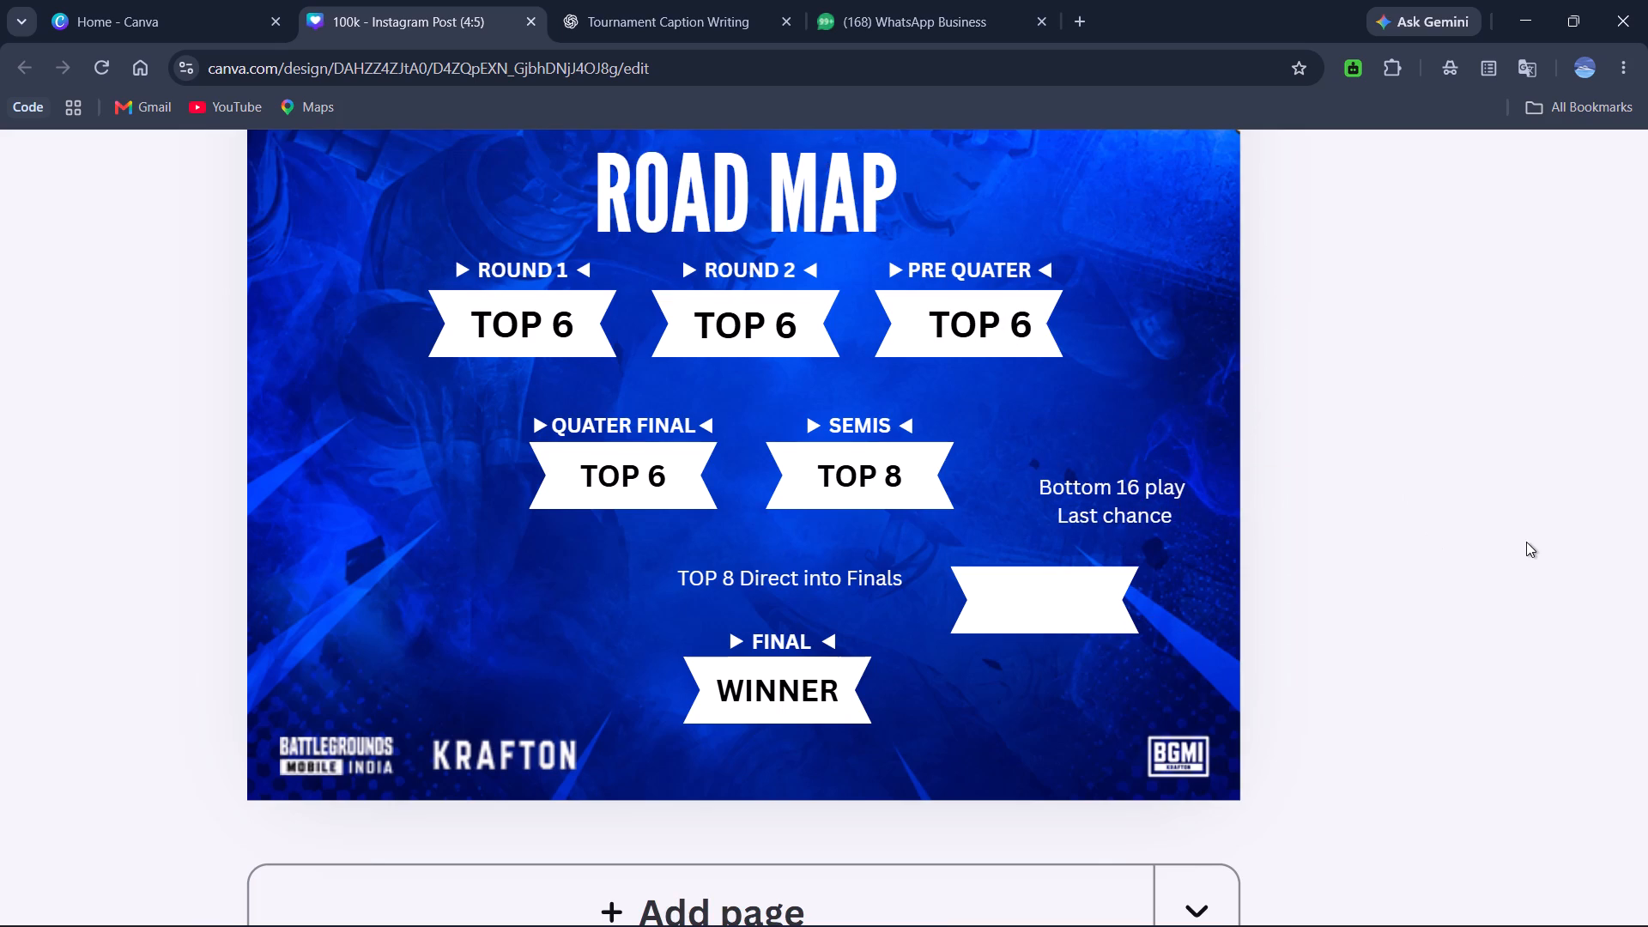
Nudge the "Bottom 16 play Last chance" text slightly upward.
click(1095, 511)
key(Up)
key(Up)
key(Up)
key(Up)
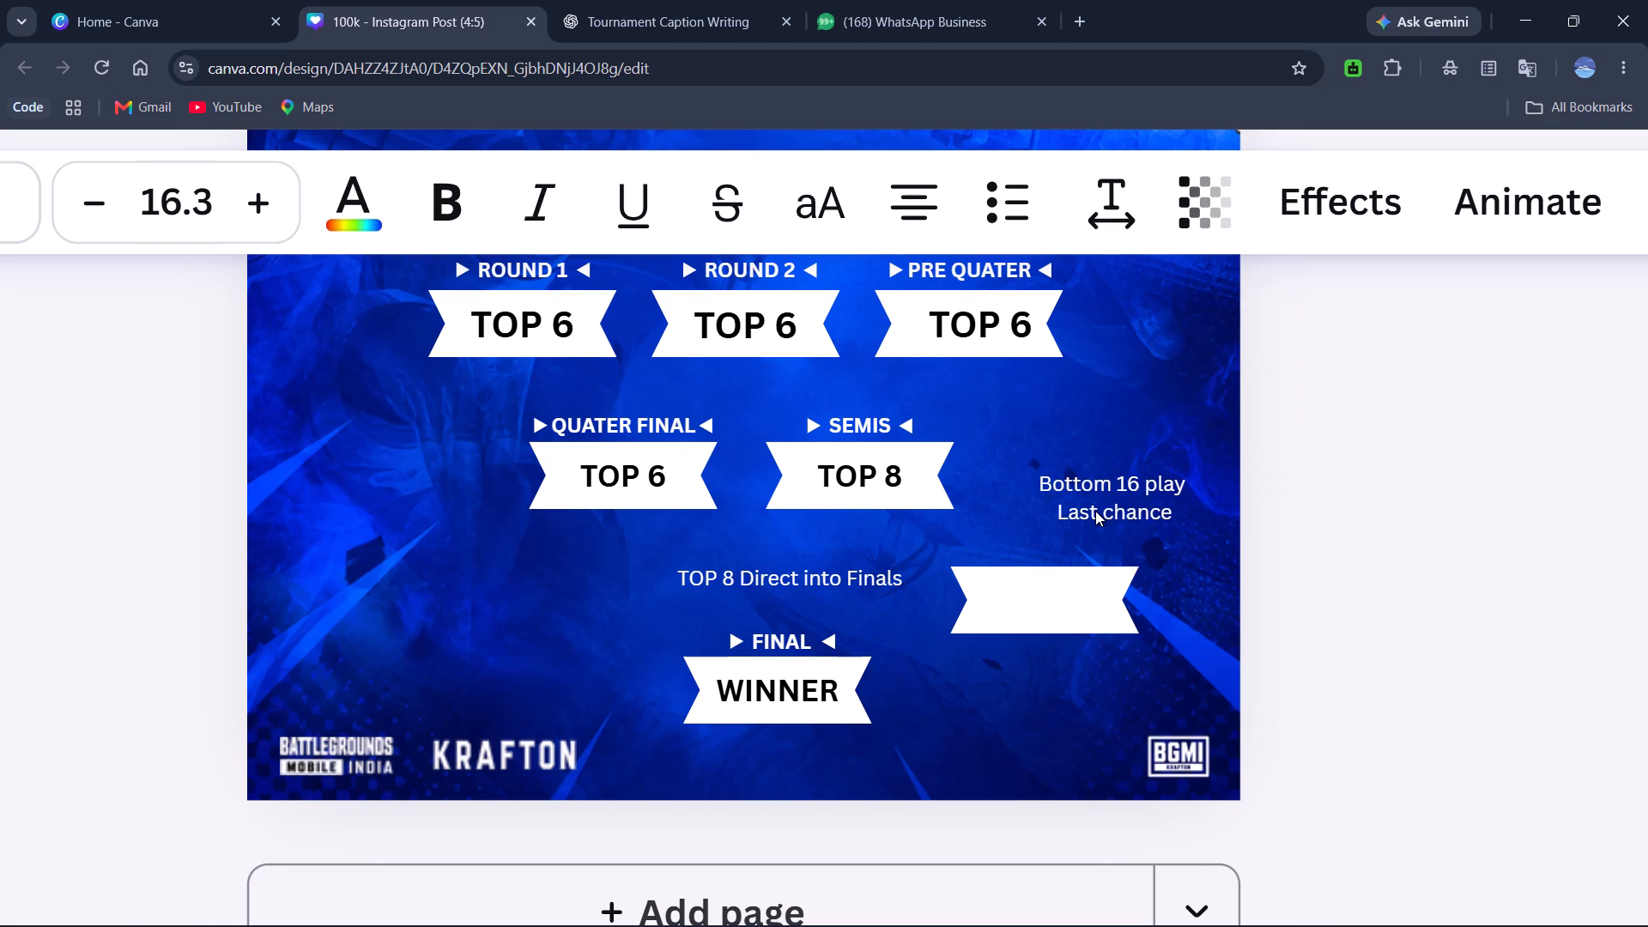
key(Up)
click(1455, 470)
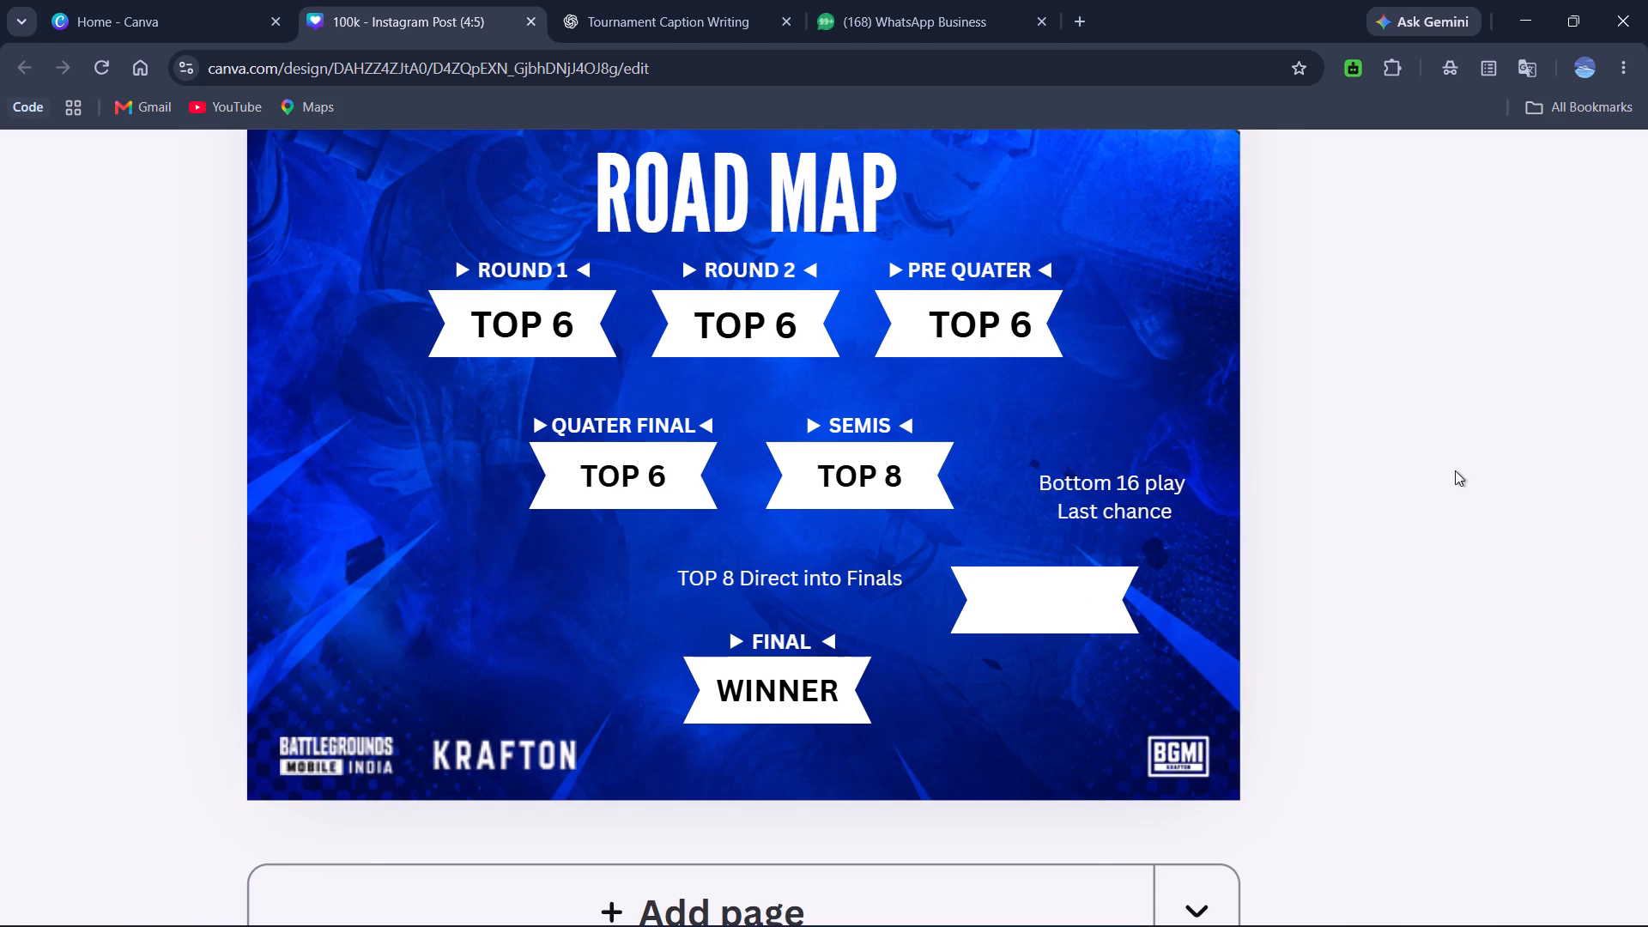
click(1336, 504)
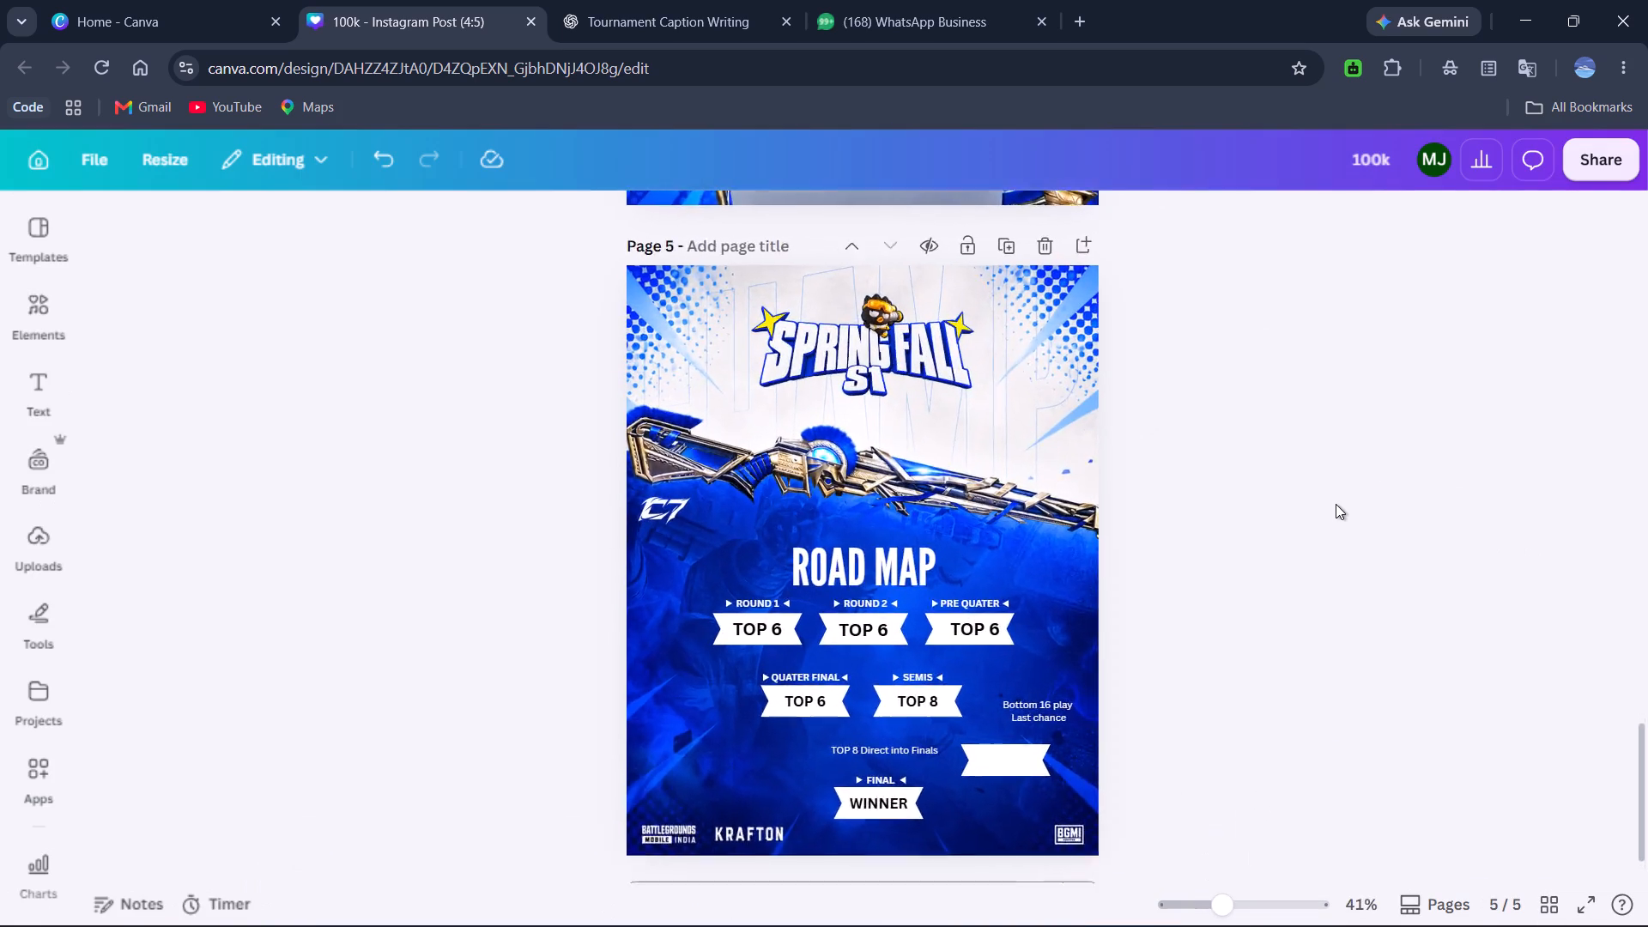
Duplicate the "Bottom 16 play Last chance" text.
scroll(1336, 504, down, 4)
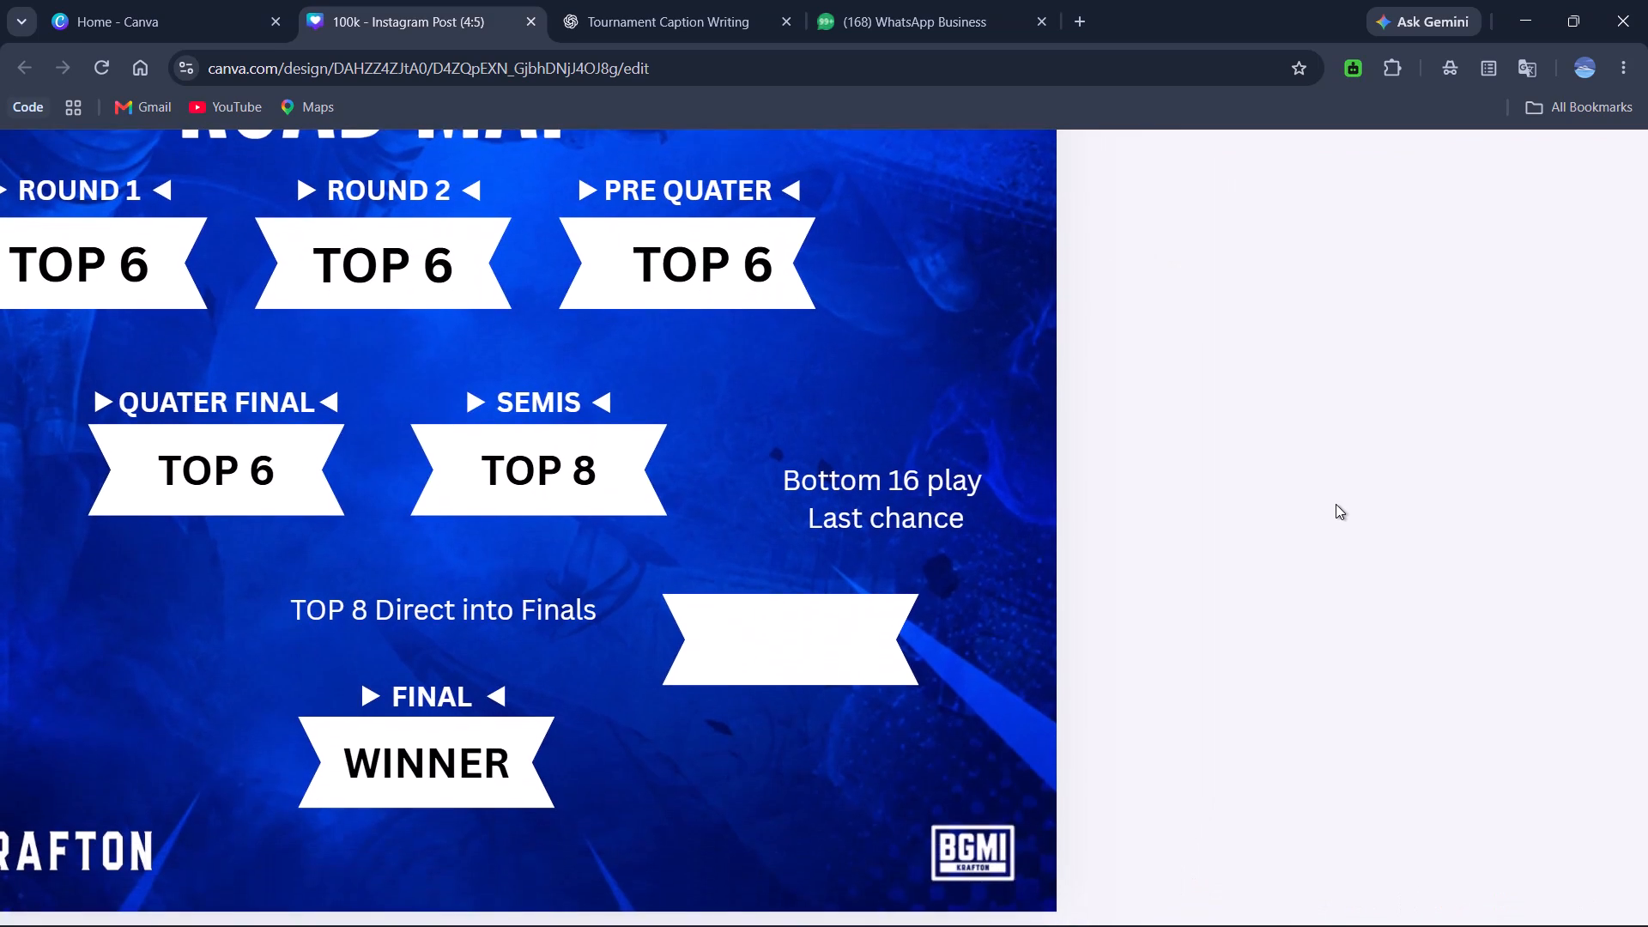
scroll(1336, 504, right, 3)
scroll(1336, 504, left, 2)
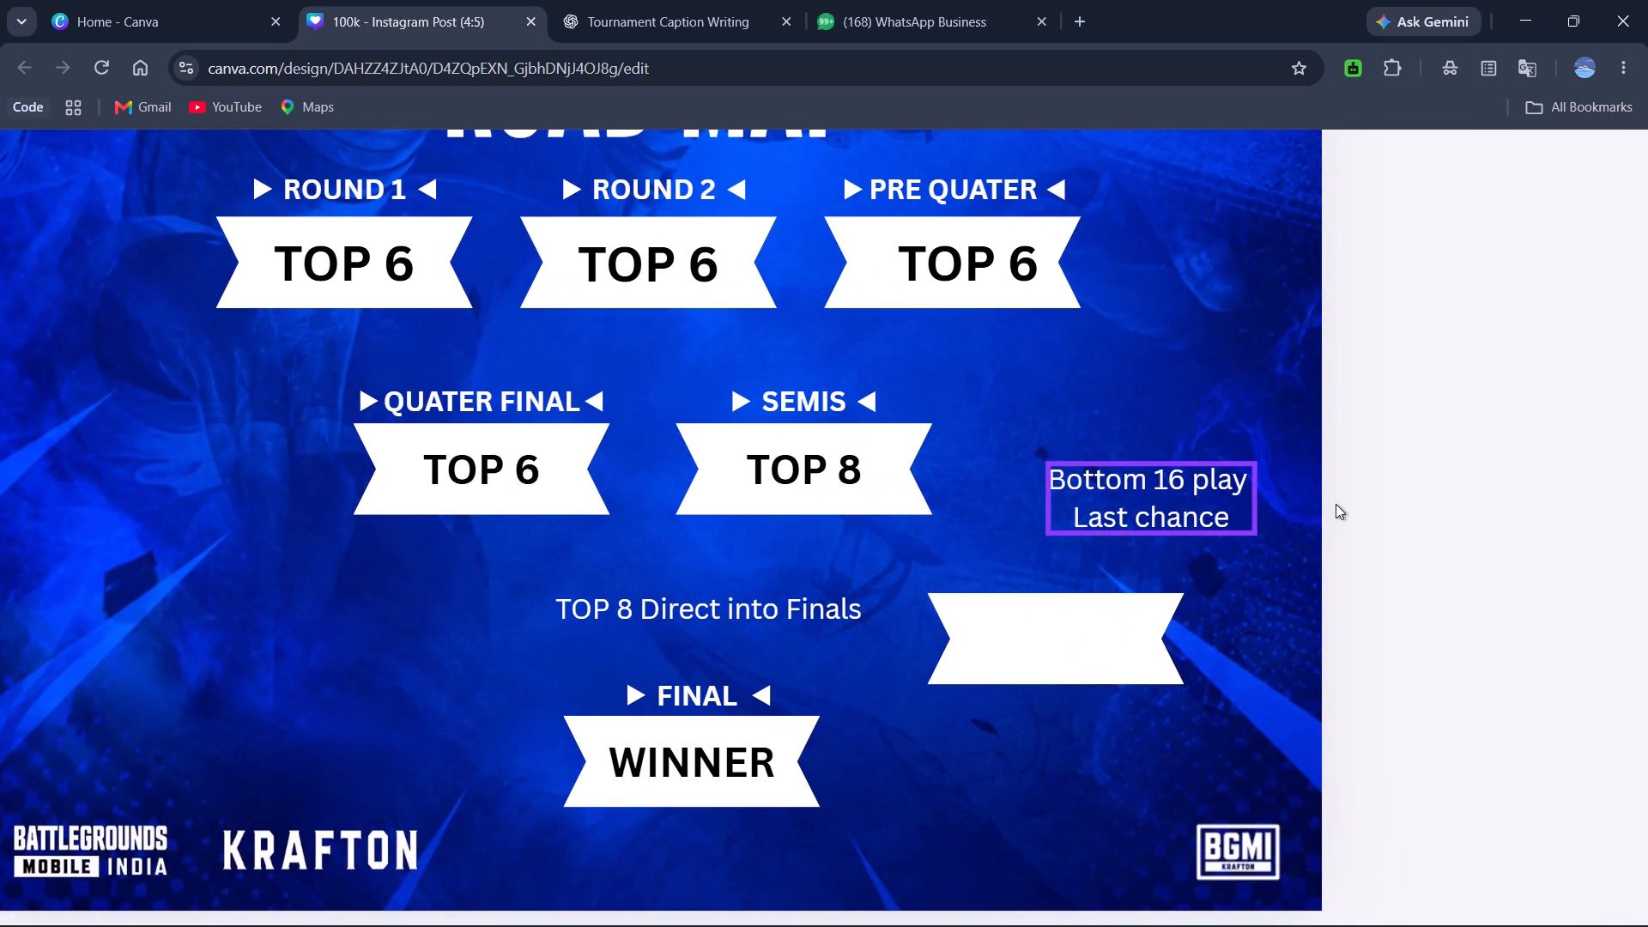
click(1190, 514)
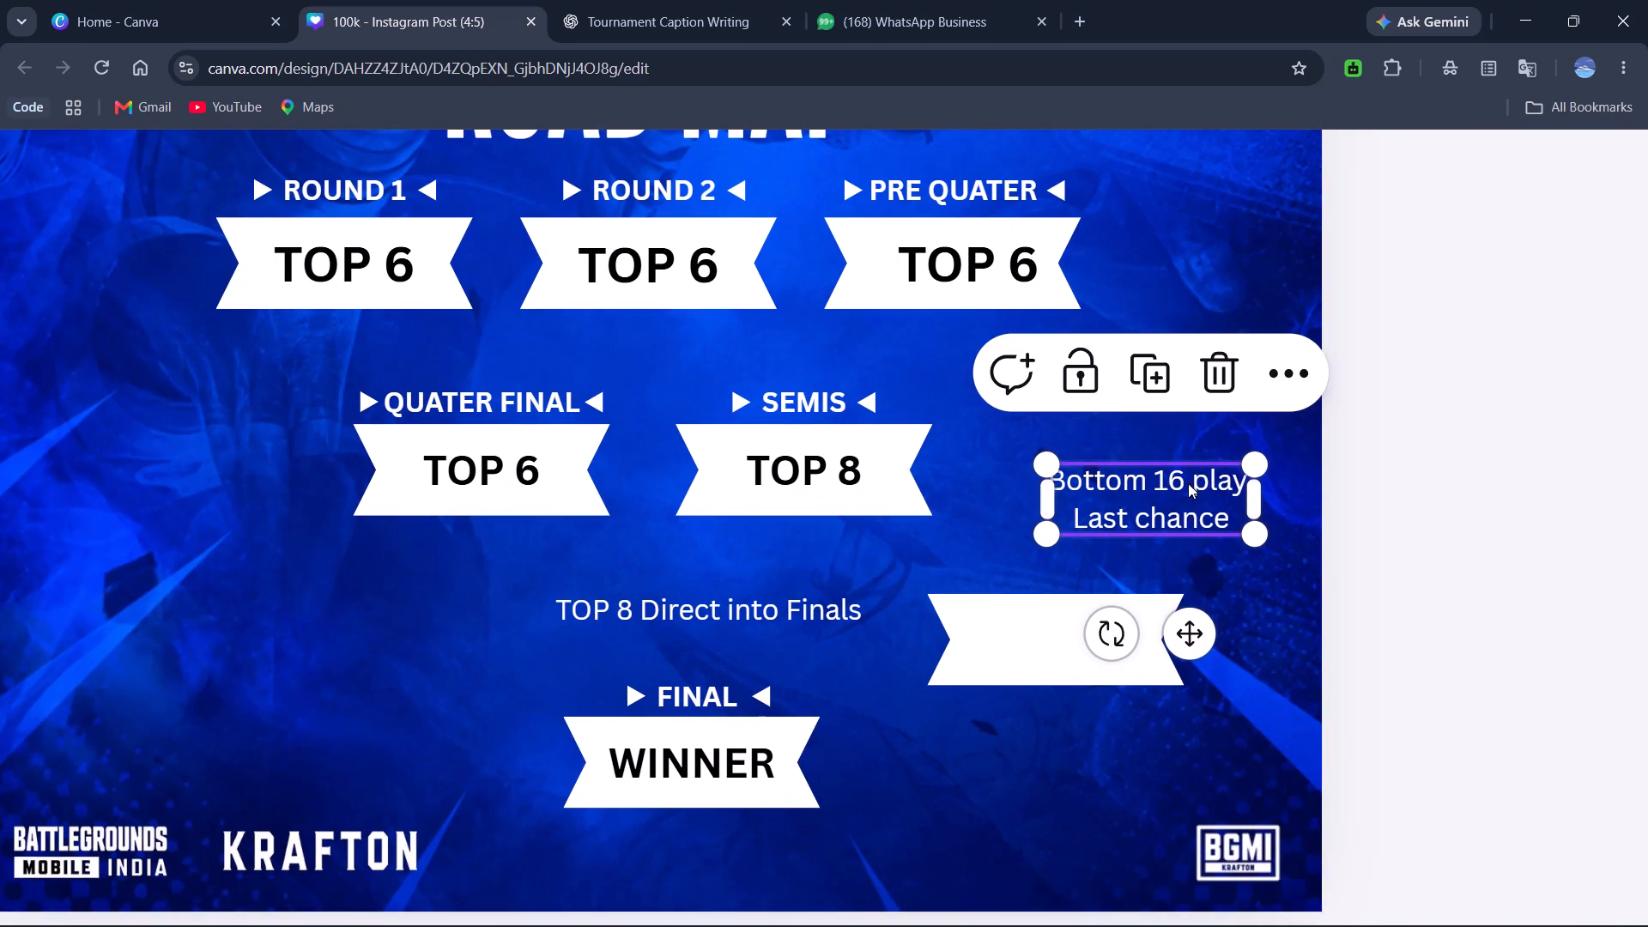
click(1156, 379)
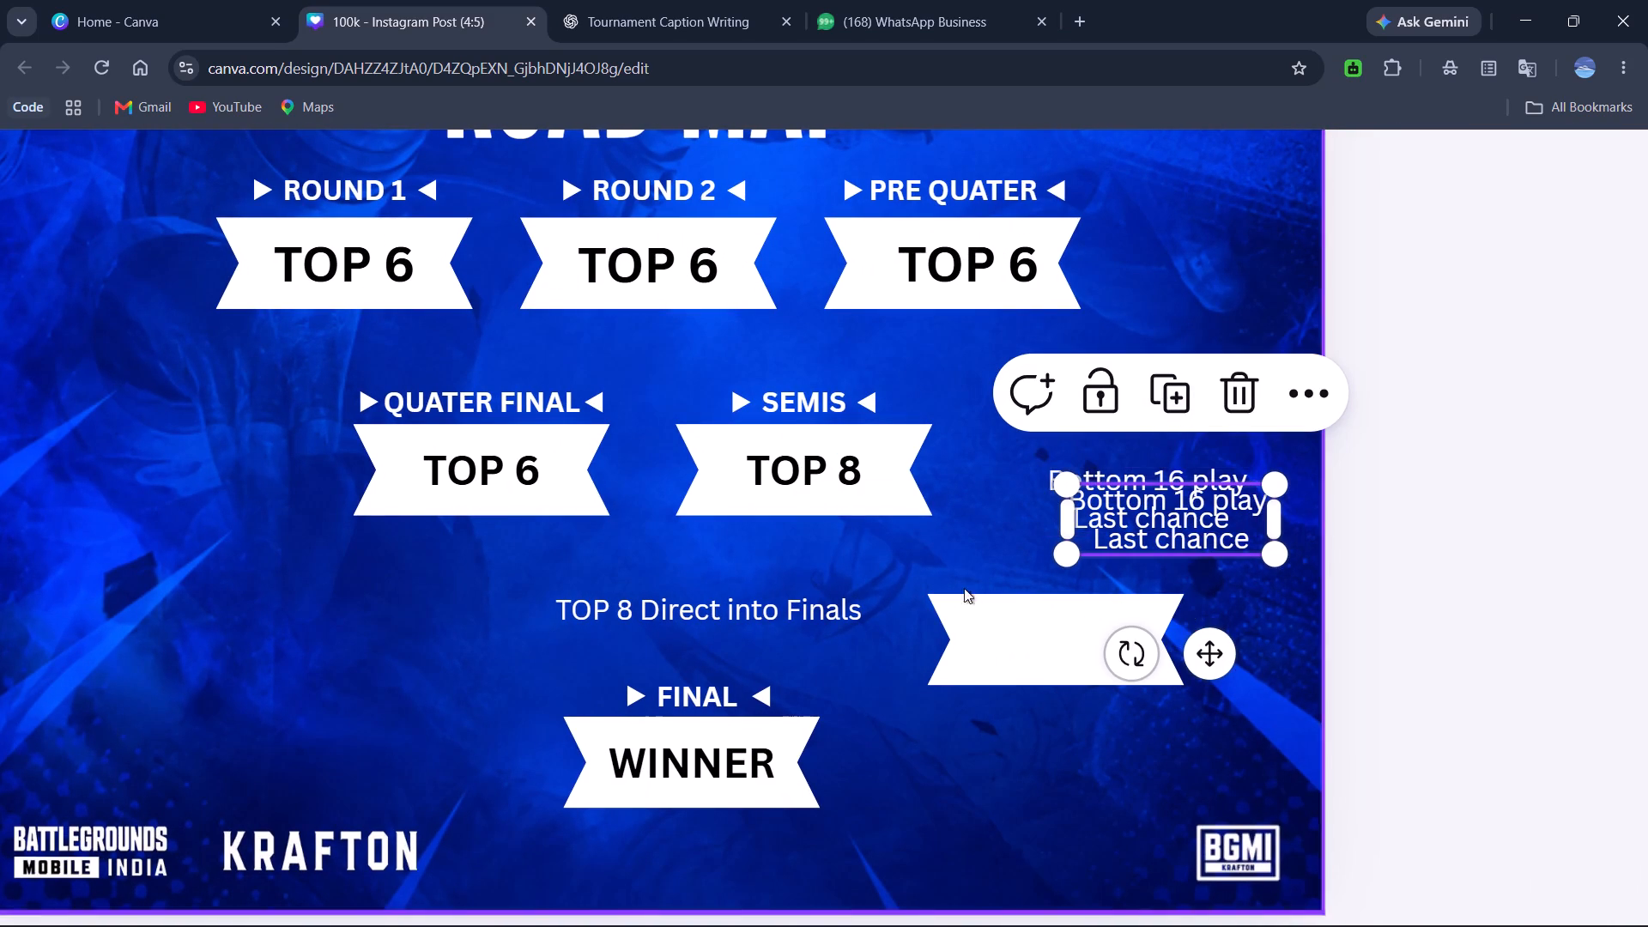
Change the word Direct to Advance in the "TOP 8 Direct into Finals" text above FINAL.
double_click(768, 621)
click(724, 609)
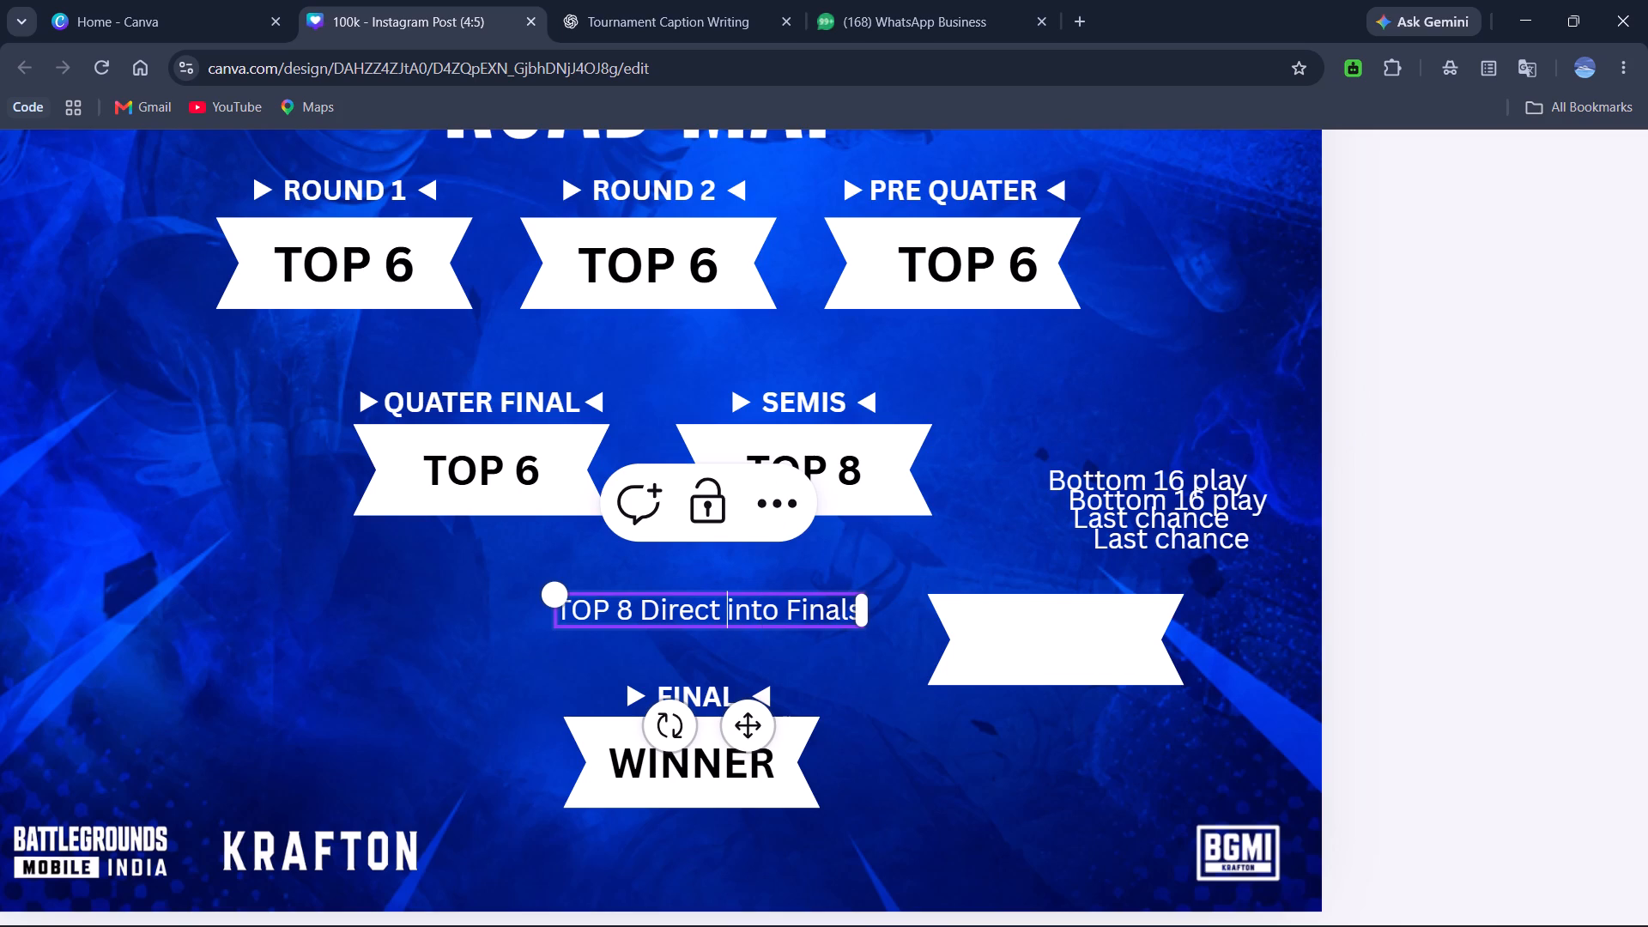
key(Left)
key(BackSpace)
key(BackSpace)
key(BackSpace)
key(BackSpace)
key(BackSpace)
key(BackSpace)
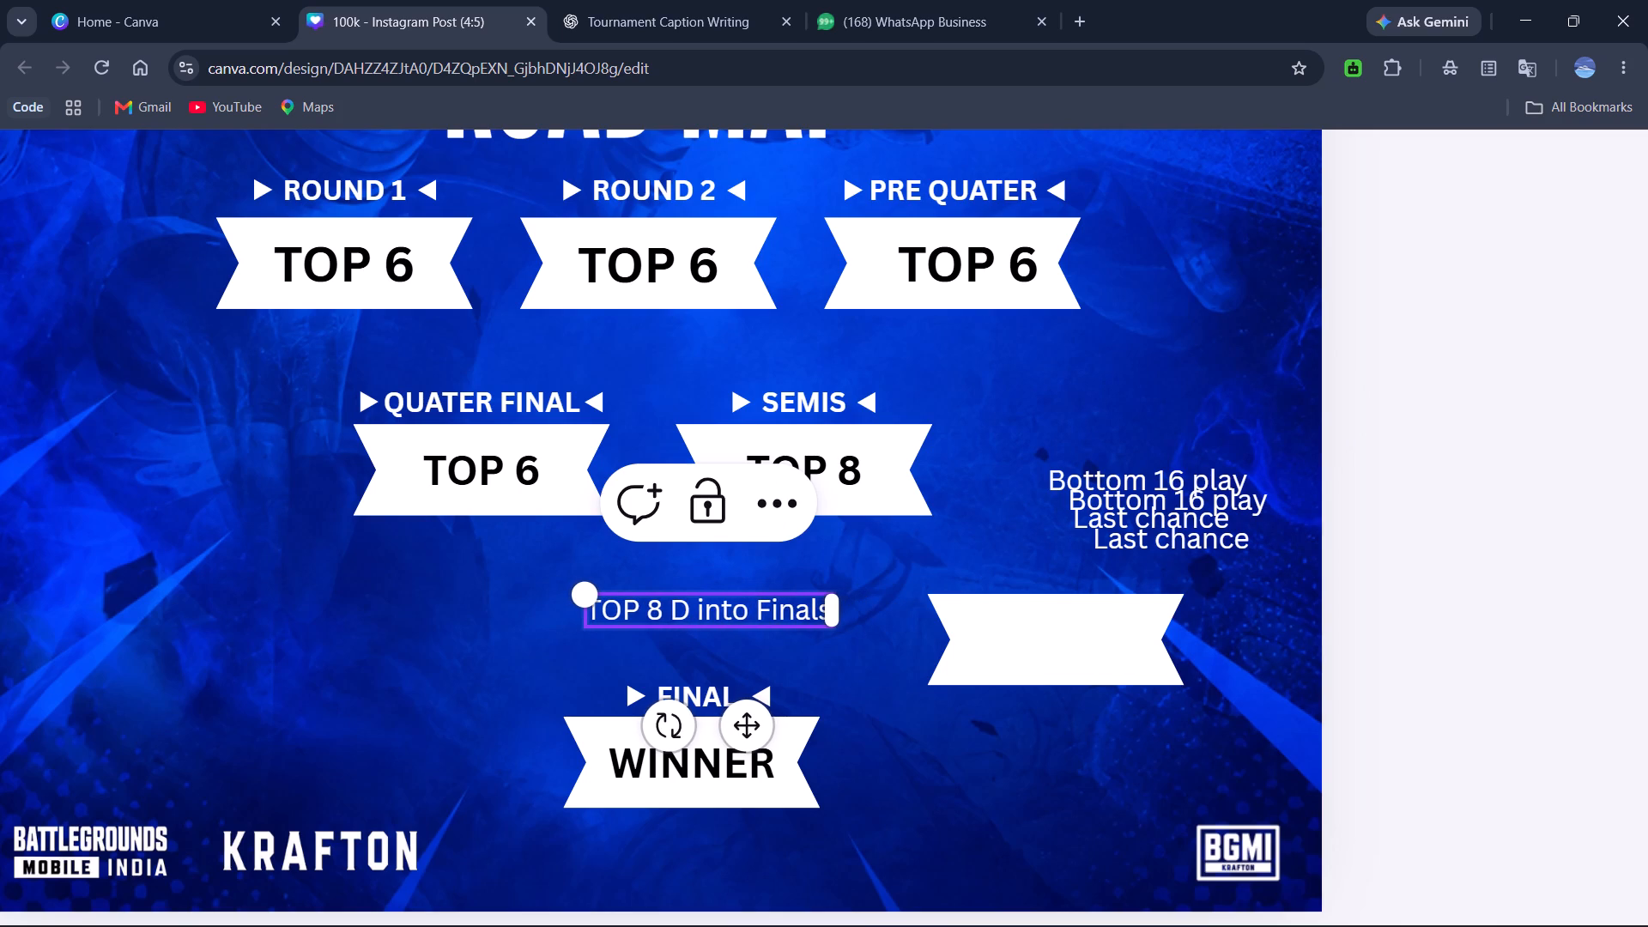
key(a)
key(BackSpace)
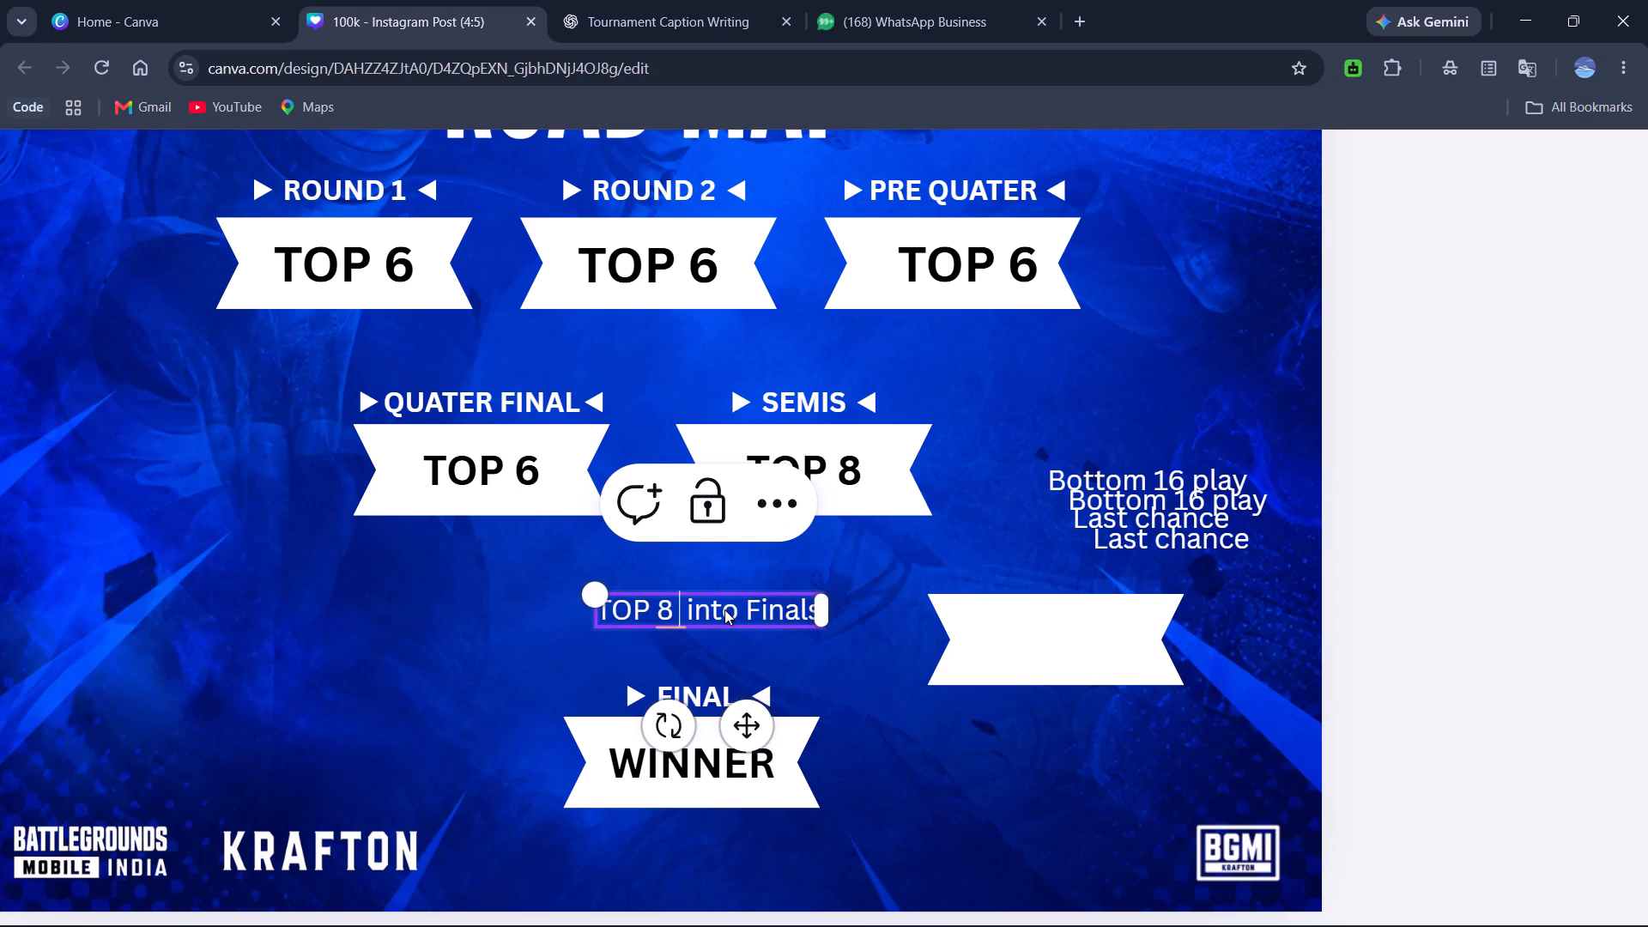
key(shift+a)
text(dvance)
click(1469, 596)
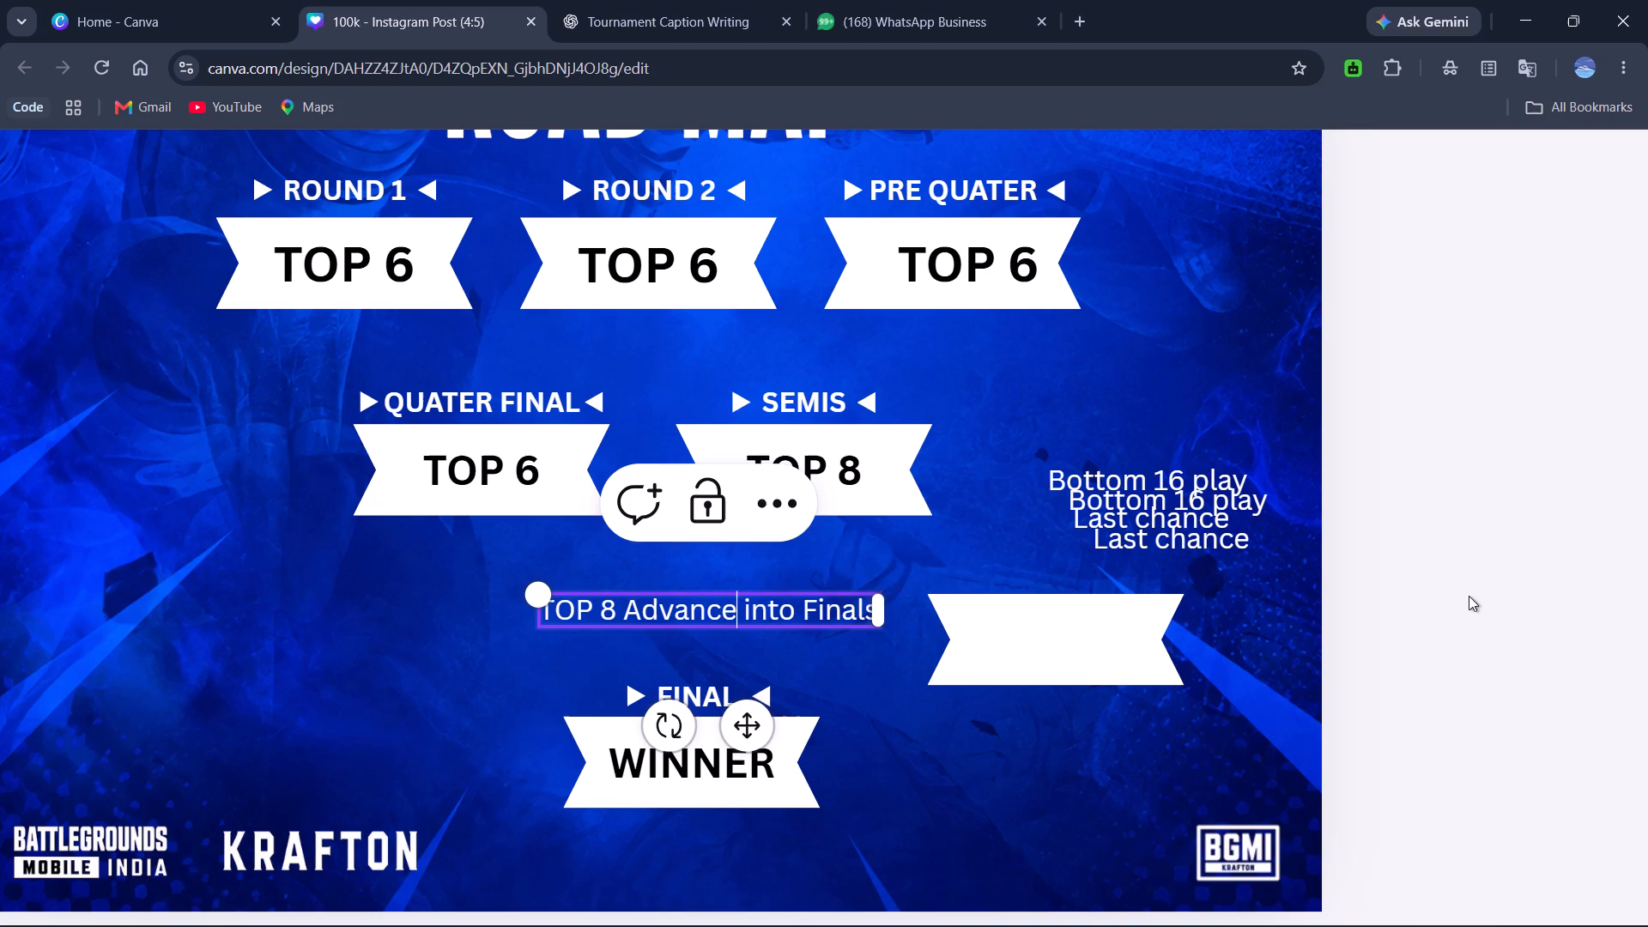
Move the overlapping copy of the "Bottom 16 play Last chance" text below the blank white banner.
click(1162, 508)
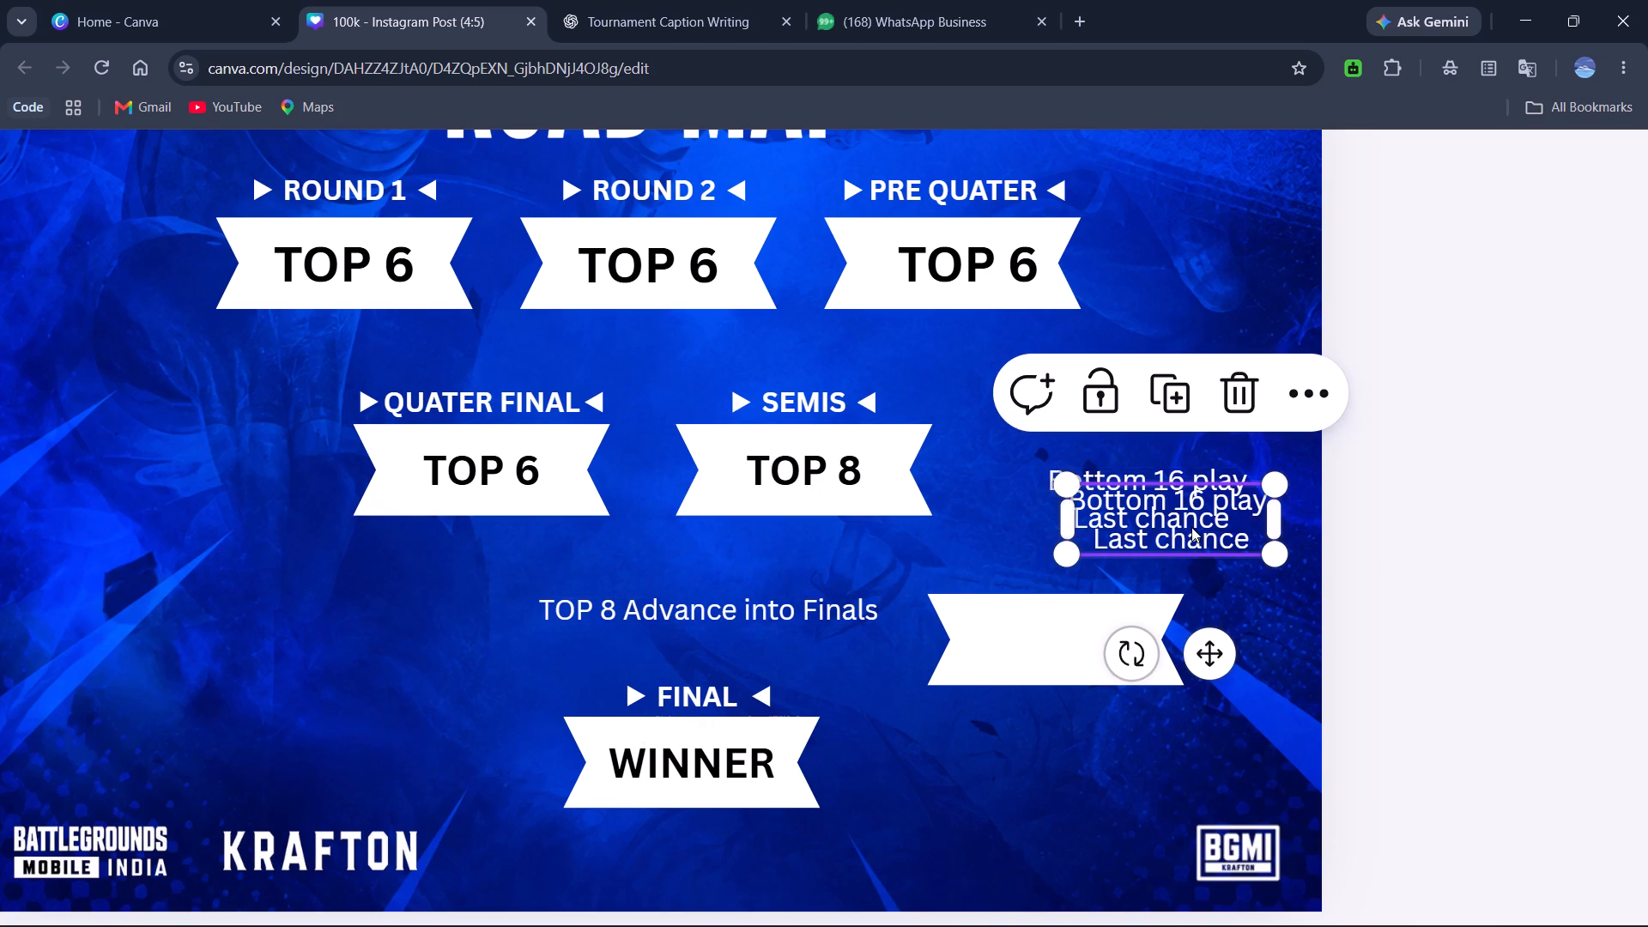
drag(1212, 542, 1065, 803)
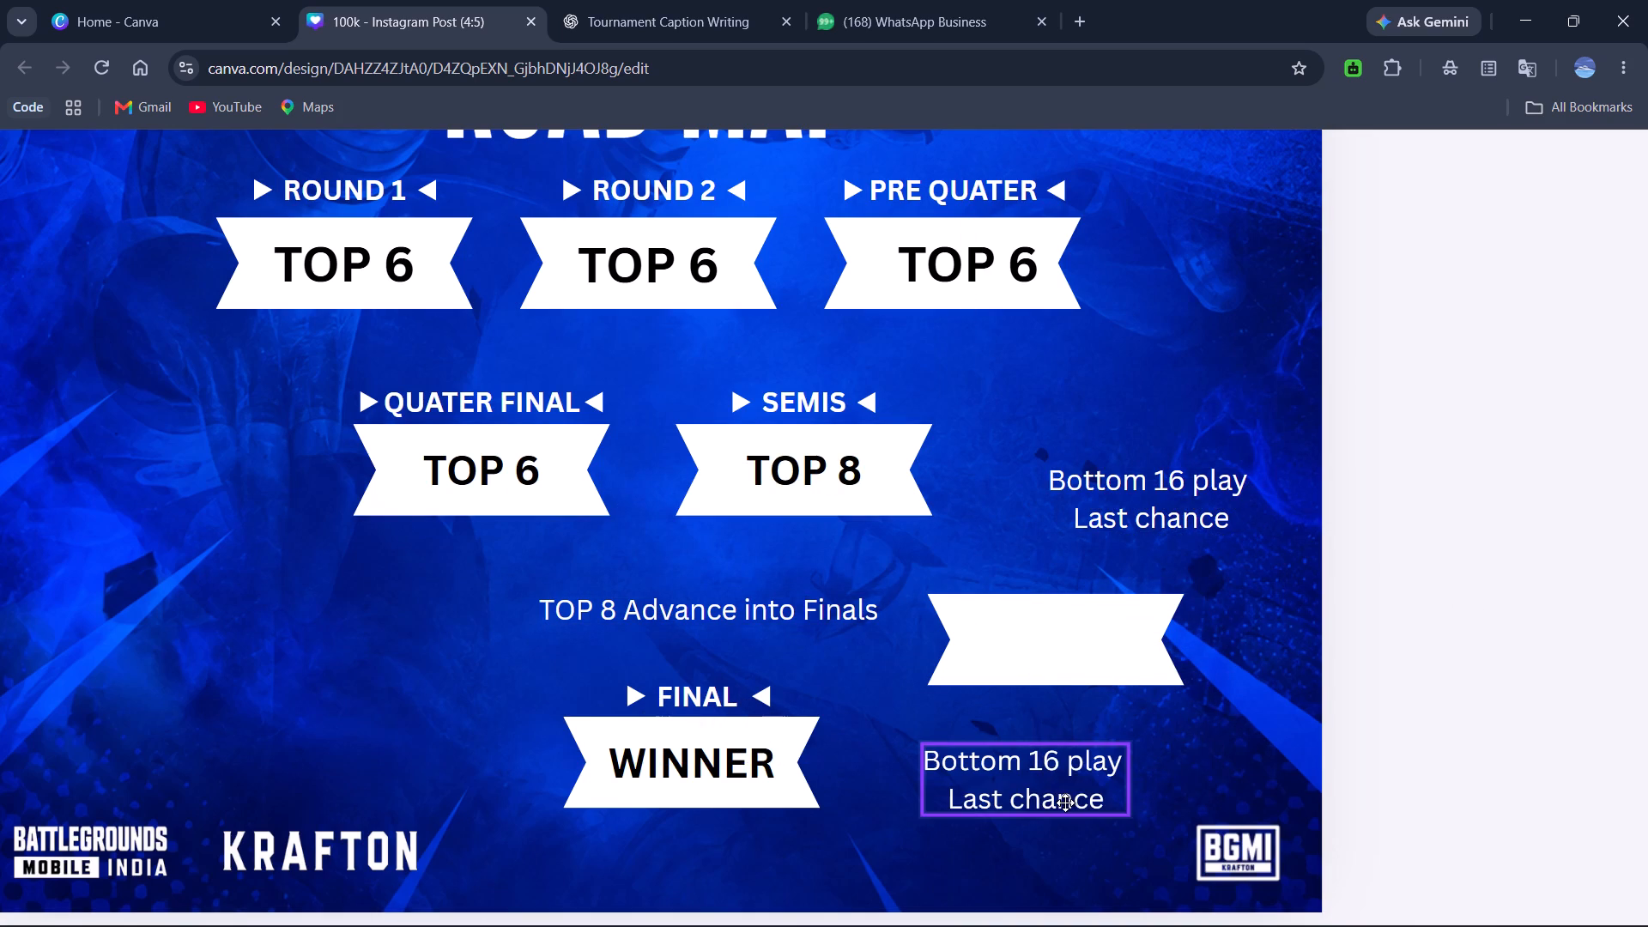
drag(1065, 803, 1097, 795)
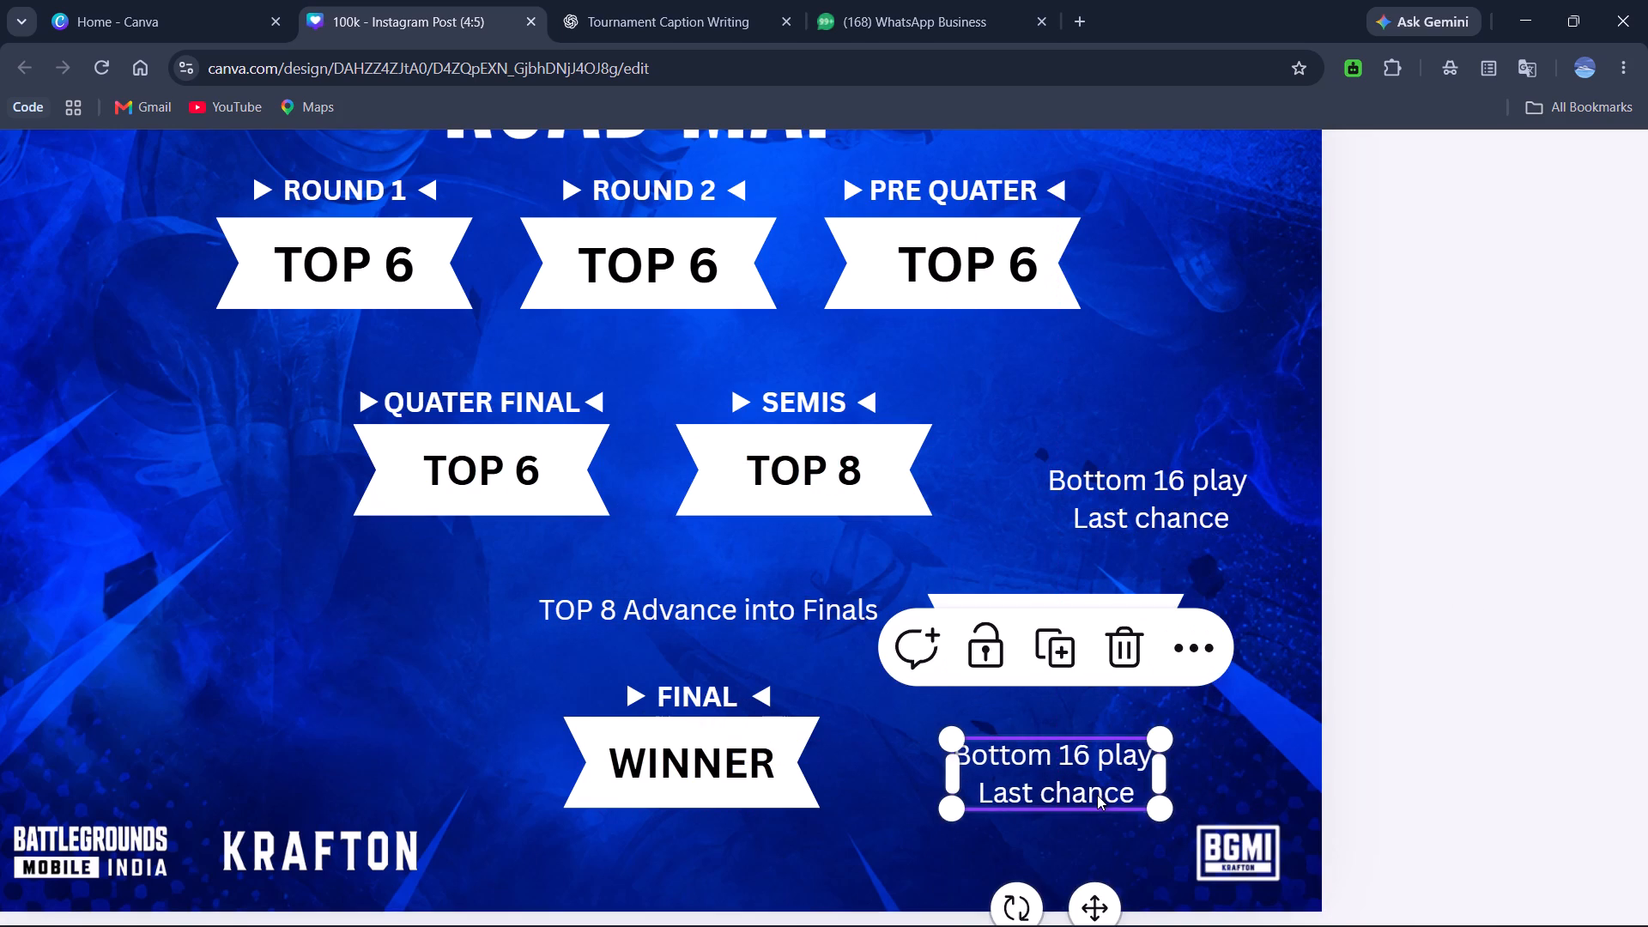
Replace the text of the note below the blank white banner with "Top 4 into finals".
double_click(1091, 782)
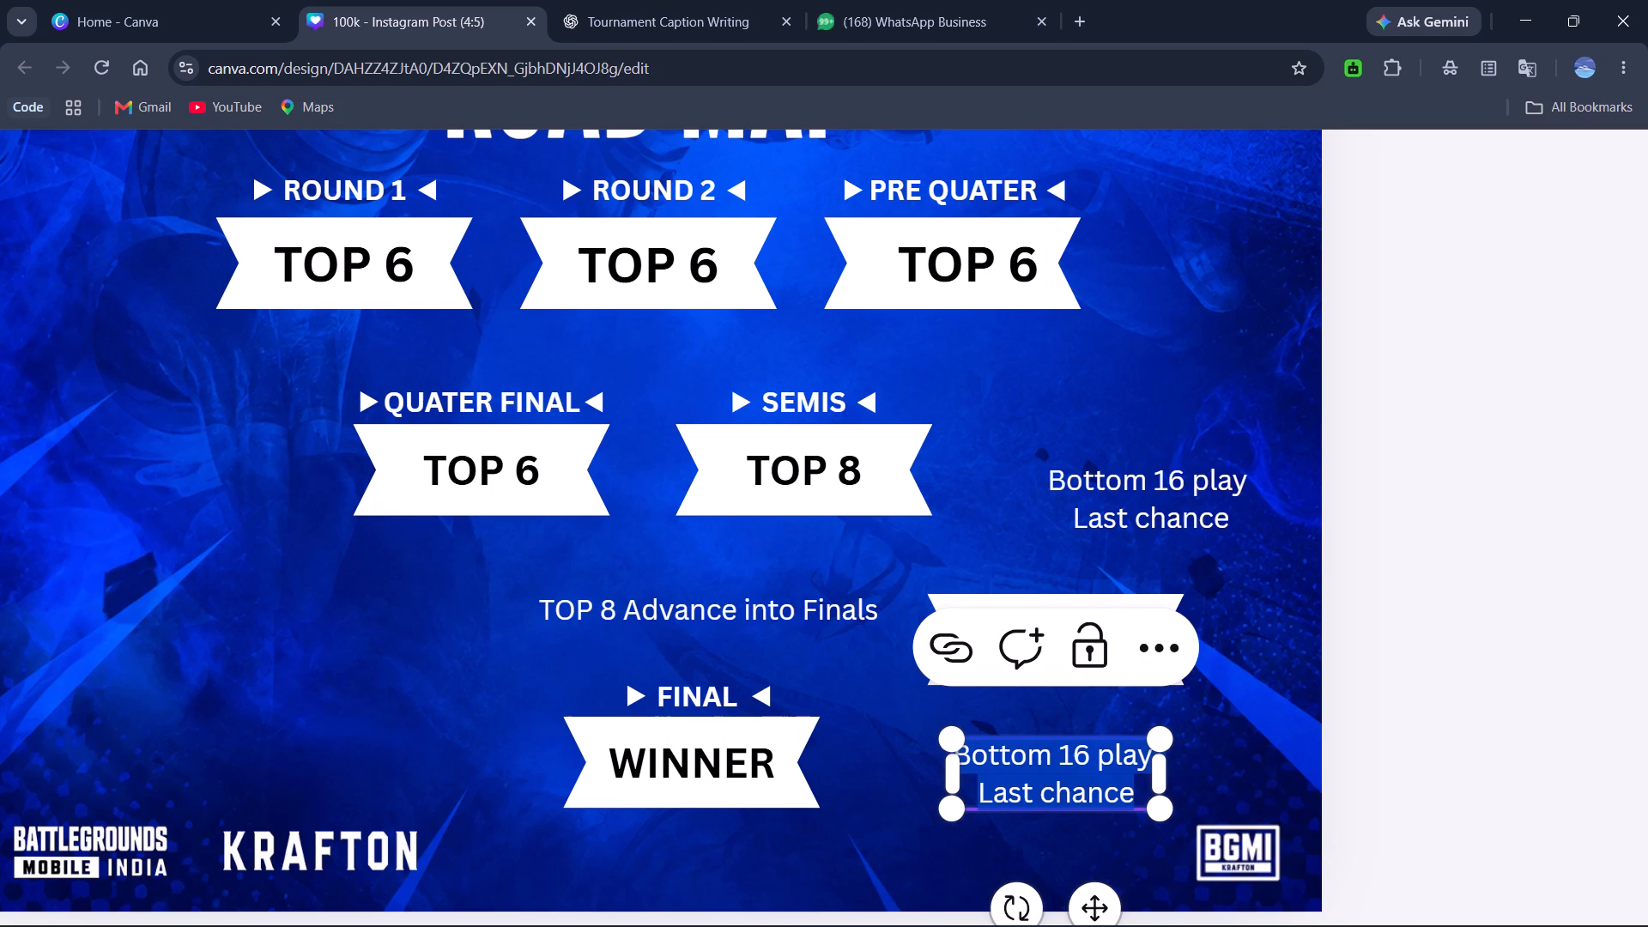
text(Top)
key(BackSpace)
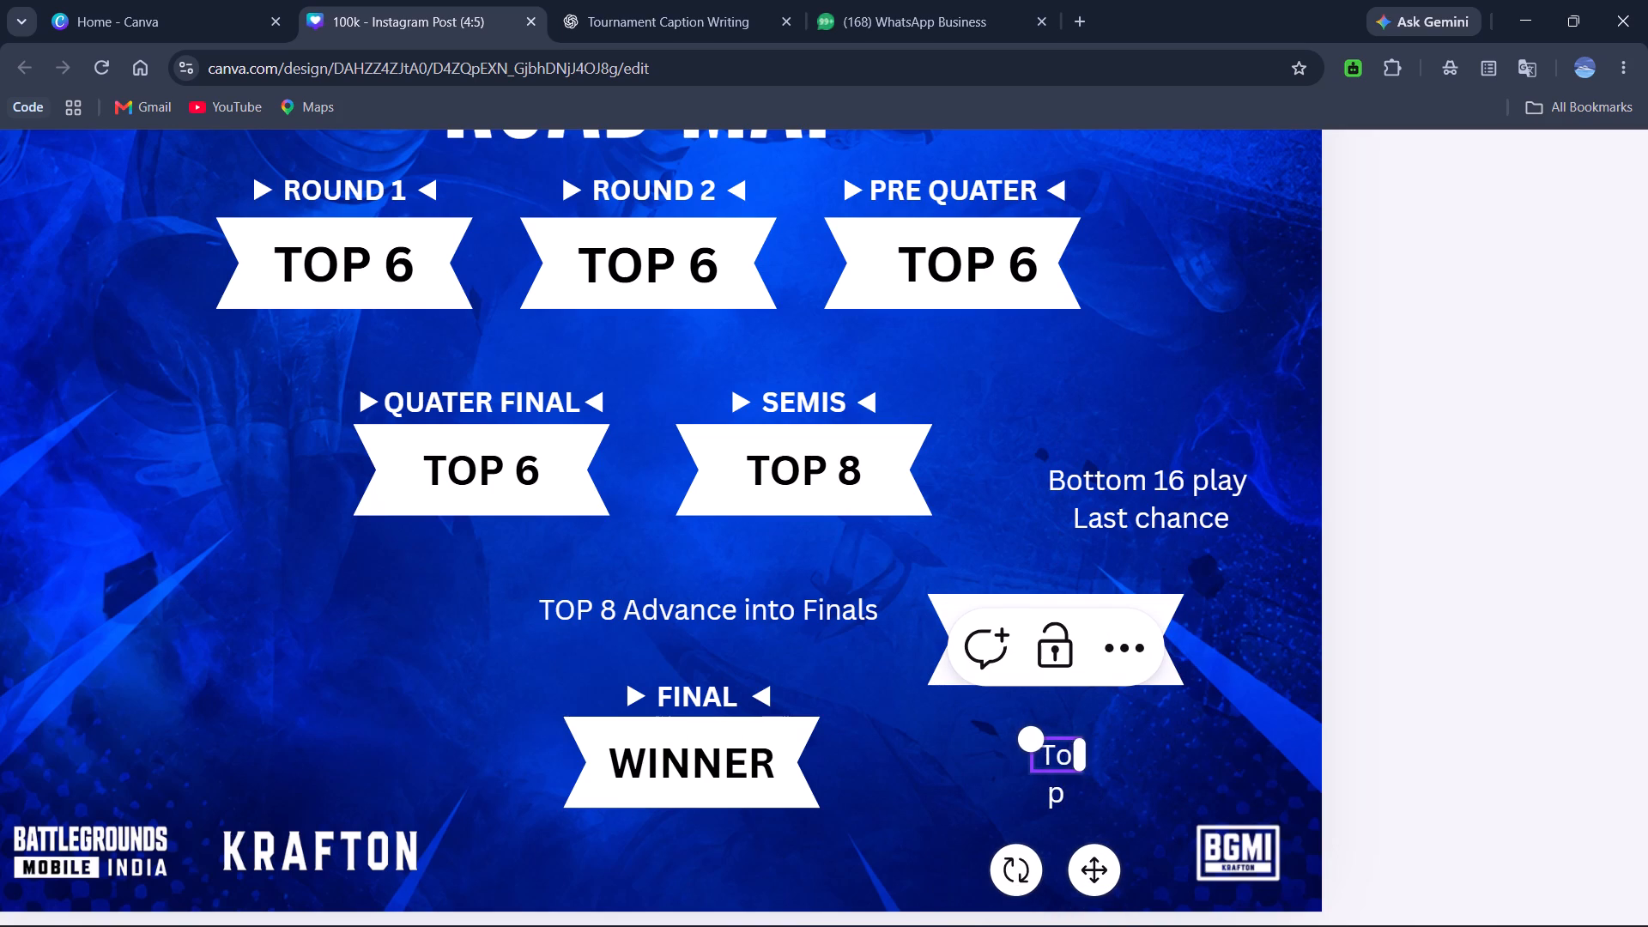
key(BackSpace)
text(op)
key(space)
text(4)
key(space)
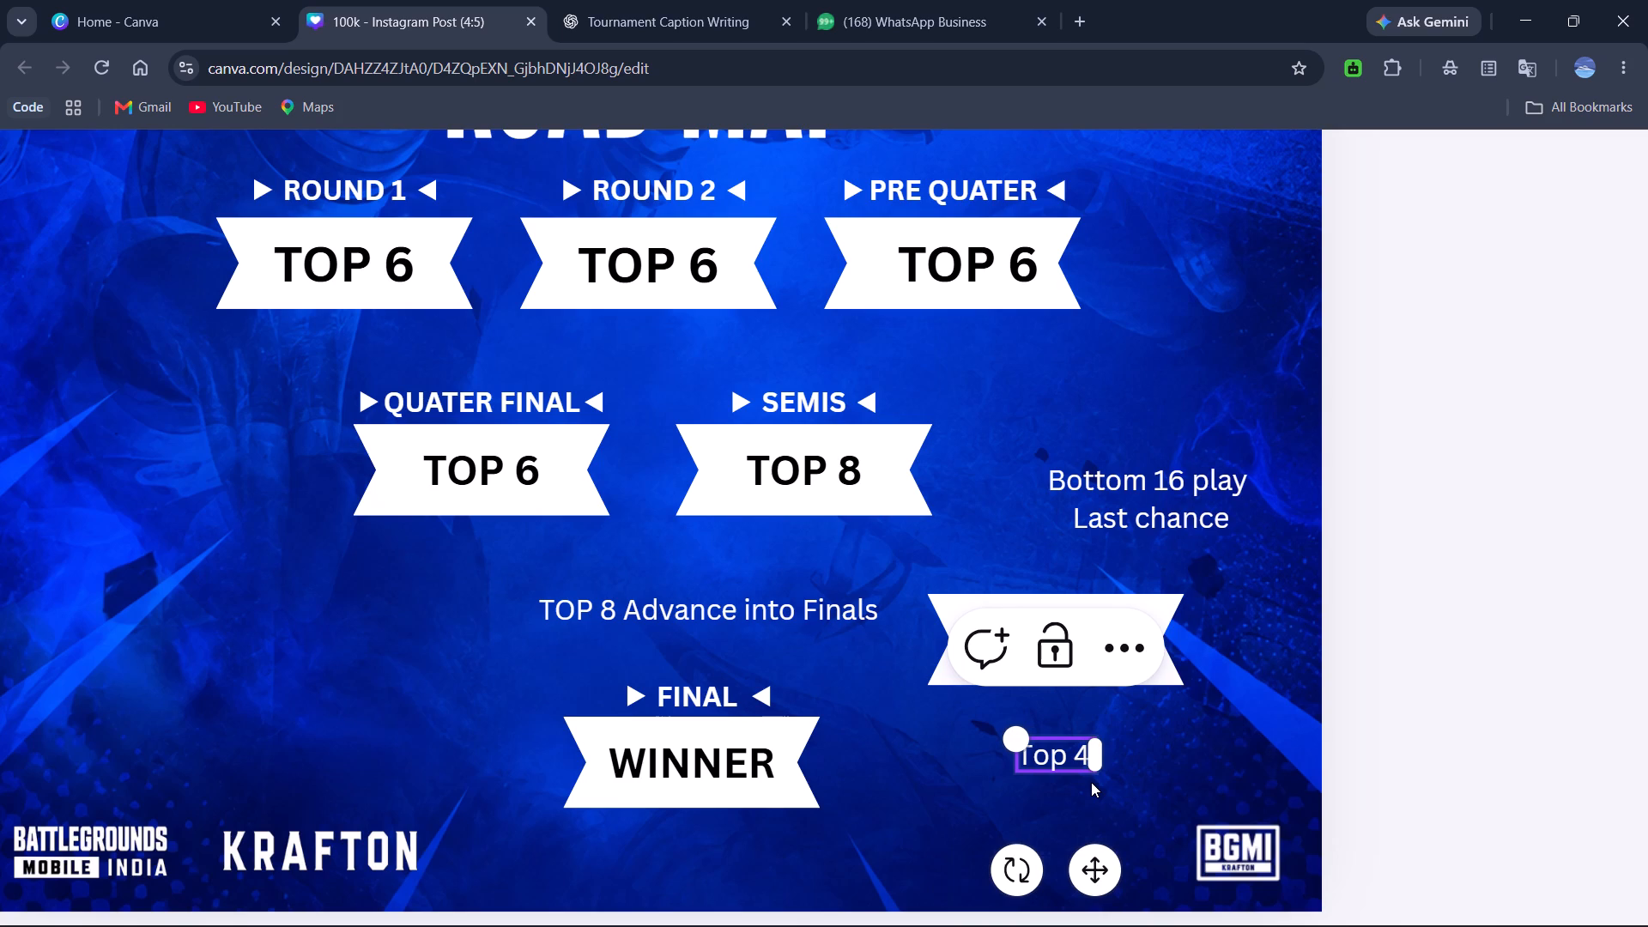
text(into)
key(space)
text(finals)
key(space)
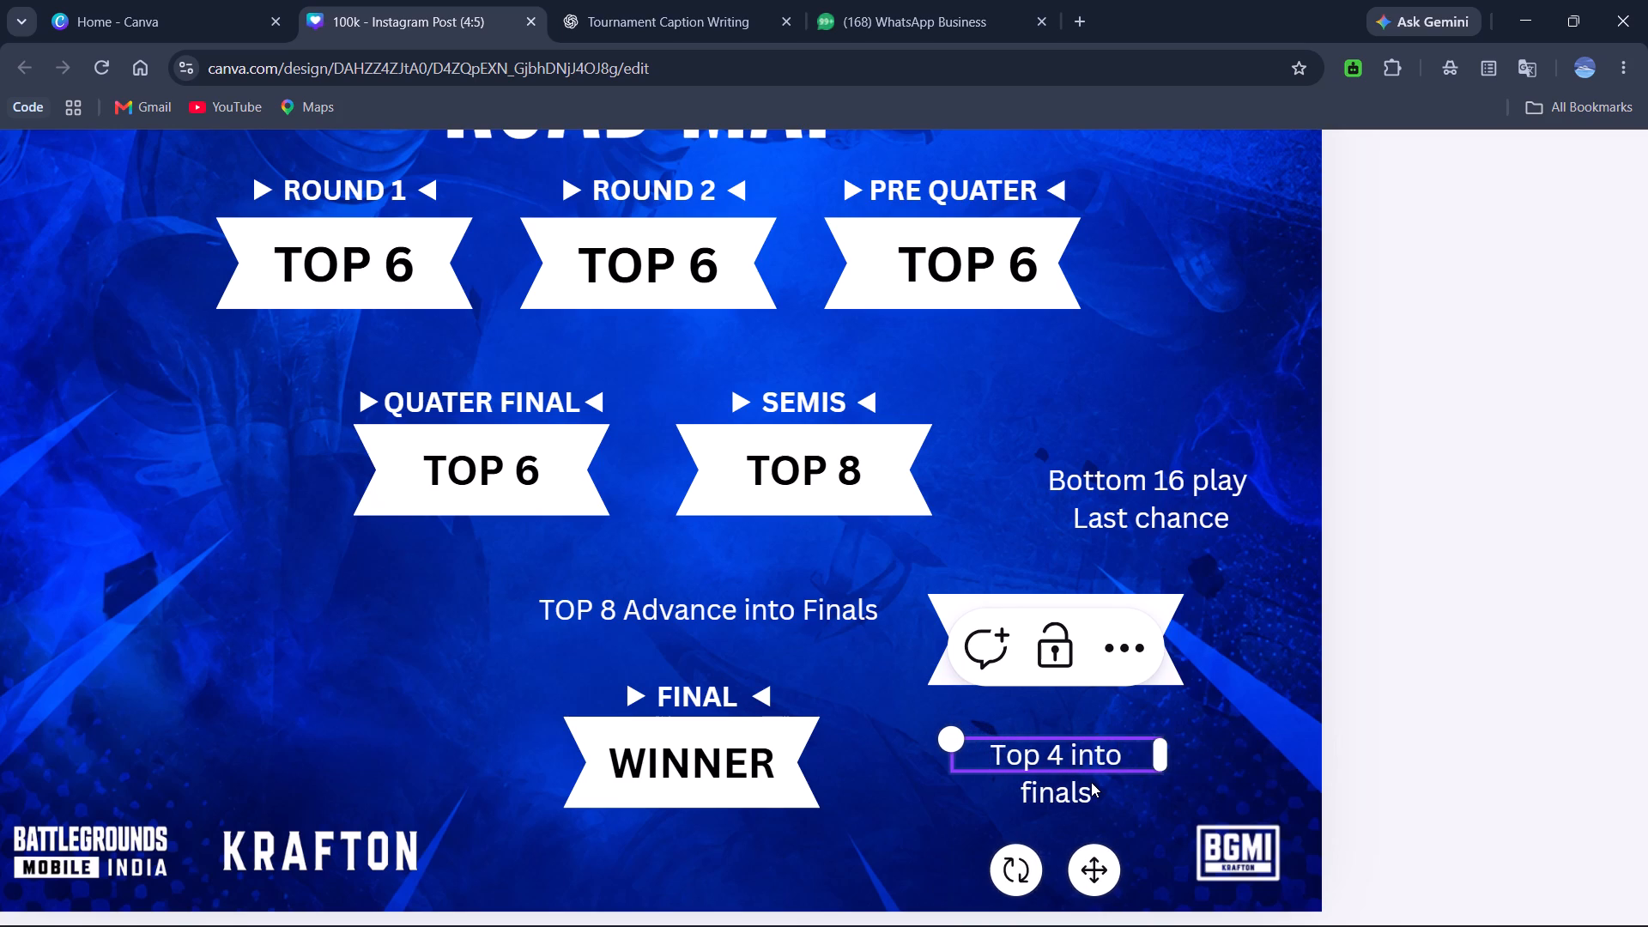
click(1357, 779)
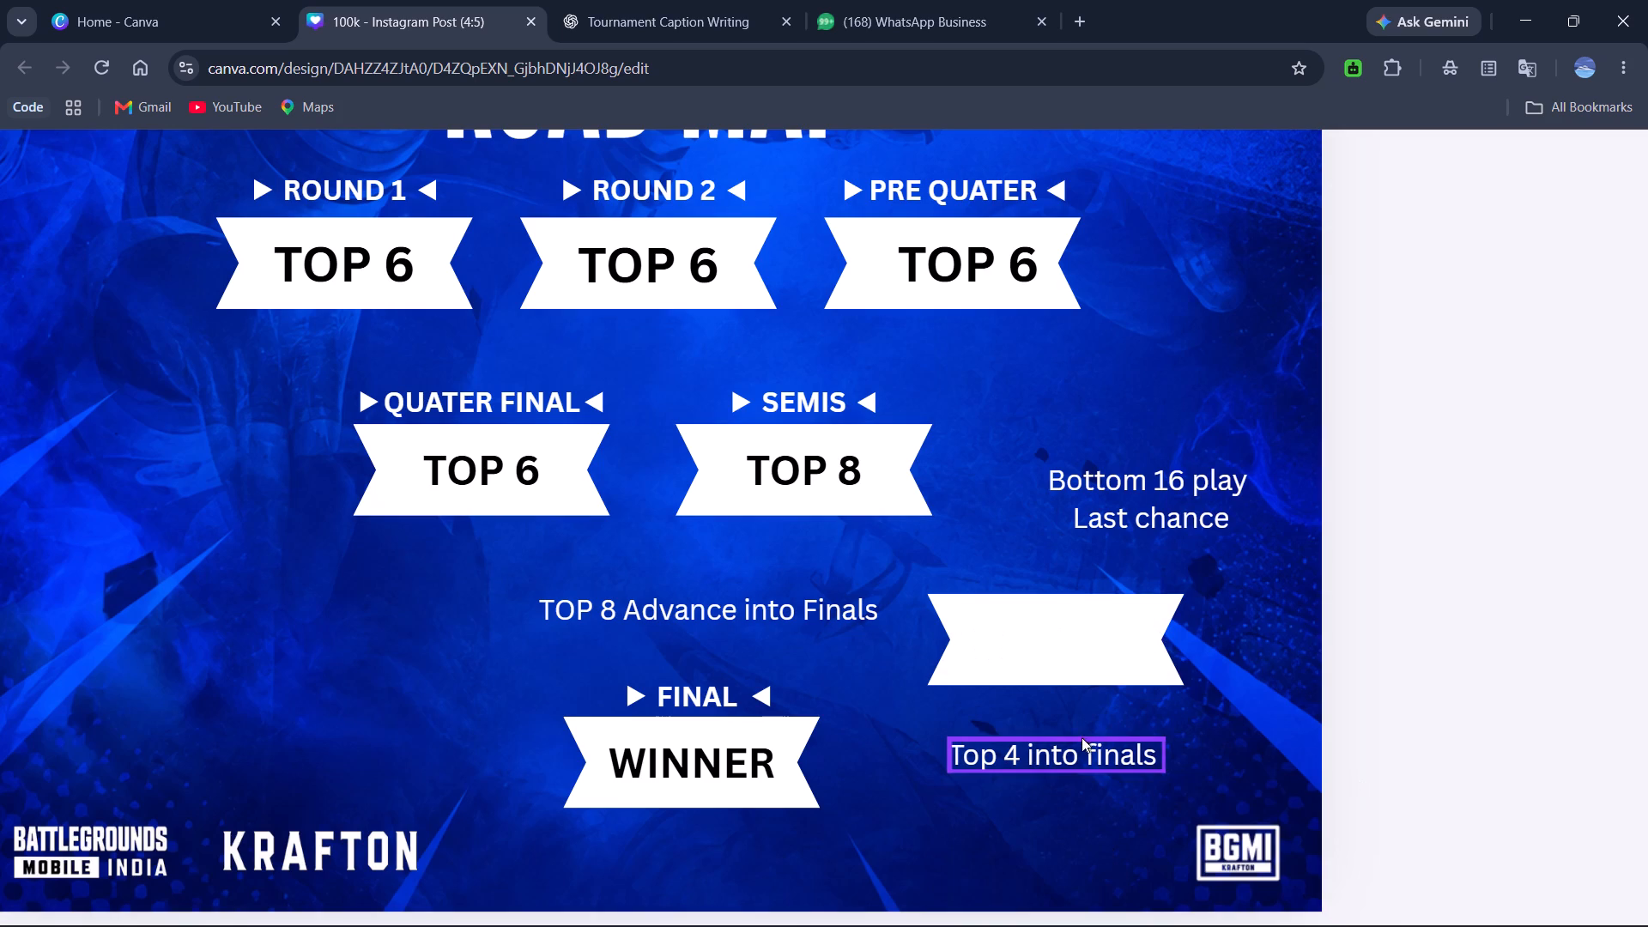
Nudge the "Top 4 into finals" note slightly downward.
click(1071, 746)
key(Down)
key(Down)
key(Down)
key(Down)
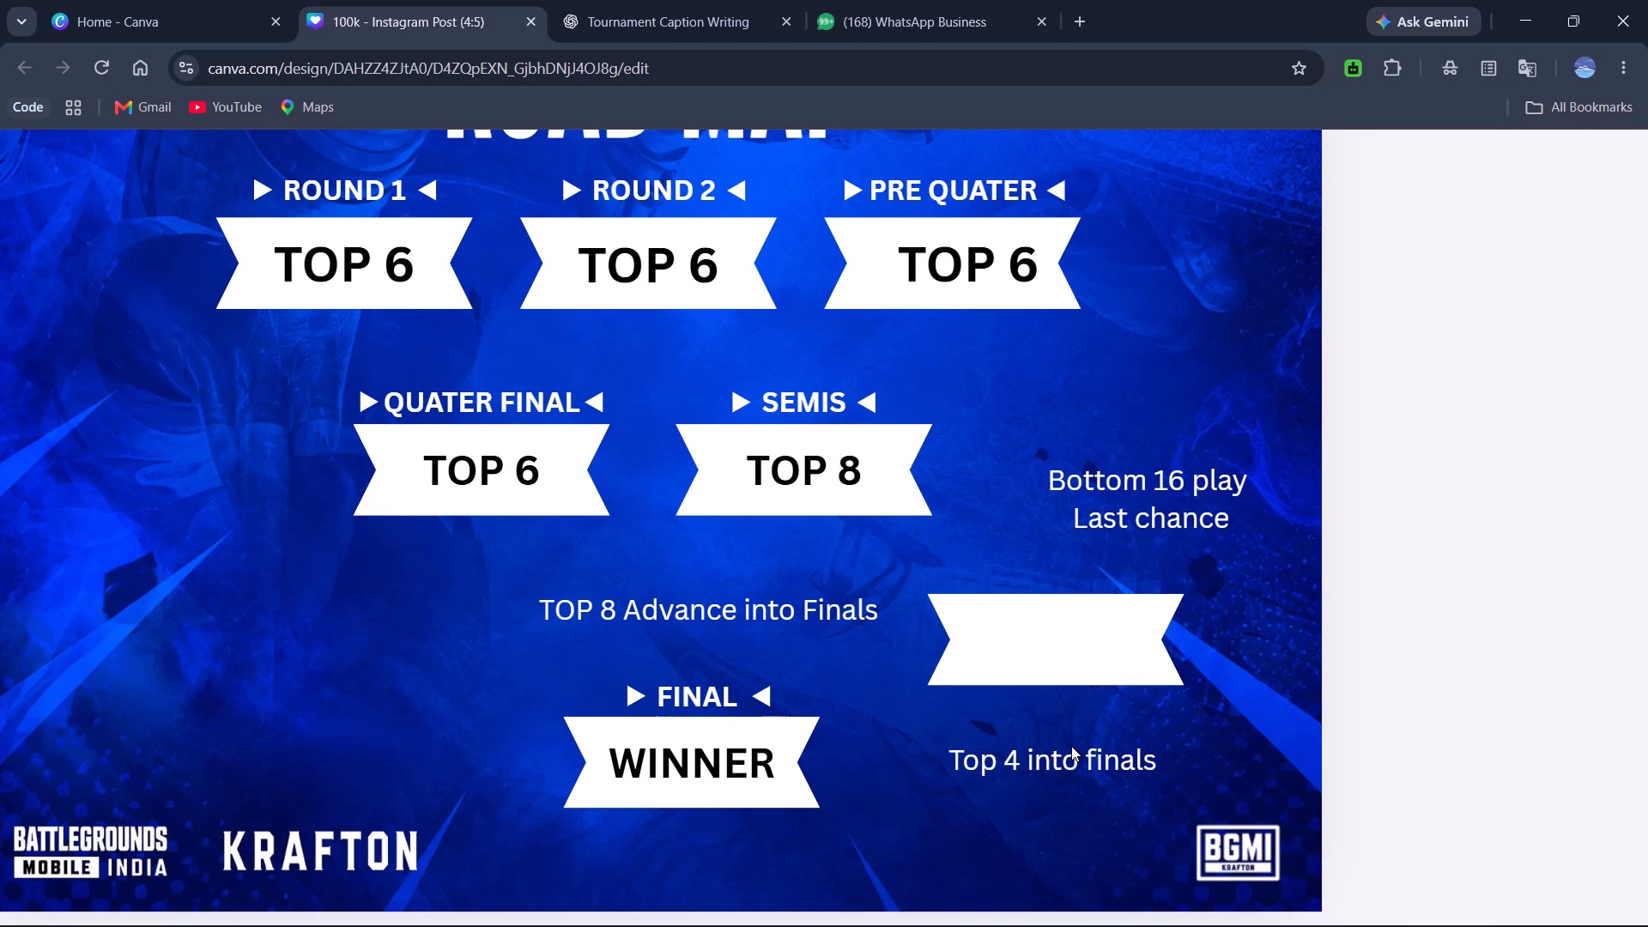
click(1527, 647)
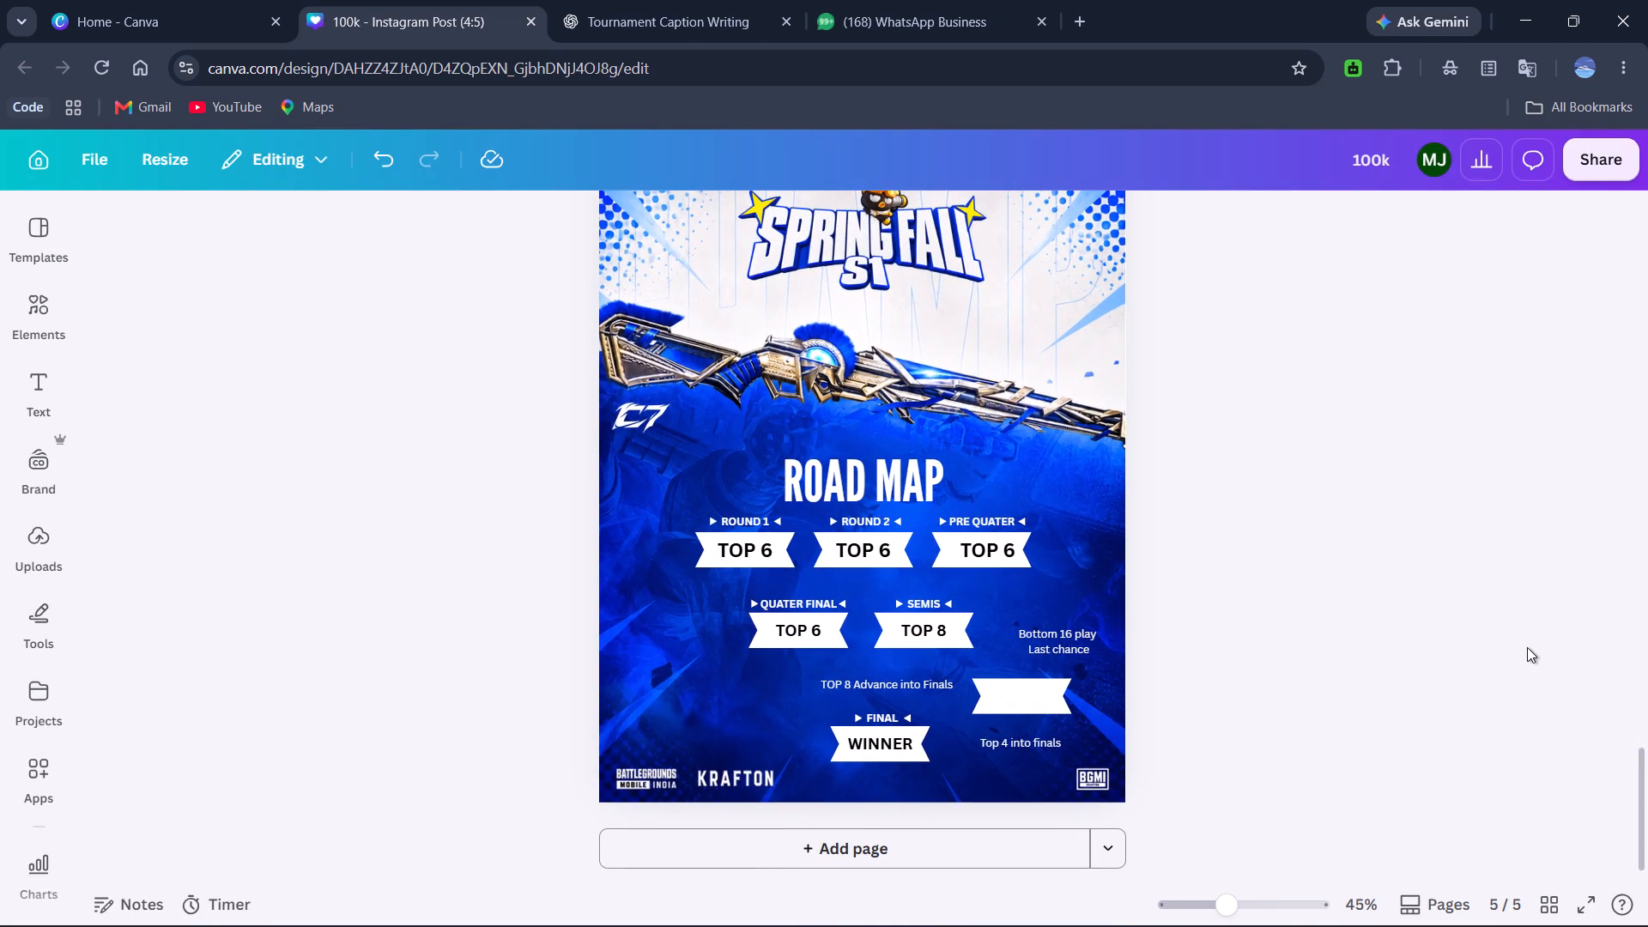
Copy the FINAL label with its two flanking triangles and place the copy just above the blank white banner.
scroll(1281, 693, down, 1)
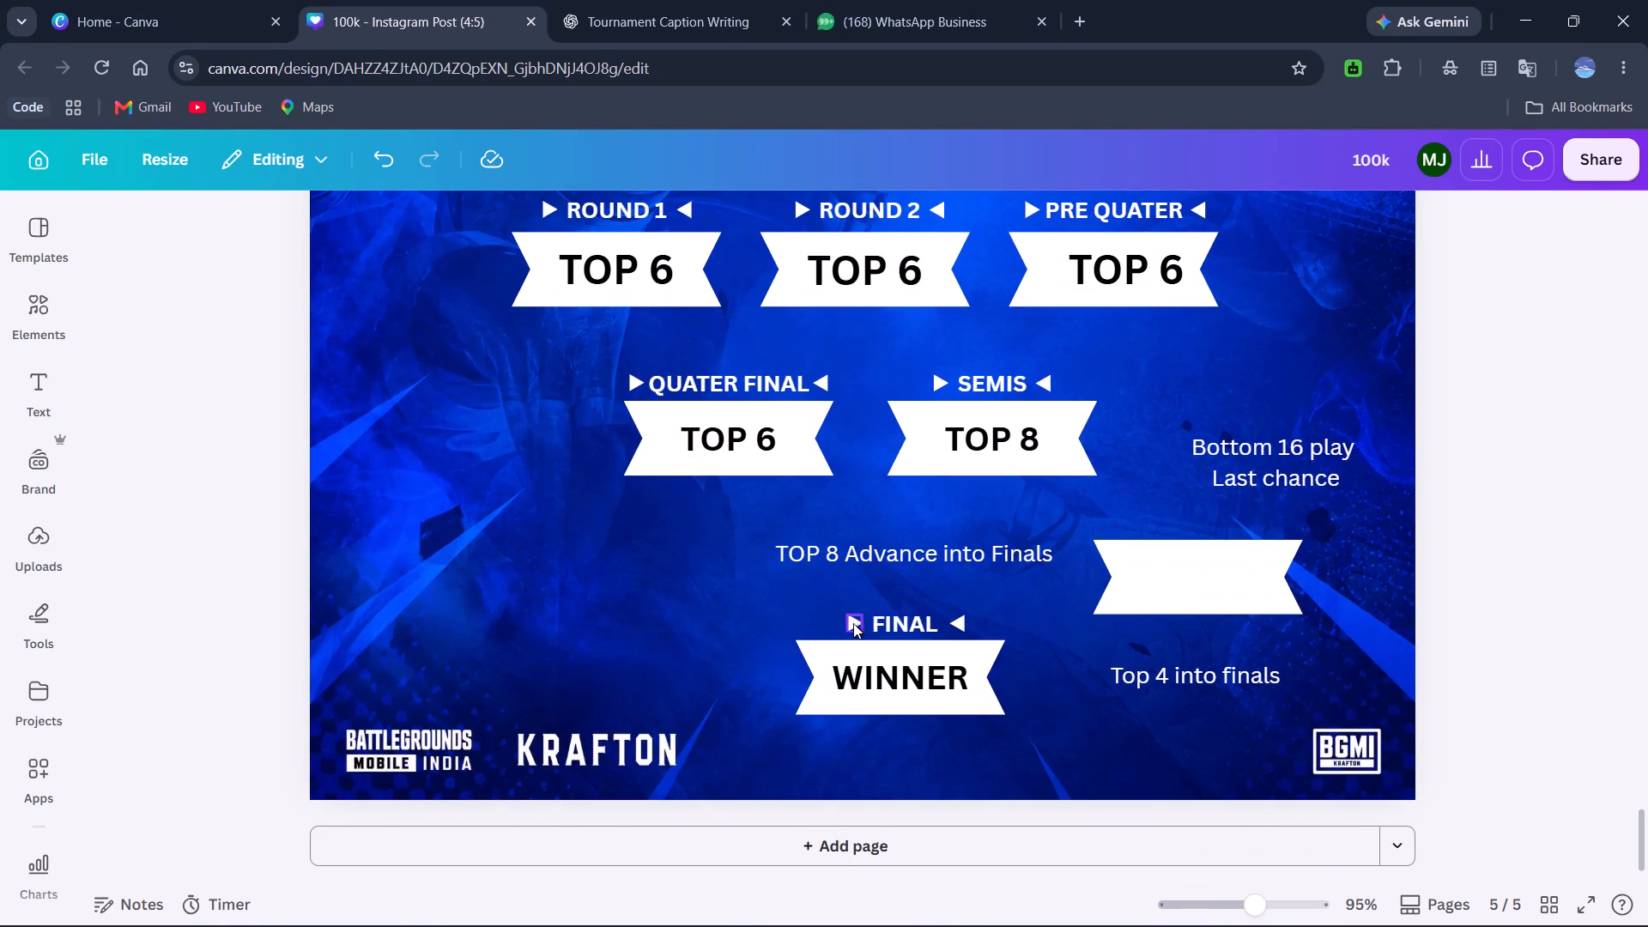
click(850, 623)
shift+click(891, 631)
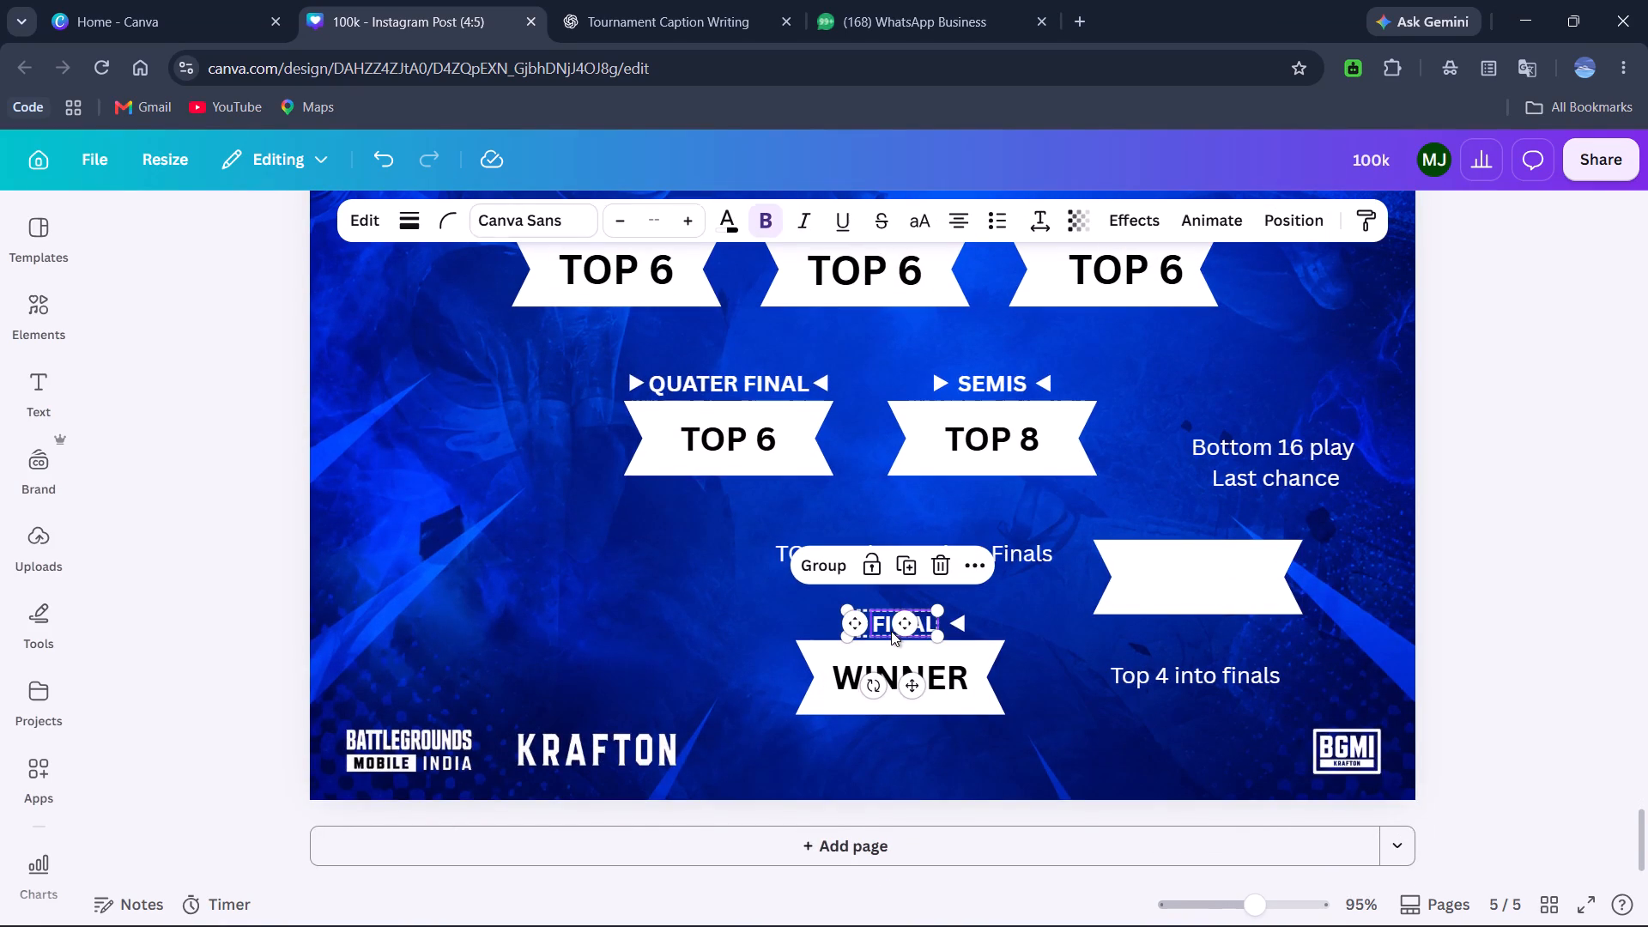
shift+click(963, 619)
key(ctrl+c)
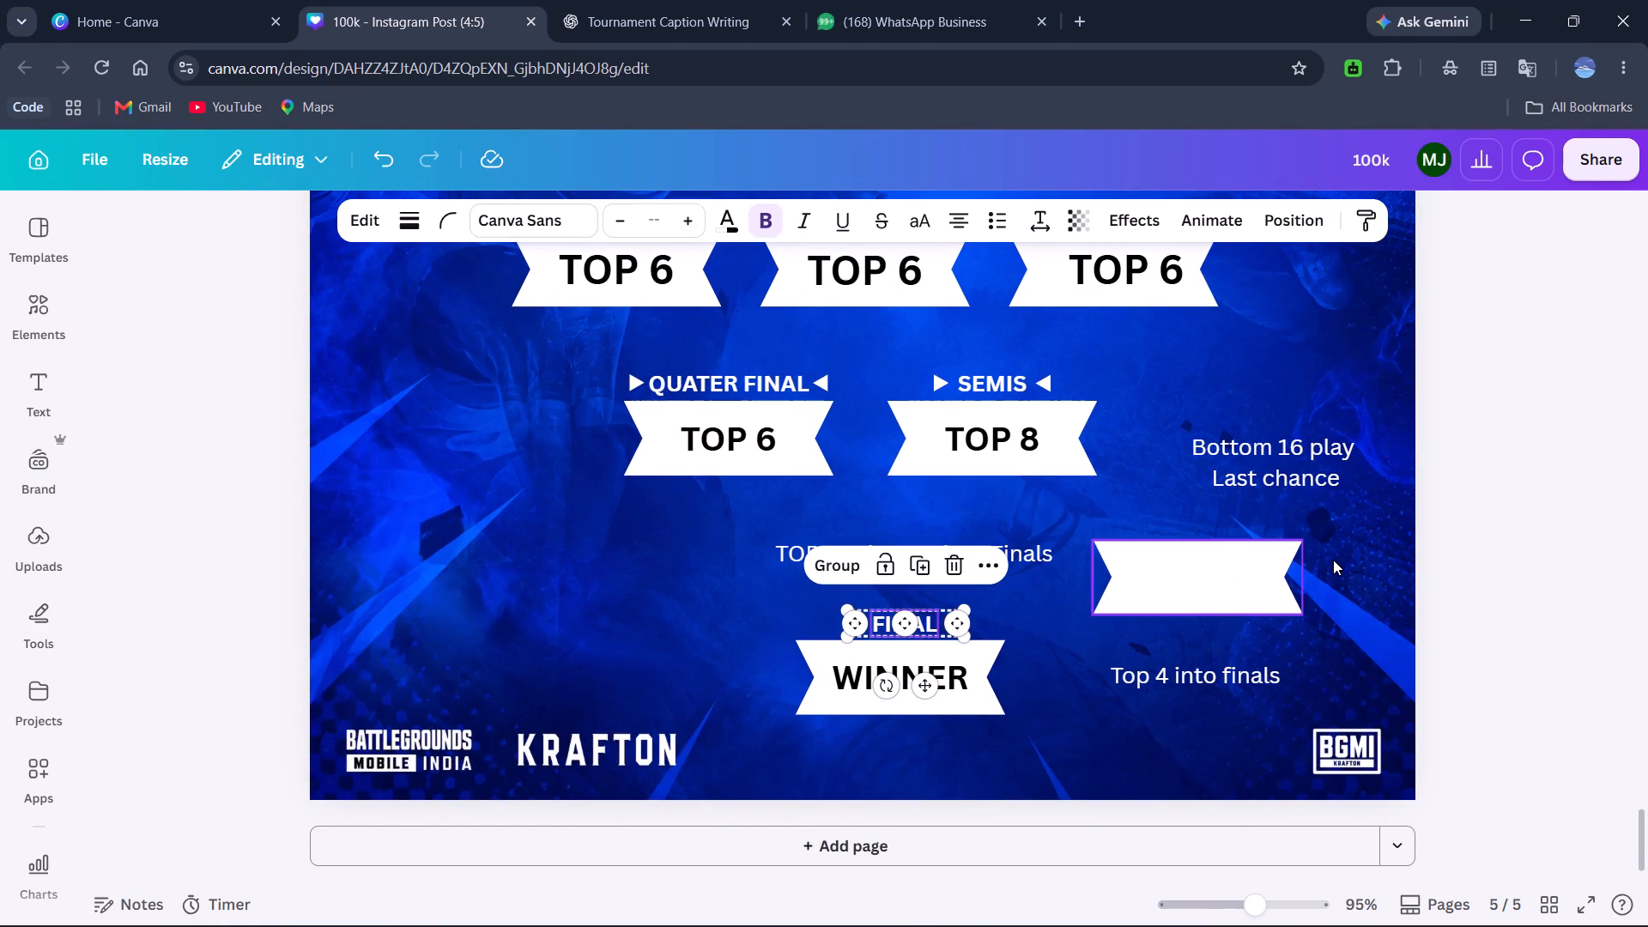
key(ctrl+v)
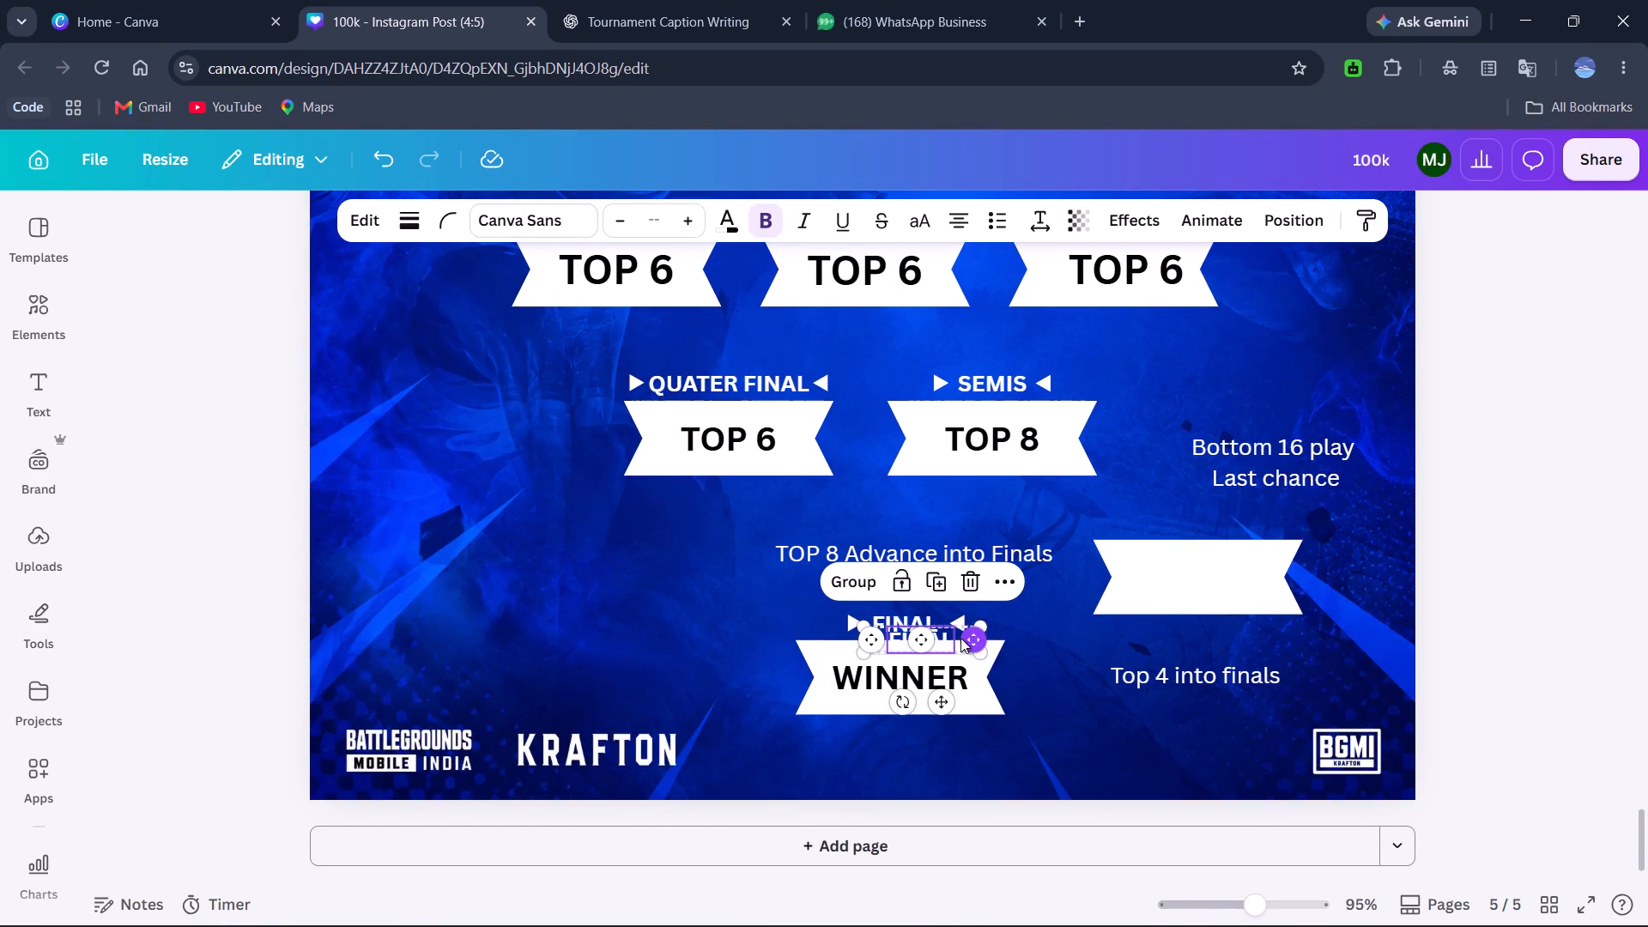
drag(948, 638, 1225, 519)
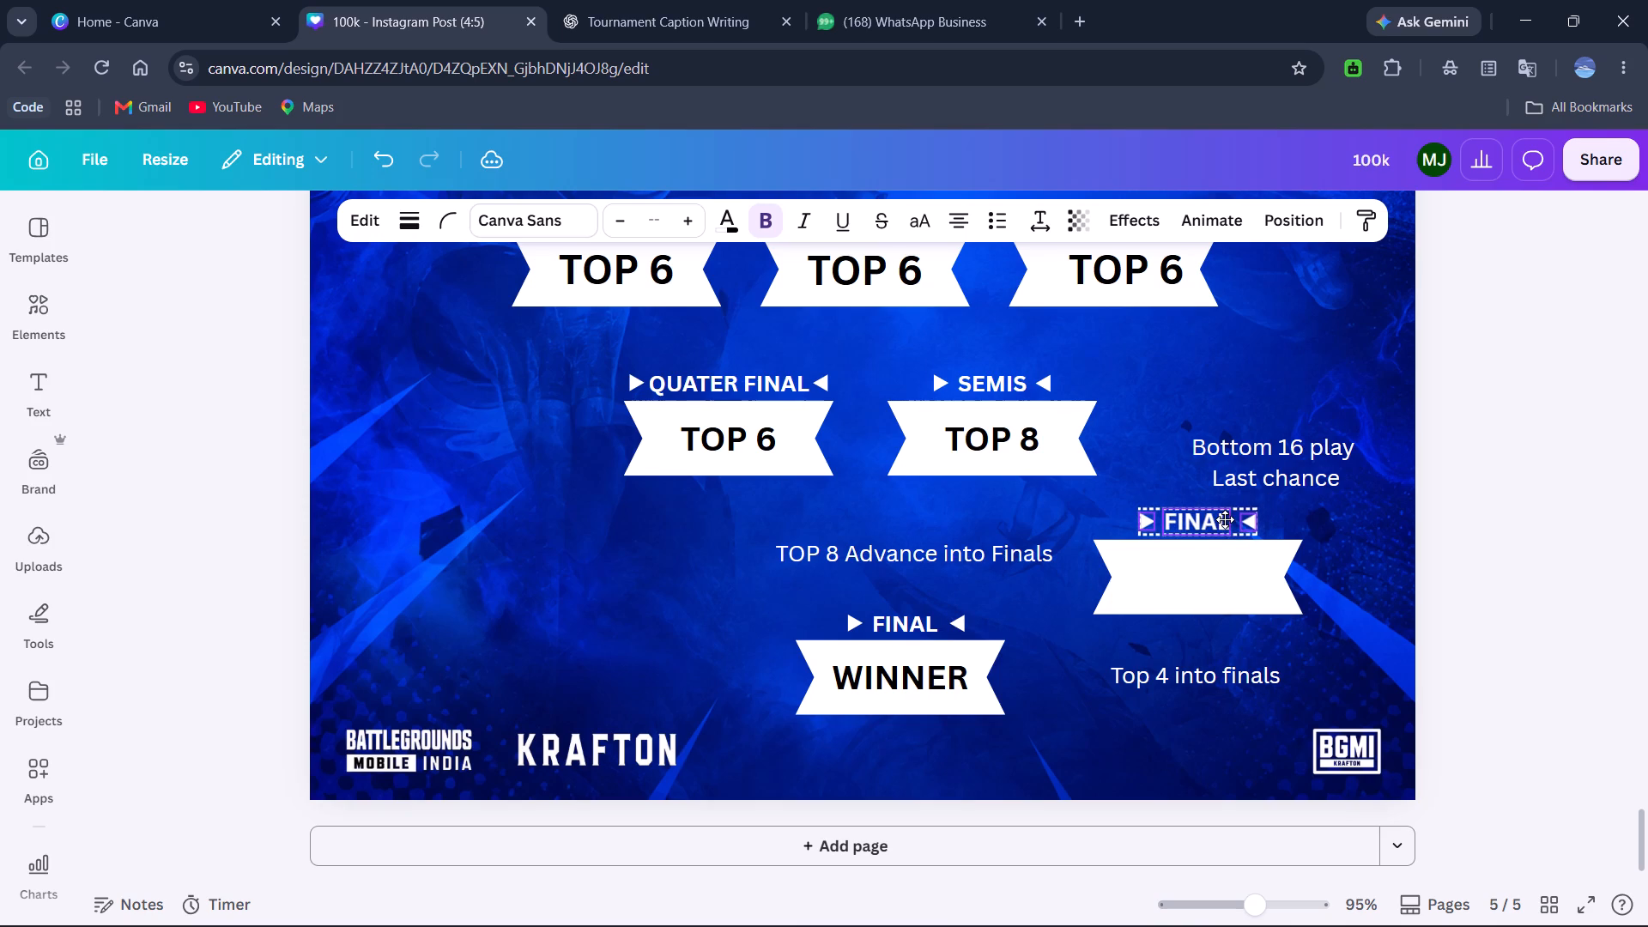
drag(1225, 519, 1226, 525)
click(1216, 525)
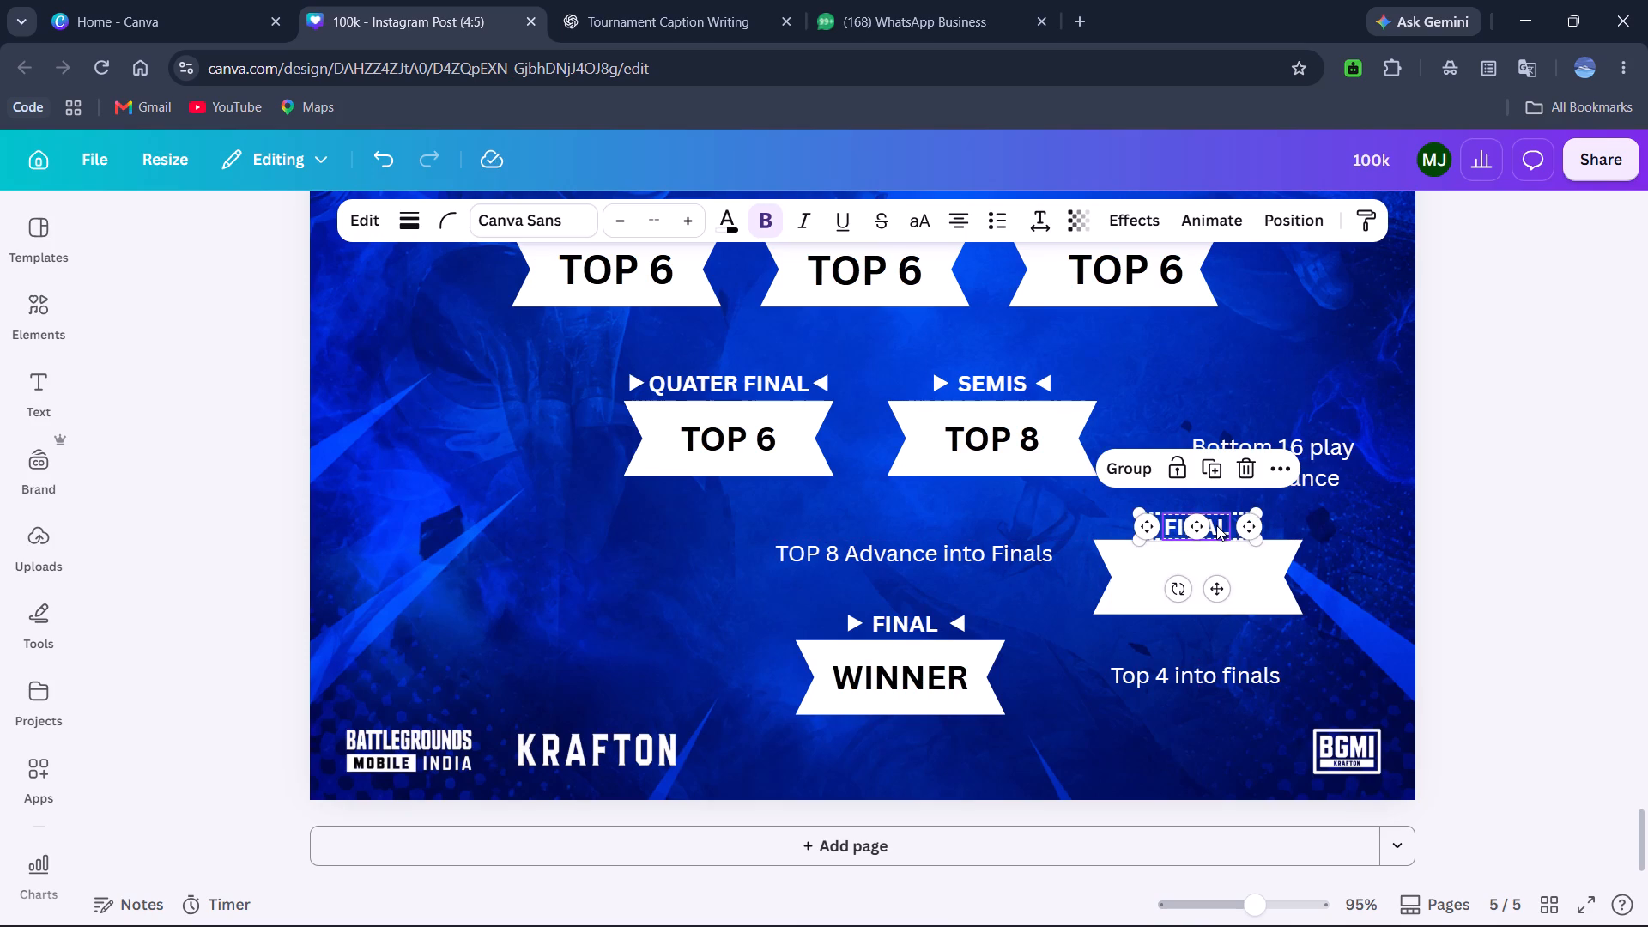
click(1421, 479)
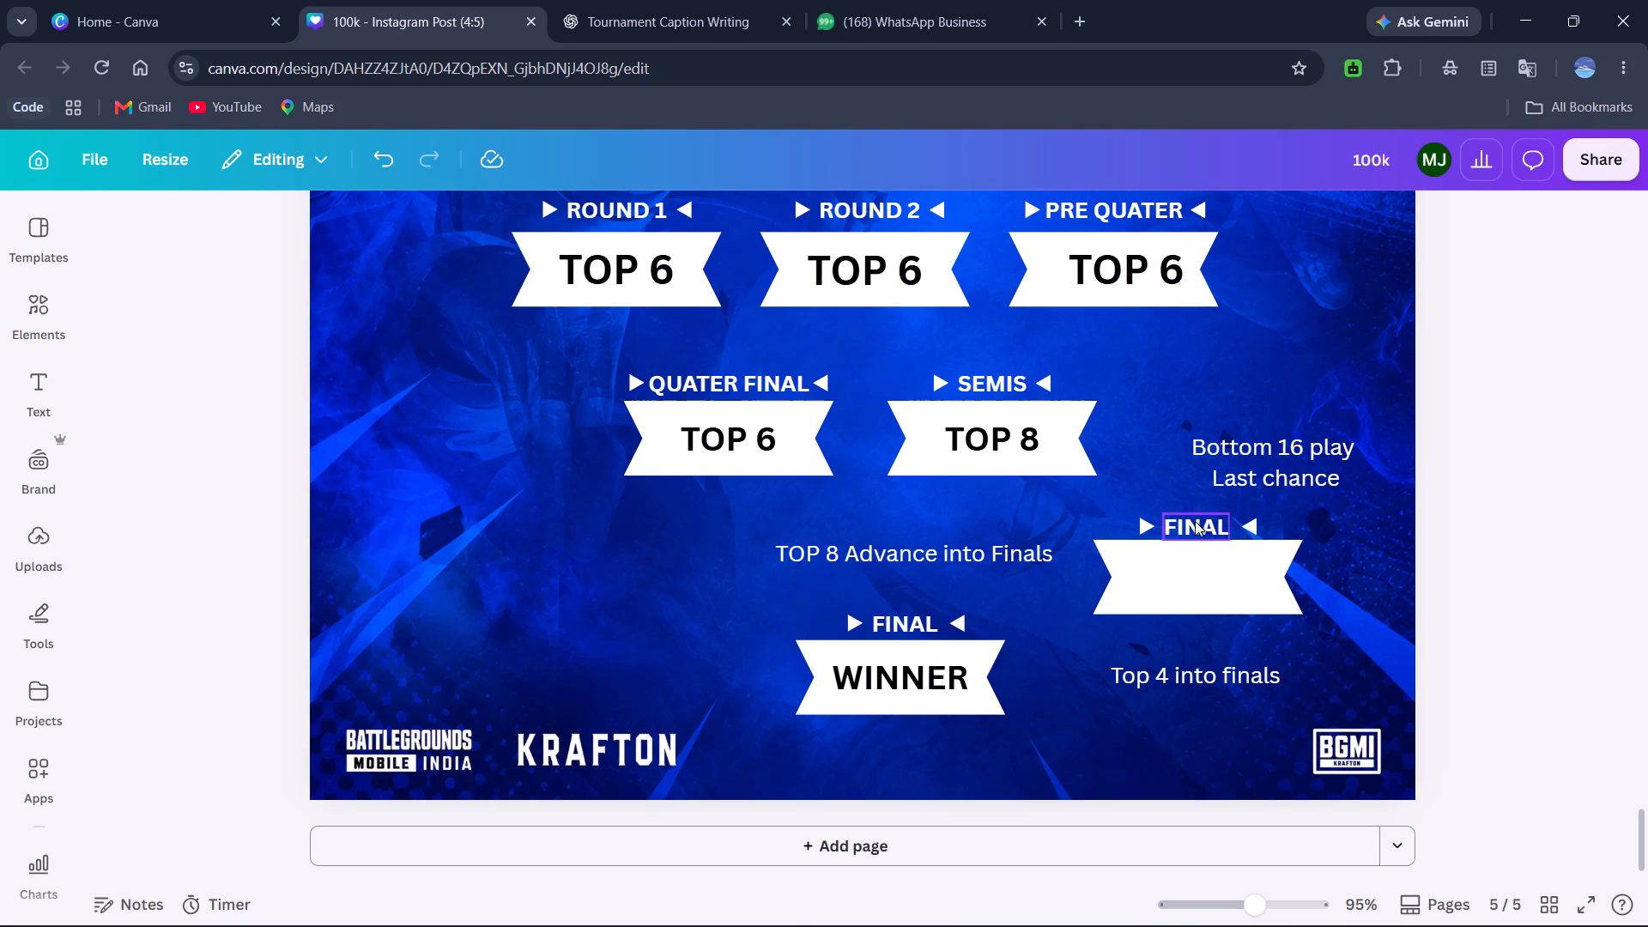
Change the copied FINAL label above the blank banner to "LAST CHANCE".
double_click(1186, 525)
key(shift+s)
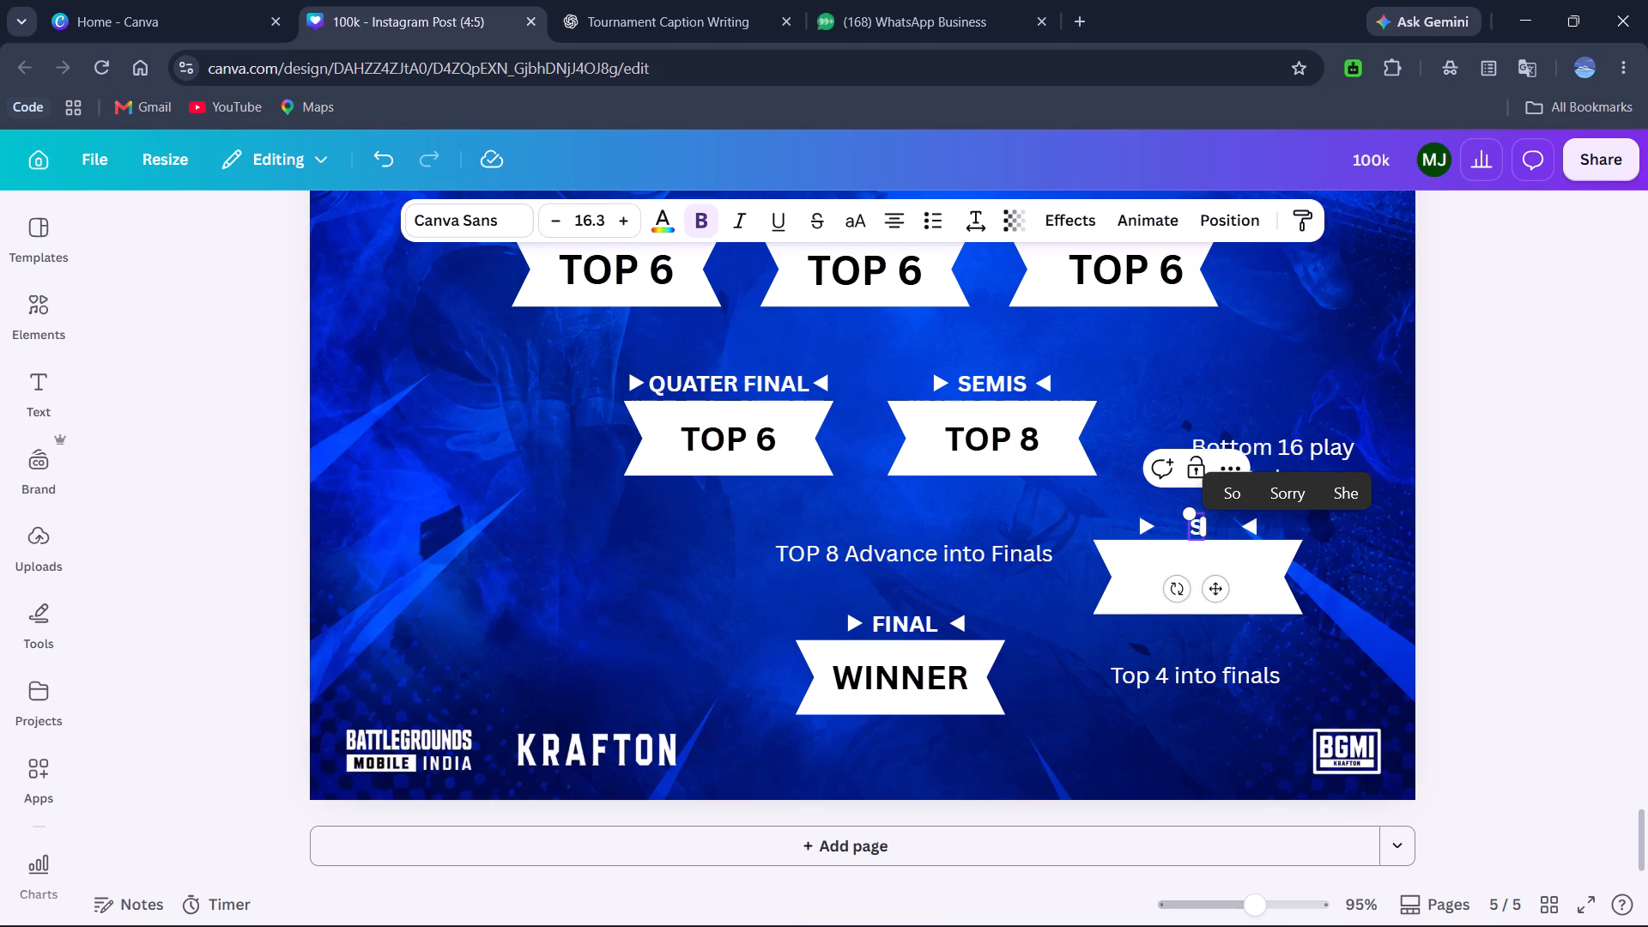
key(BackSpace)
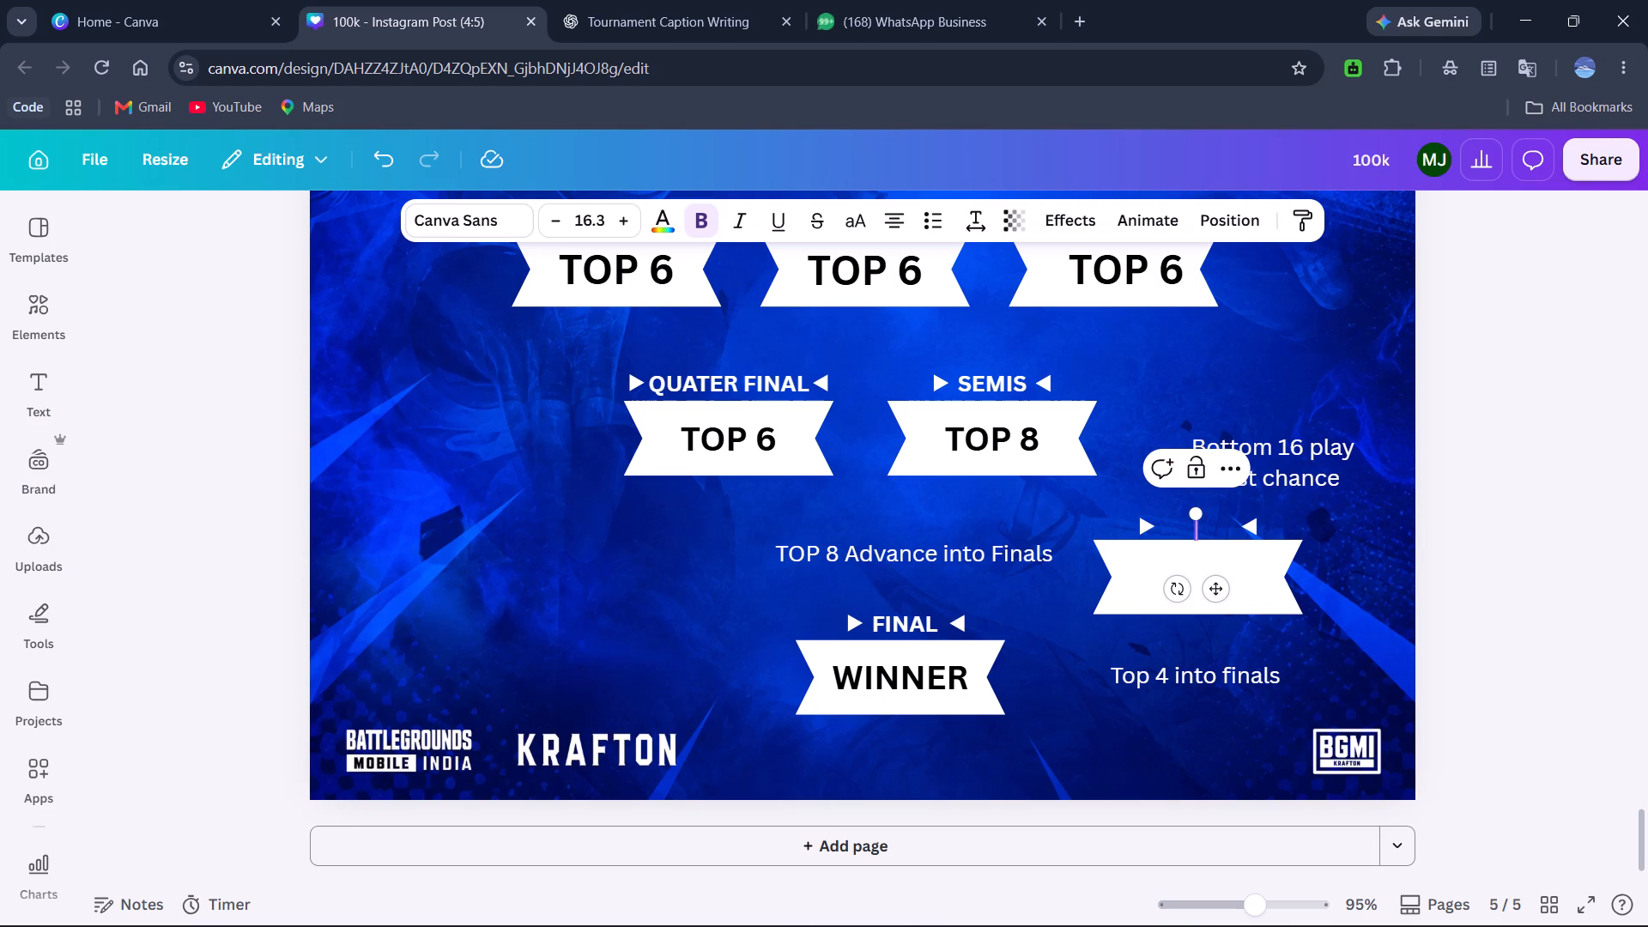
text(LA)
key(shift+BackSpace)
text(AST CHANCE)
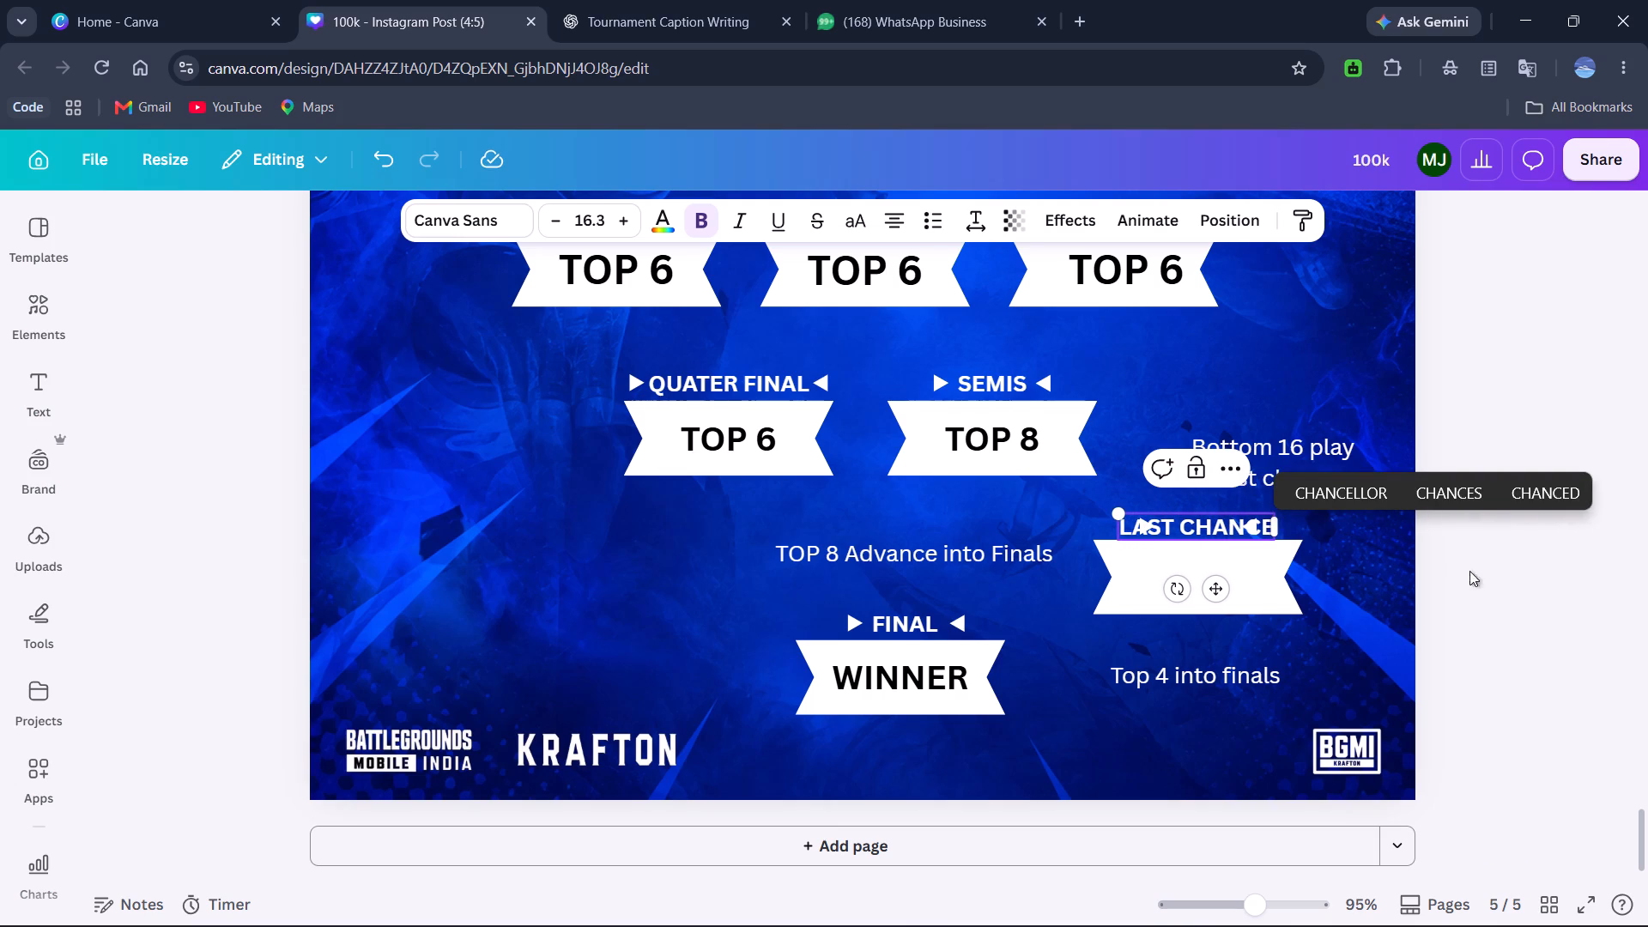
click(1485, 576)
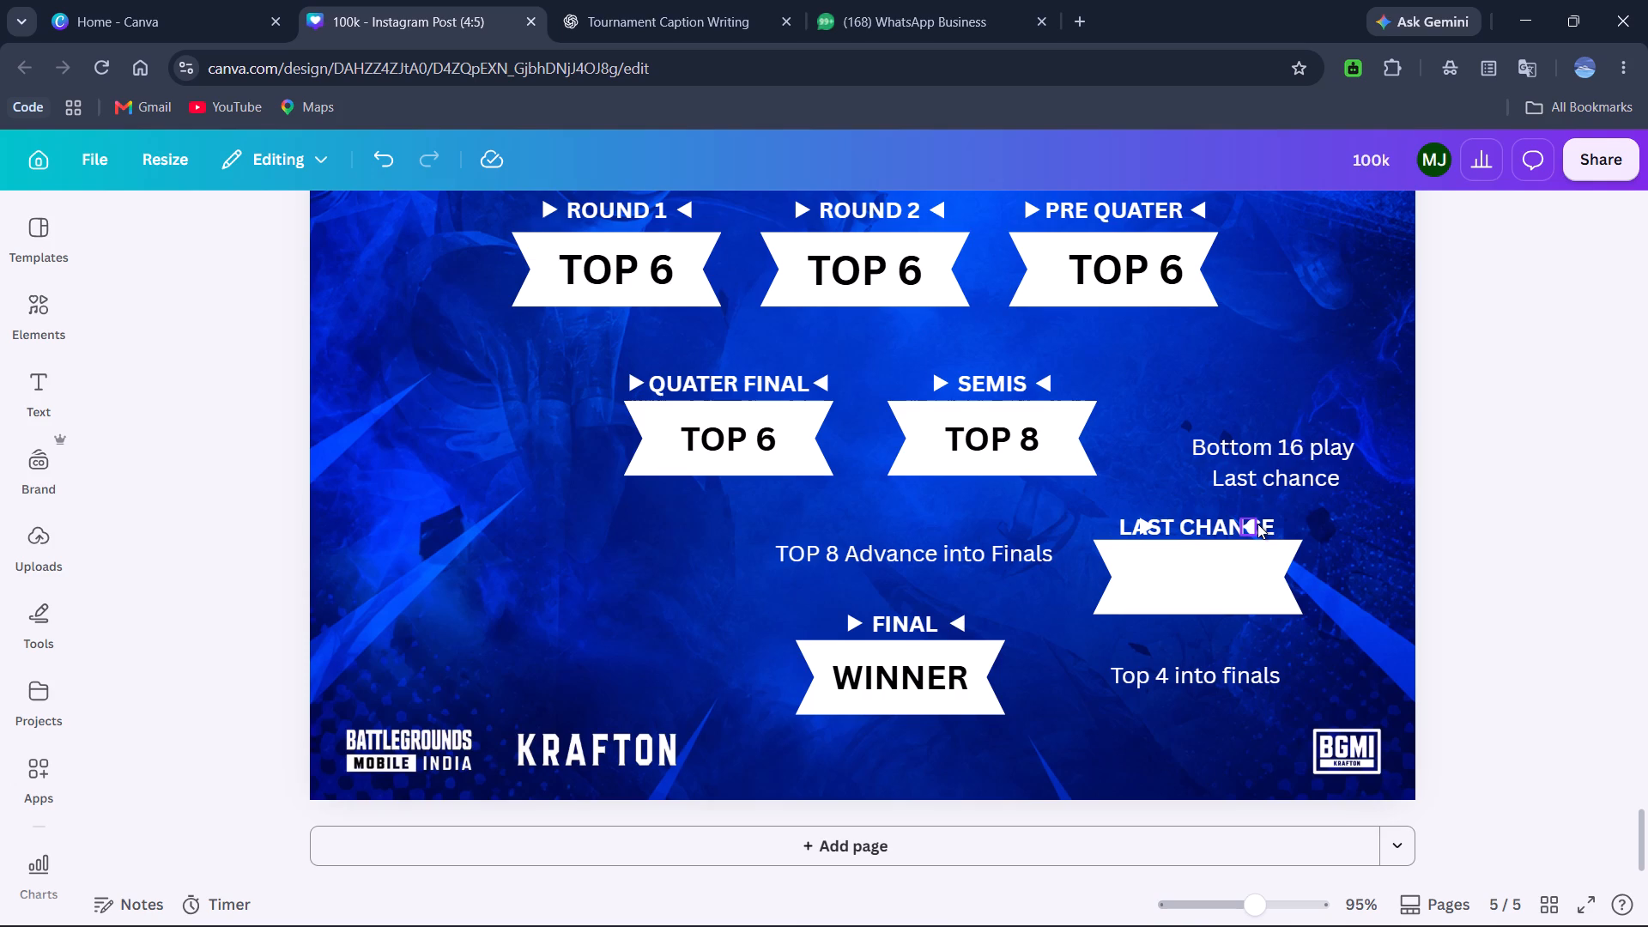
Move the triangle overlapping the end of the LAST CHANCE label to just after the word CHANCE.
click(1248, 525)
key(Right)
key(Right)
key(Right)
key(Right)
key(Right)
key(Right)
key(Right)
key(Right)
key(Right)
key(Right)
key(Right)
key(Right)
key(Right)
key(Right)
key(Right)
key(Right)
key(Right)
key(Right)
key(Right)
key(Right)
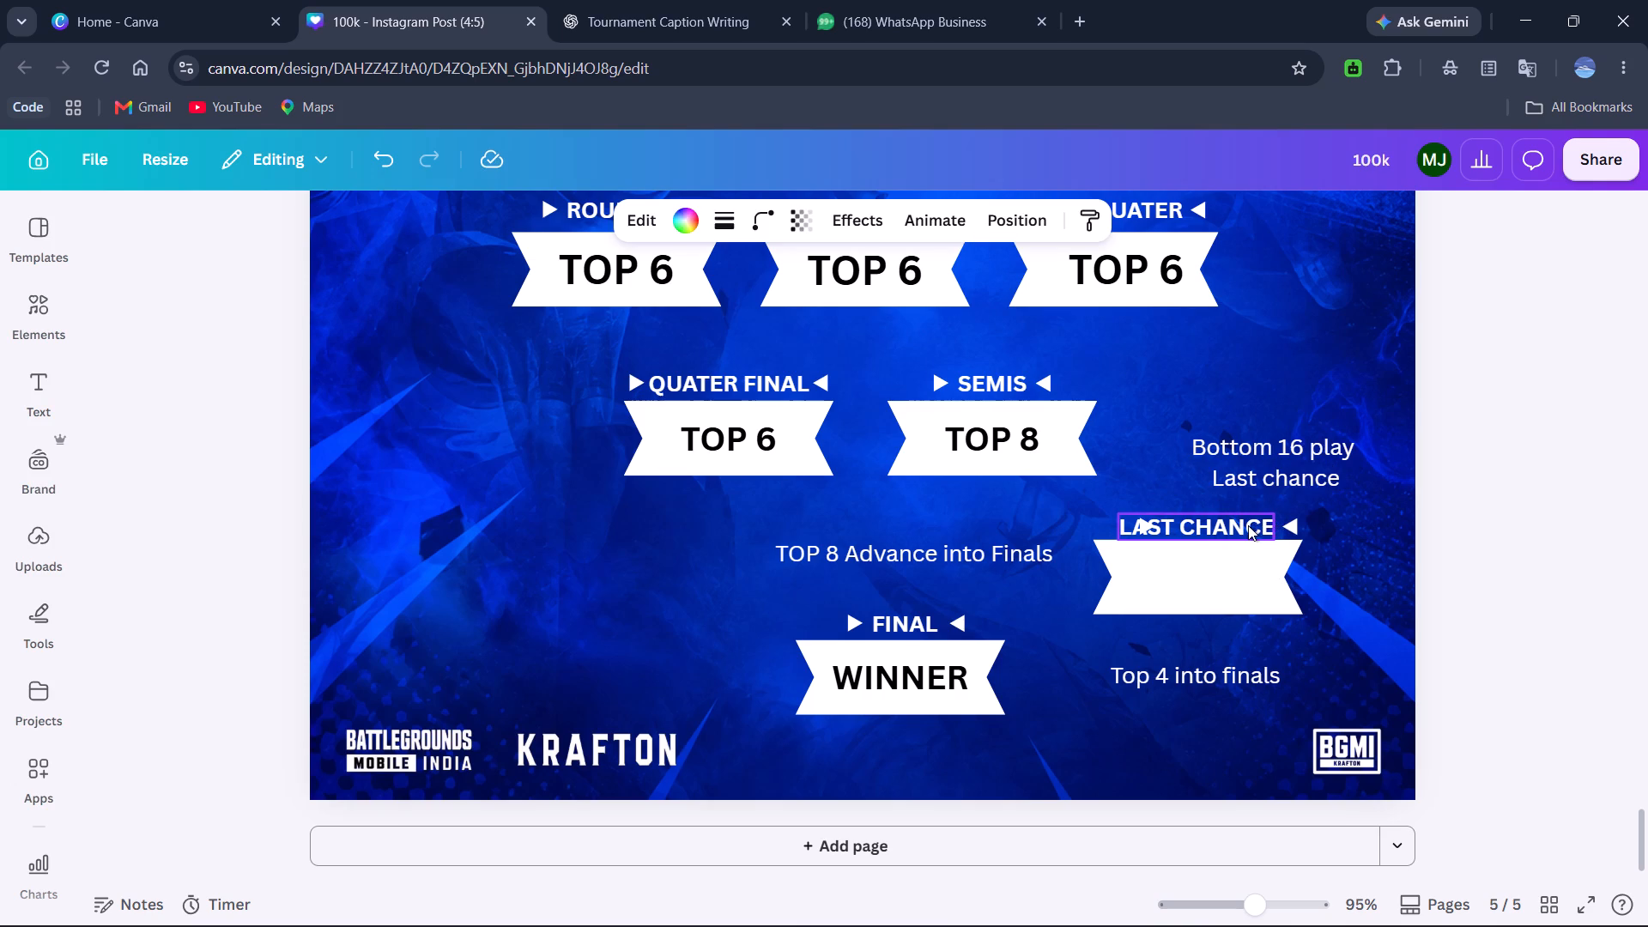
Move the triangle overlapping the start of the LAST CHANCE label to just before the word LAST.
click(1142, 525)
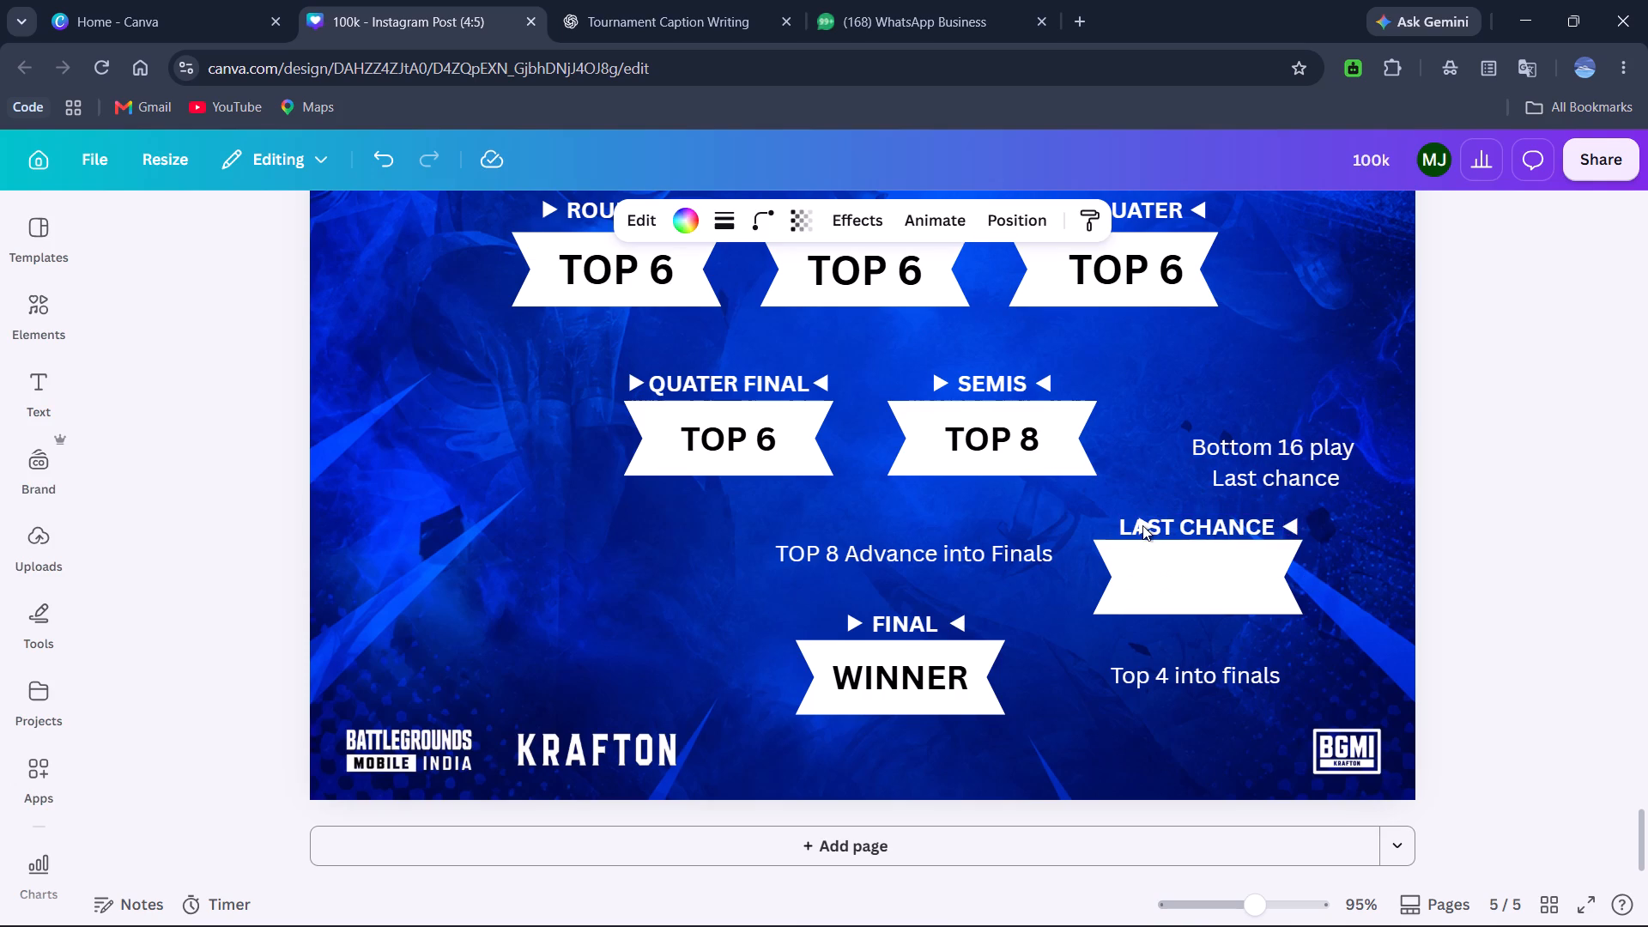
key(Left)
key(Left)
key(Left)
key(Left)
key(Left)
key(Left)
key(Left)
key(Left)
key(Left)
key(Left)
key(Left)
key(Left)
key(Left)
key(Left)
key(Left)
key(Left)
key(Left)
key(Left)
key(Left)
key(Left)
key(Left)
key(Left)
key(Left)
key(Left)
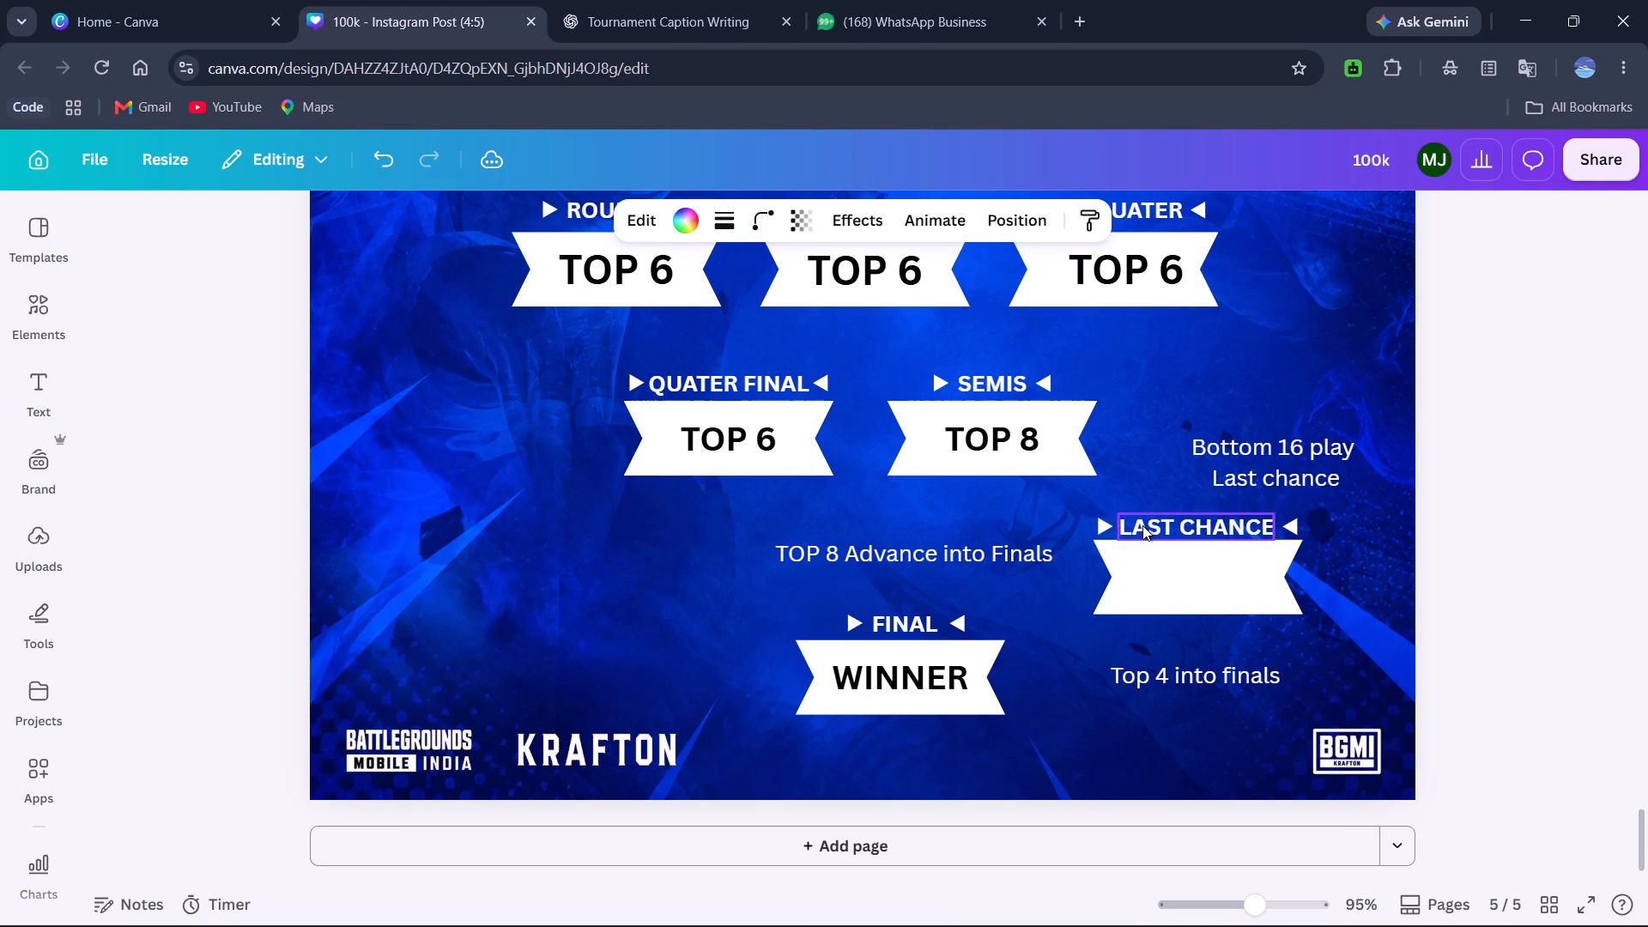
key(Left)
key(Left)
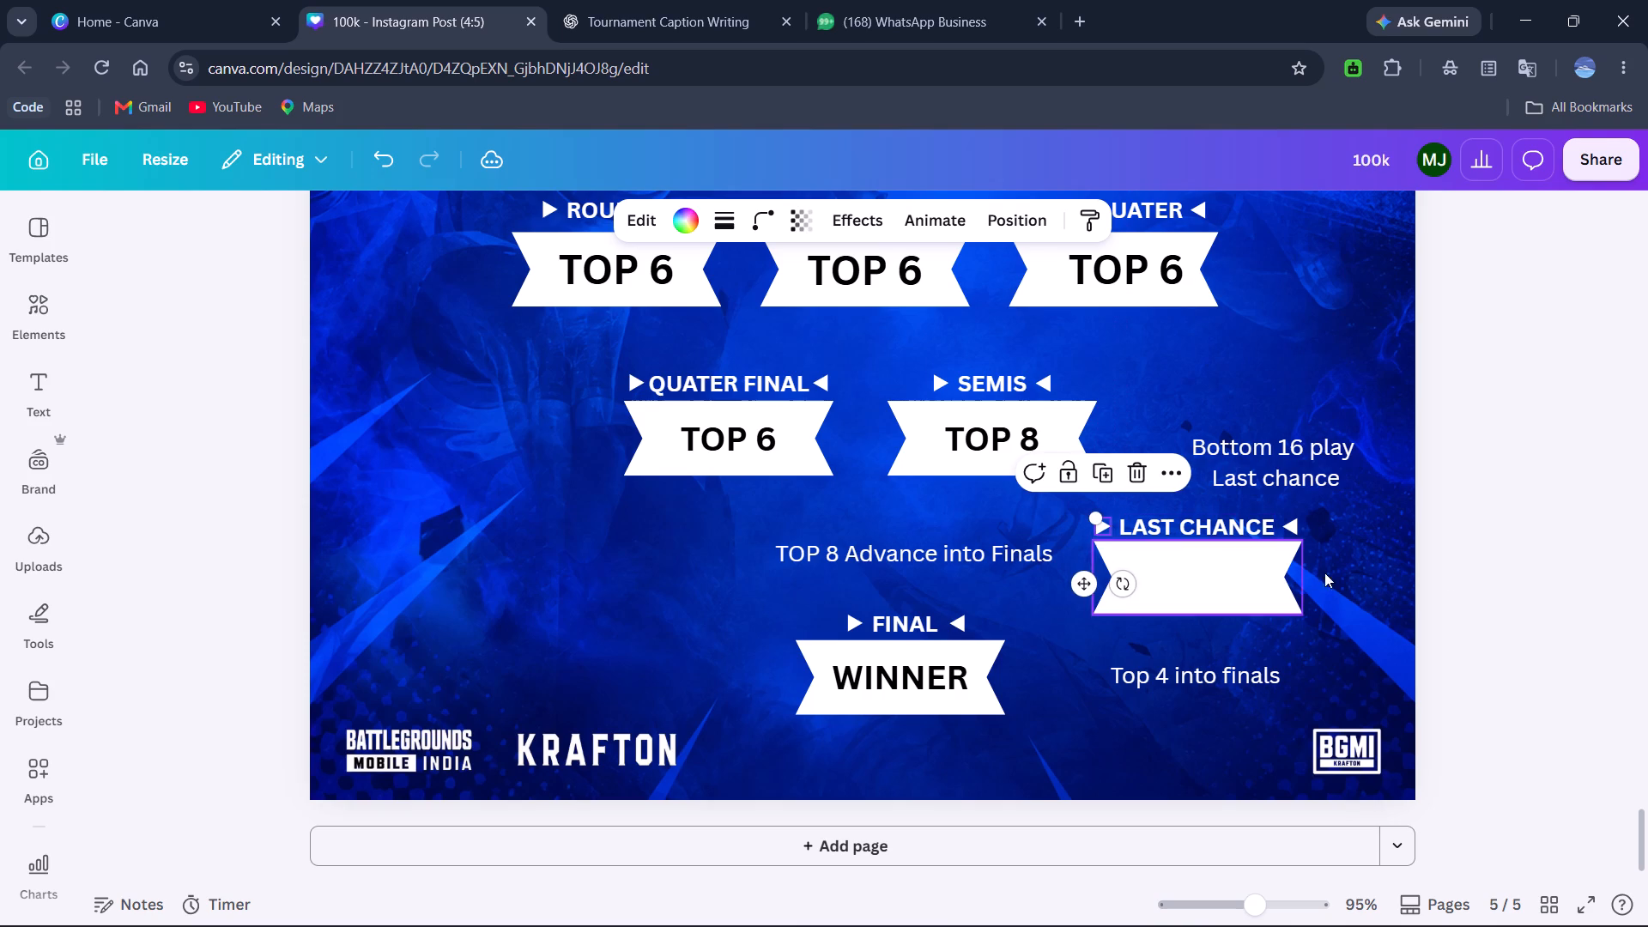
click(1518, 600)
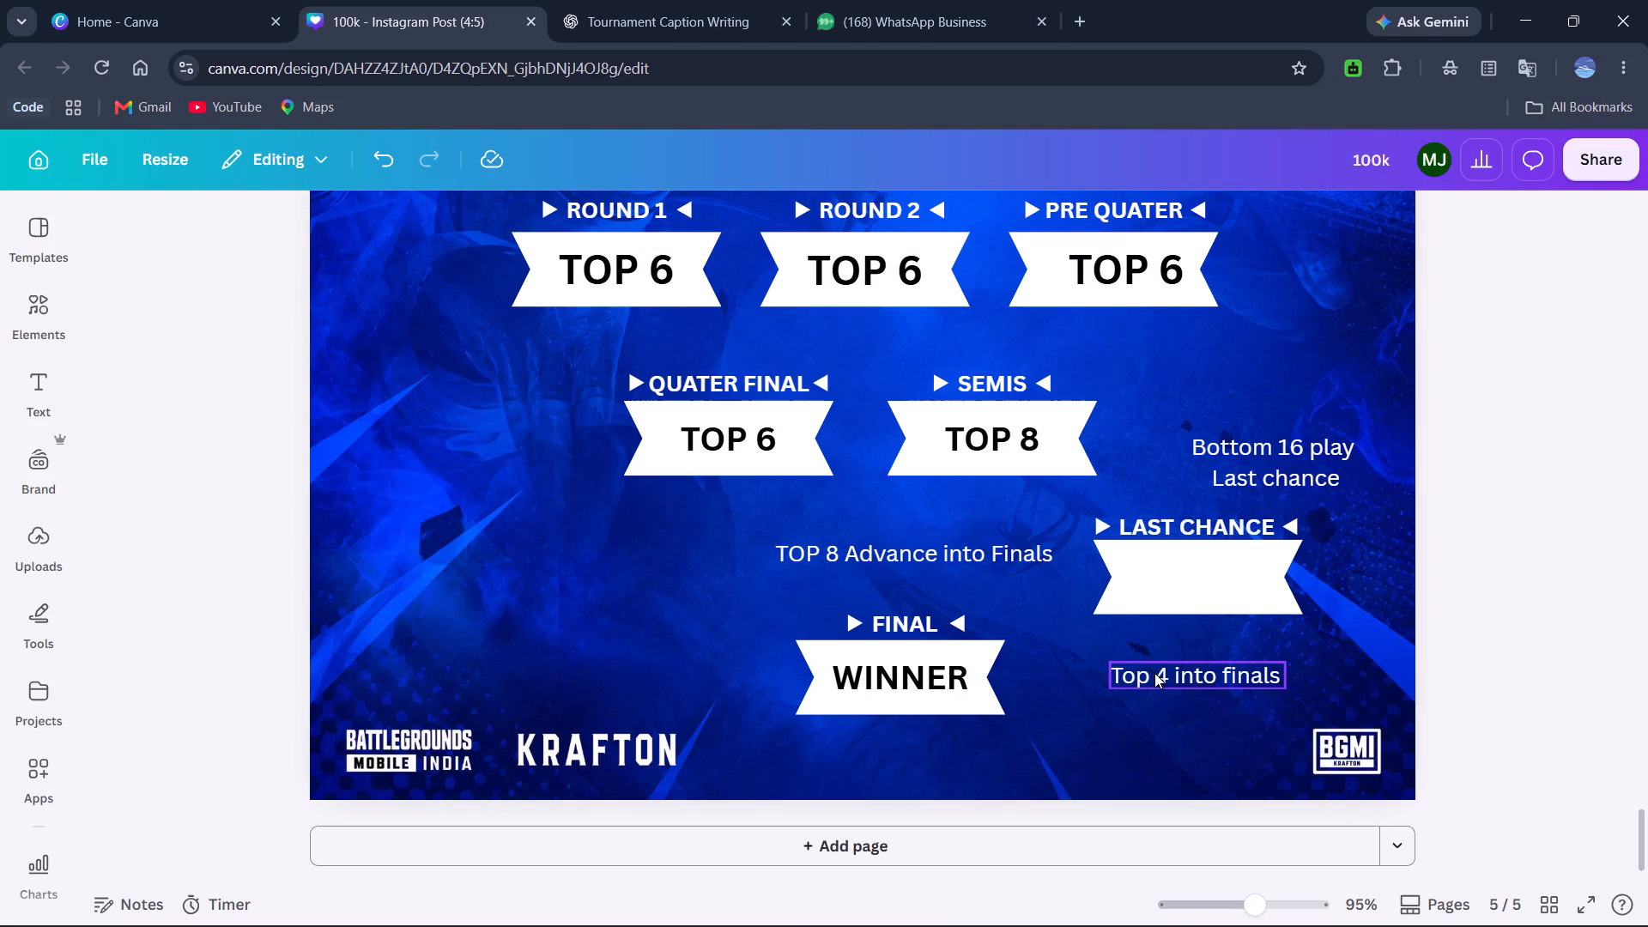
Duplicate the TOP 8 text from the SEMIS banner and center the copy in the blank banner under LAST CHANCE.
click(995, 427)
click(992, 383)
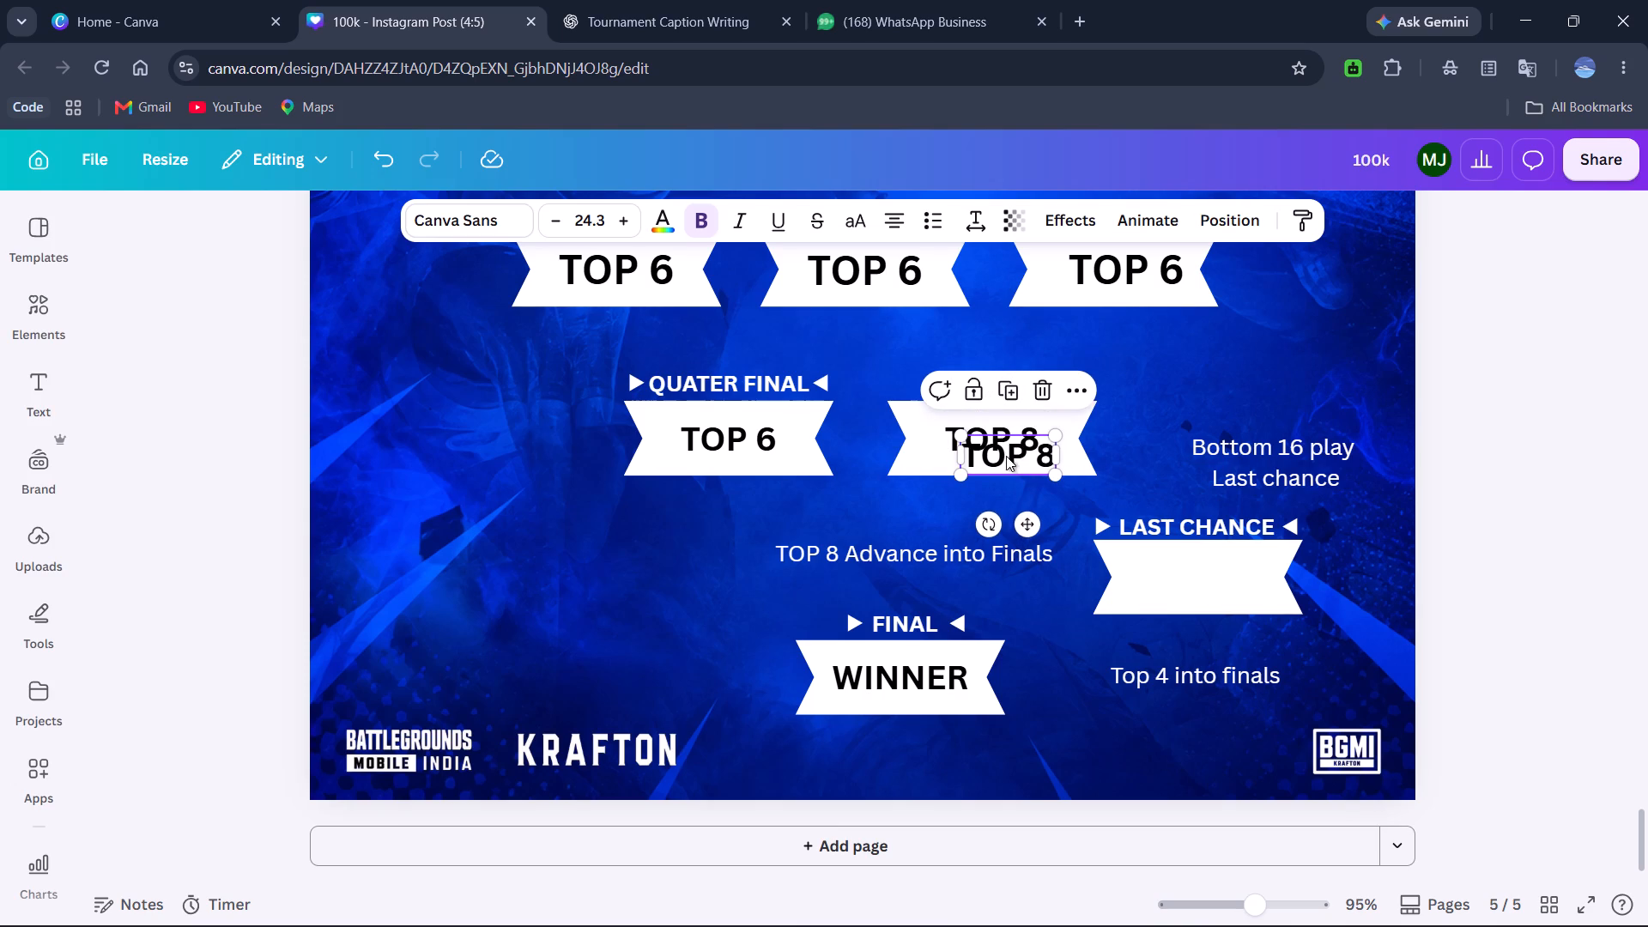
drag(1006, 456, 1199, 584)
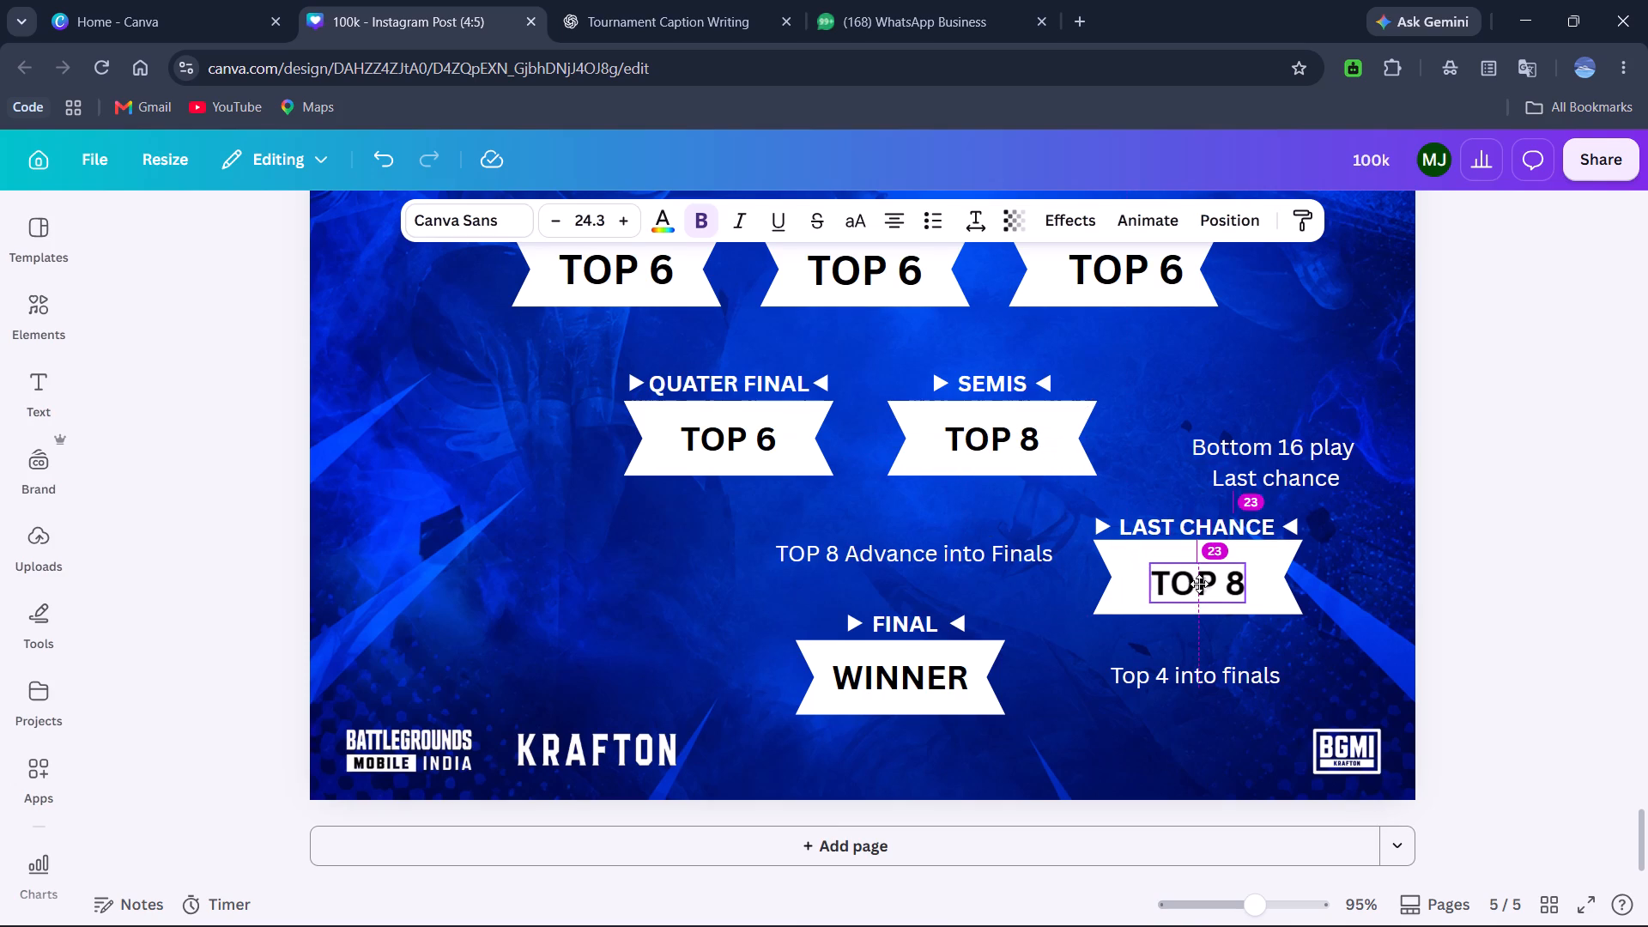
drag(1199, 584, 1199, 581)
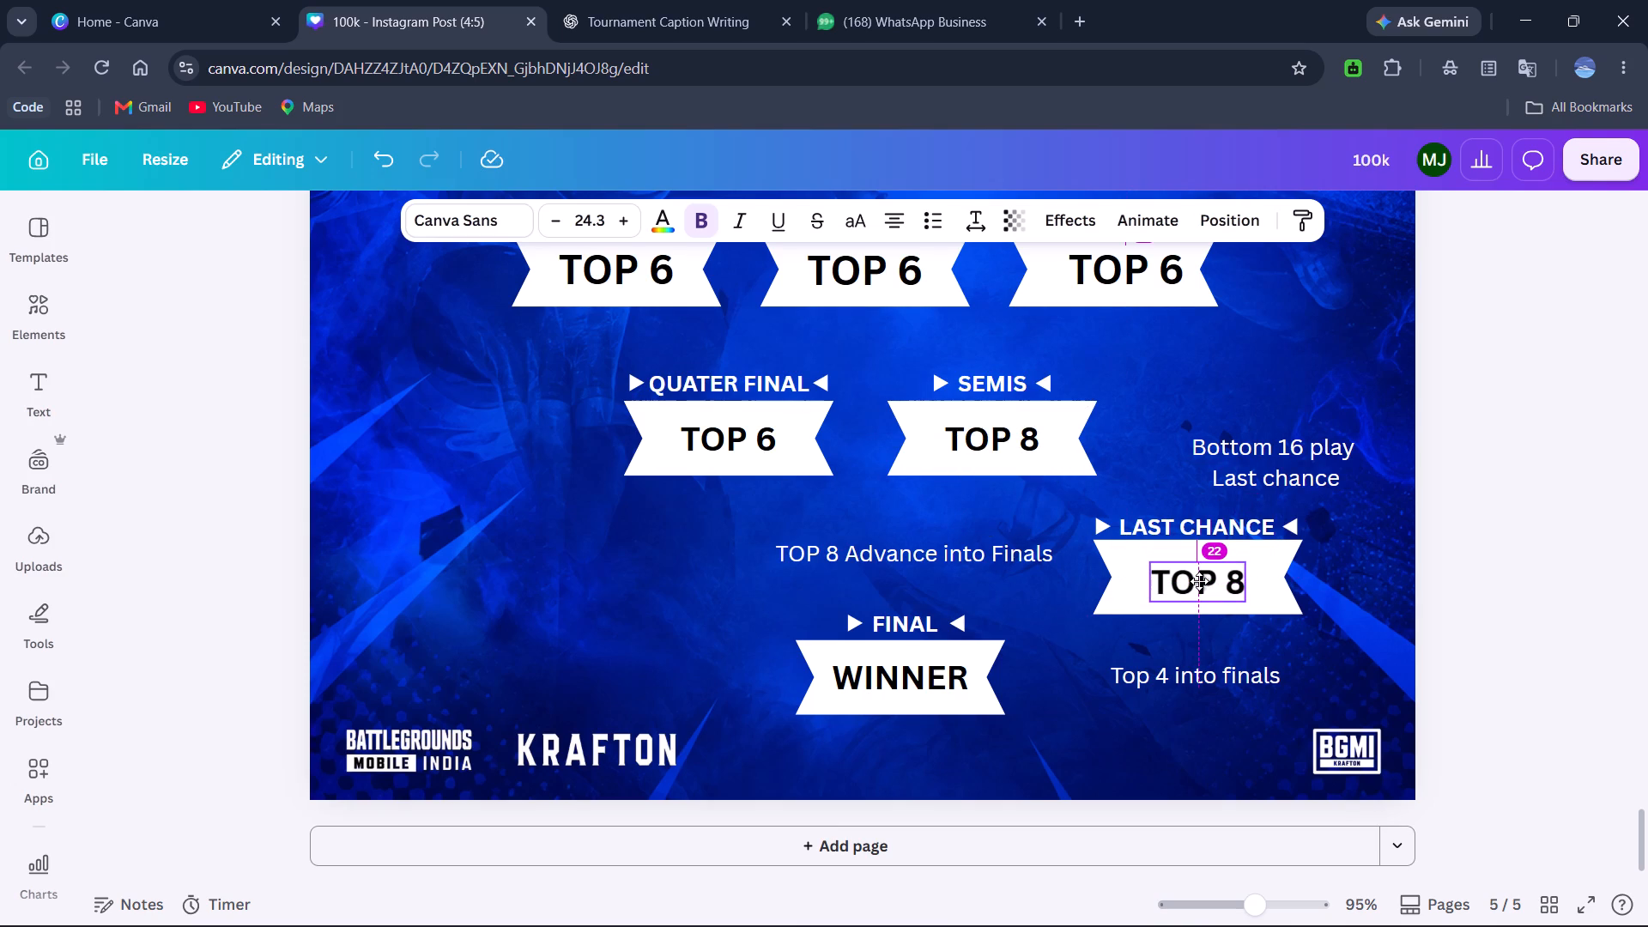
drag(1199, 581, 1199, 578)
Change the text in the LAST CHANCE banner to "TOP 4".
double_click(1199, 578)
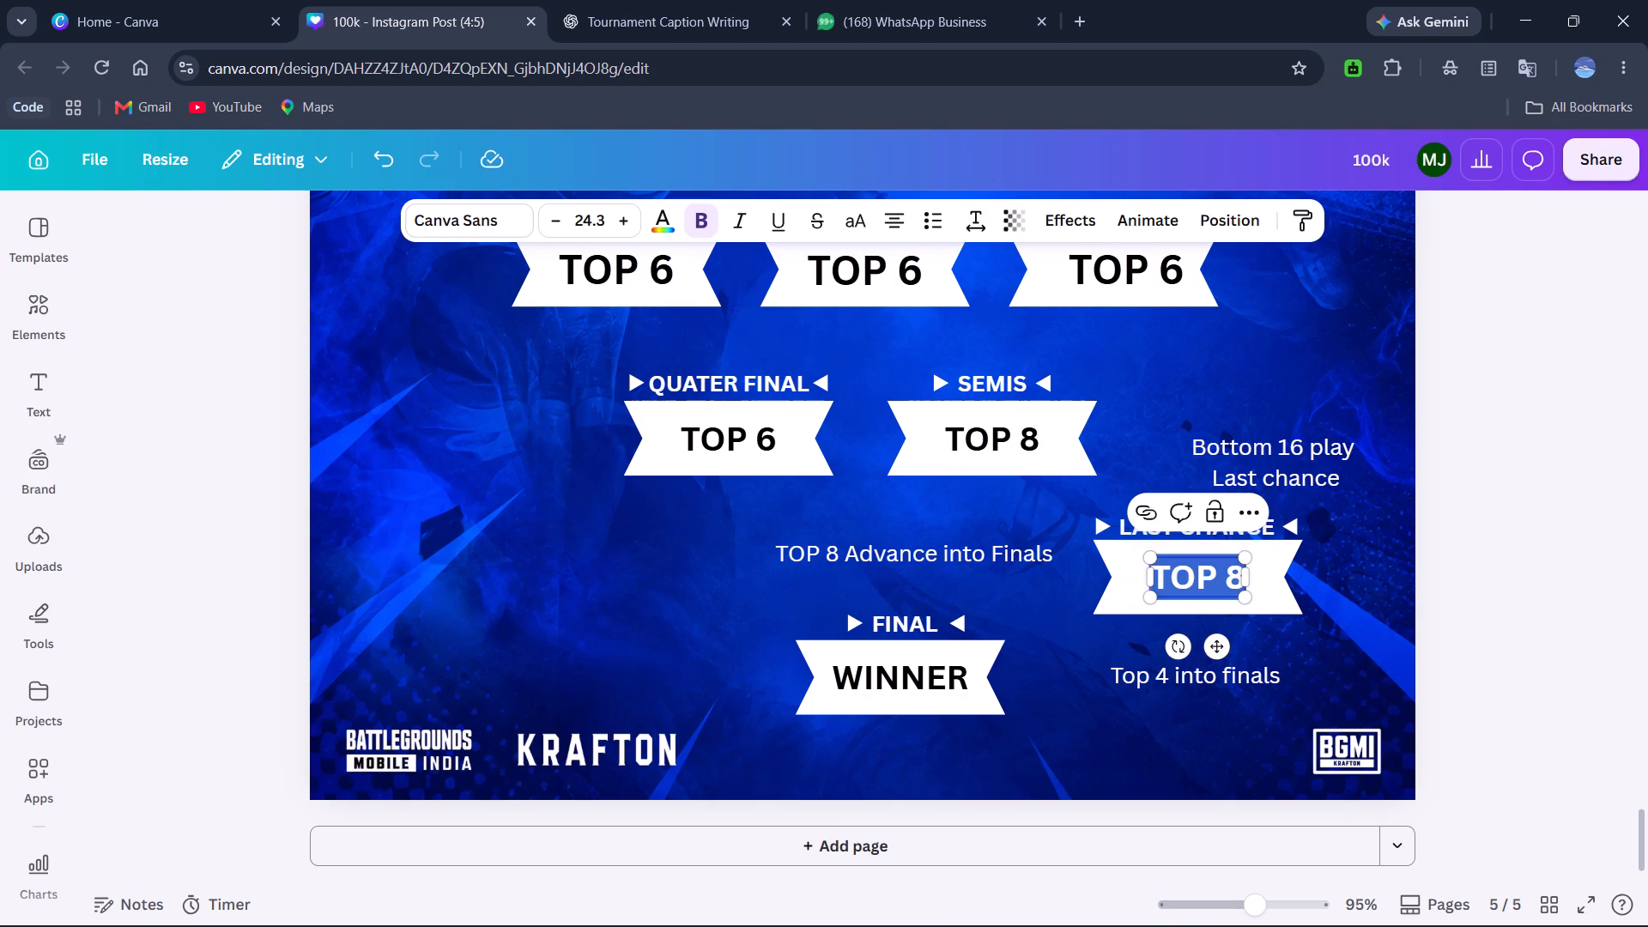
key(BackSpace)
key(4)
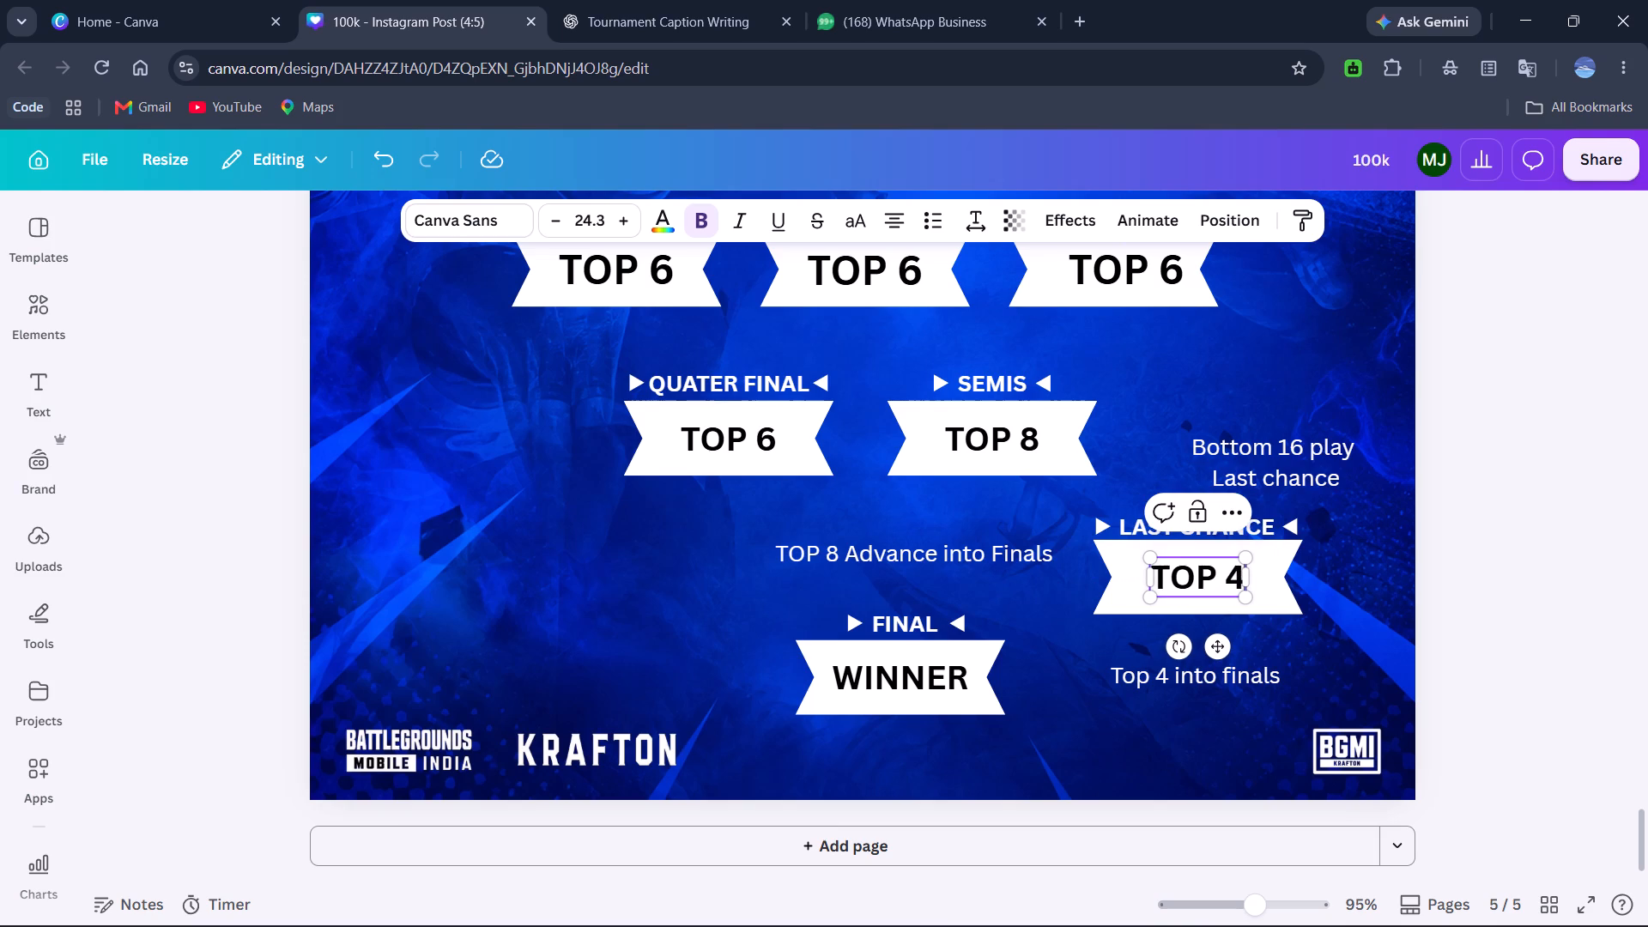
click(1508, 538)
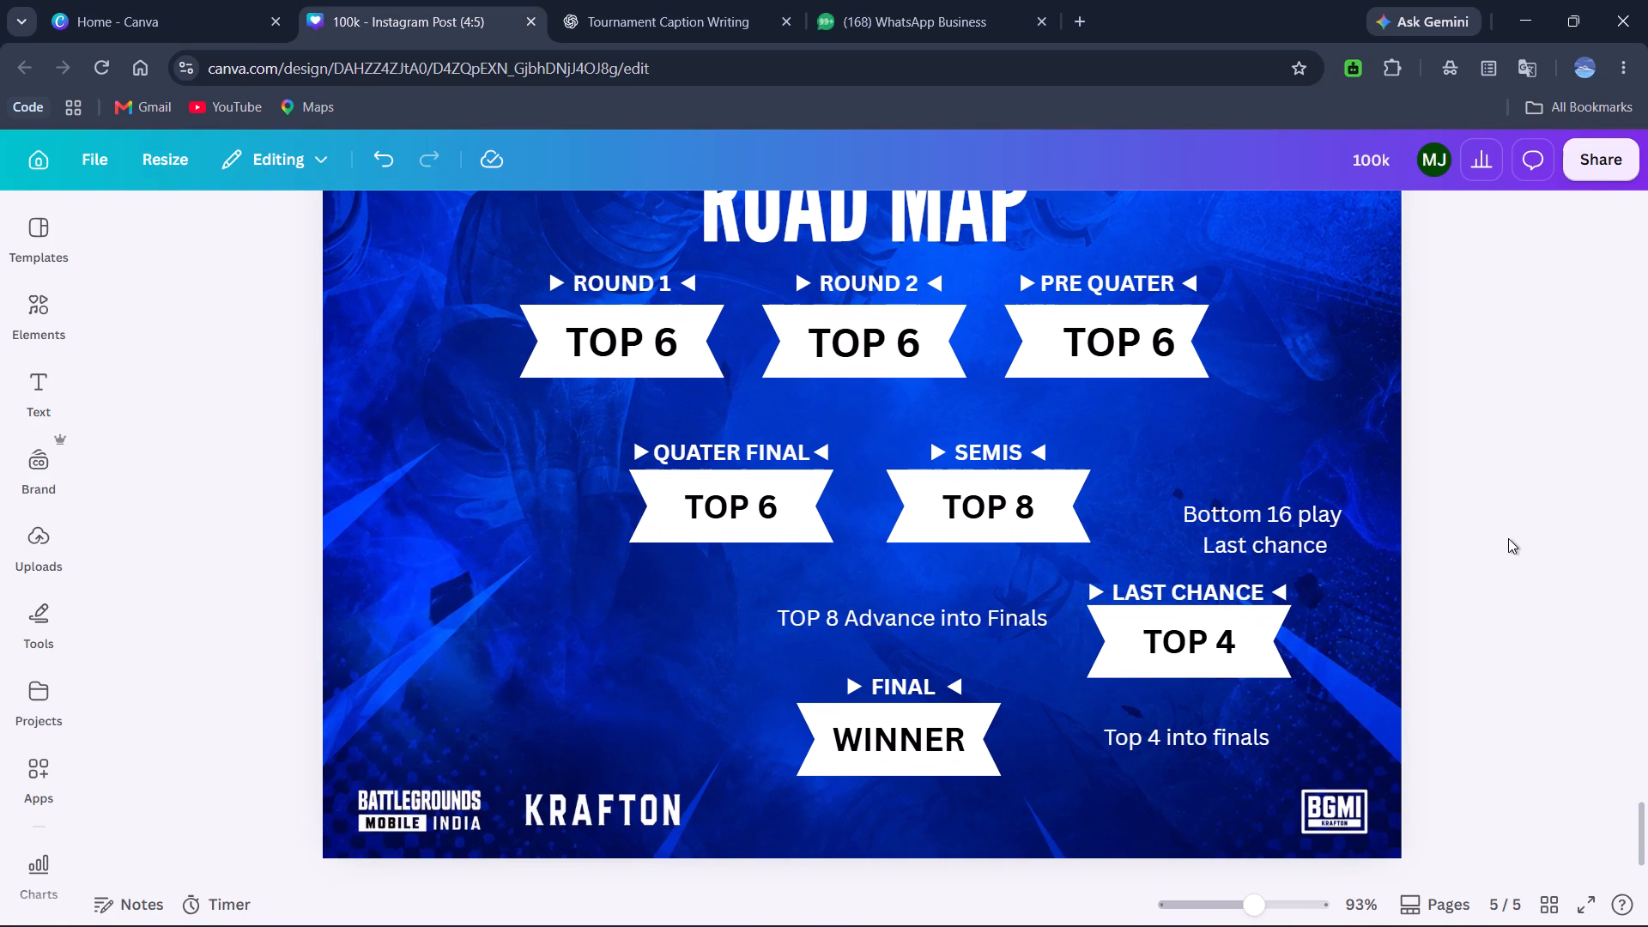
Add a dotted line with an arrowhead at its end from the line shapes to the road map page.
click(58, 300)
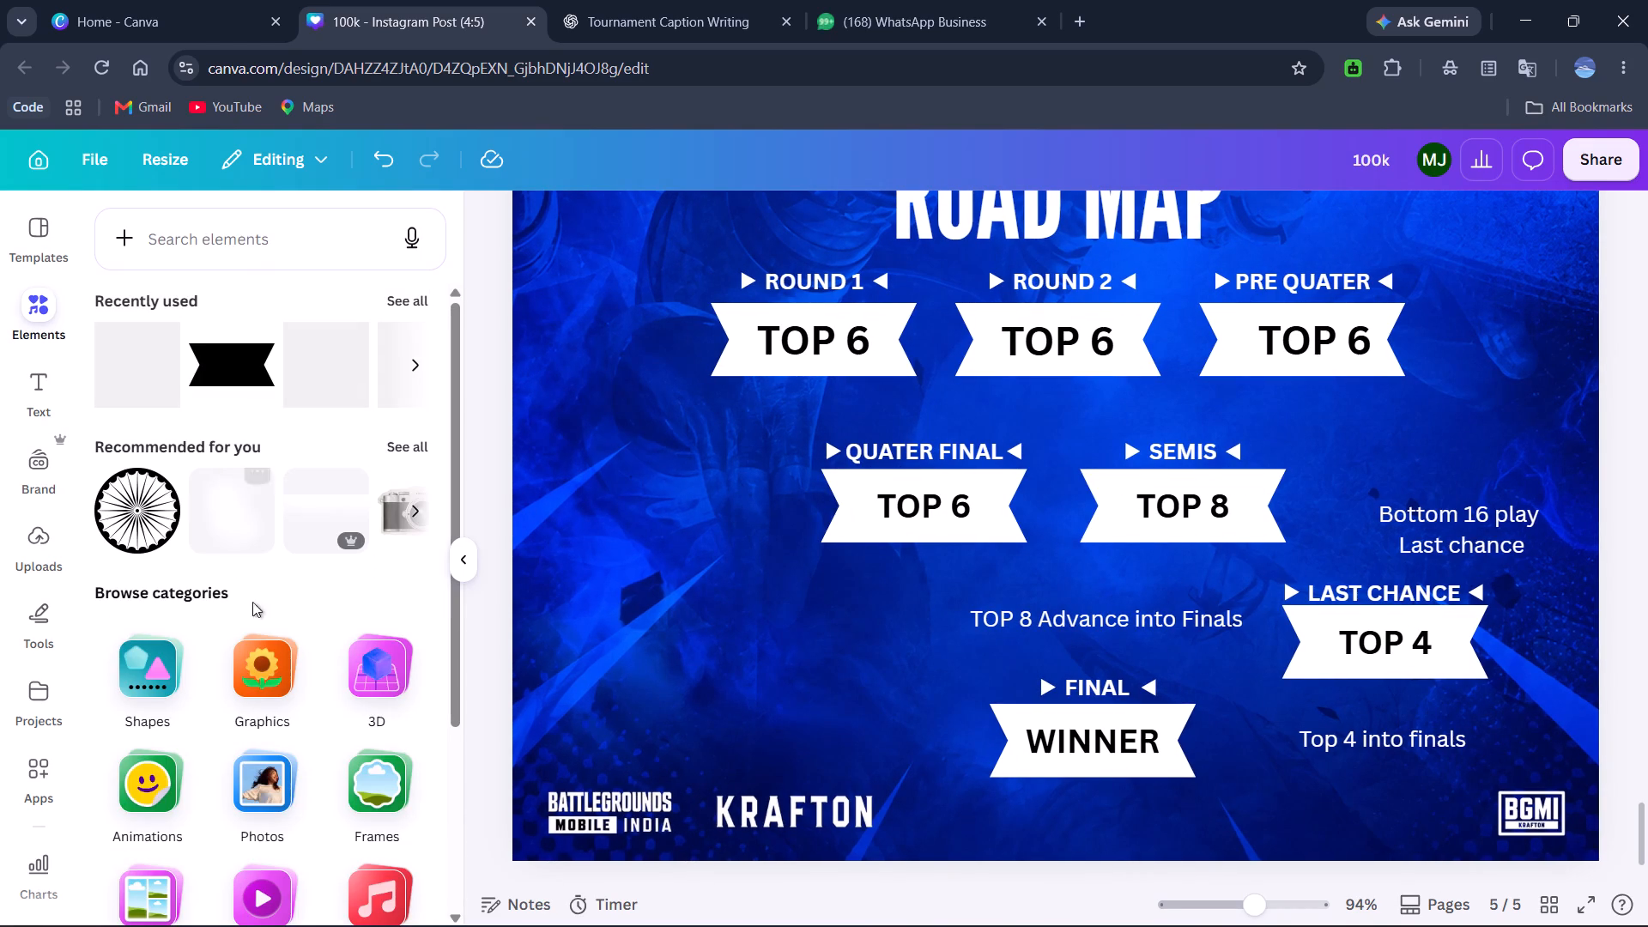
scroll(263, 625, down, 2)
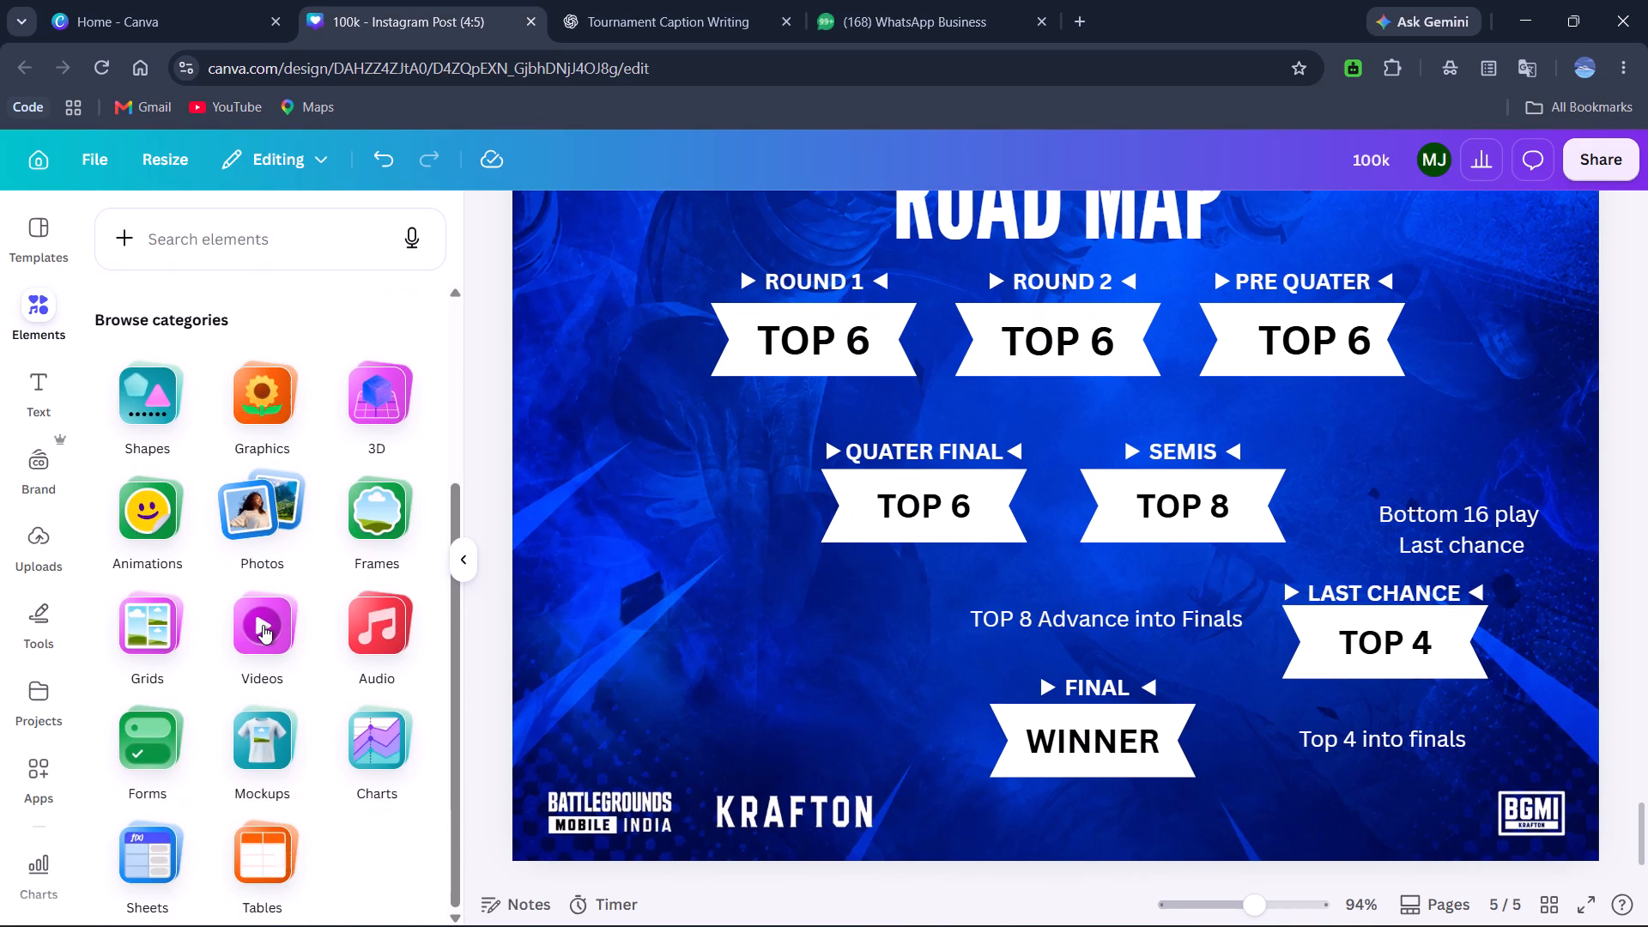
scroll(263, 625, down, 1)
scroll(263, 625, right, 1)
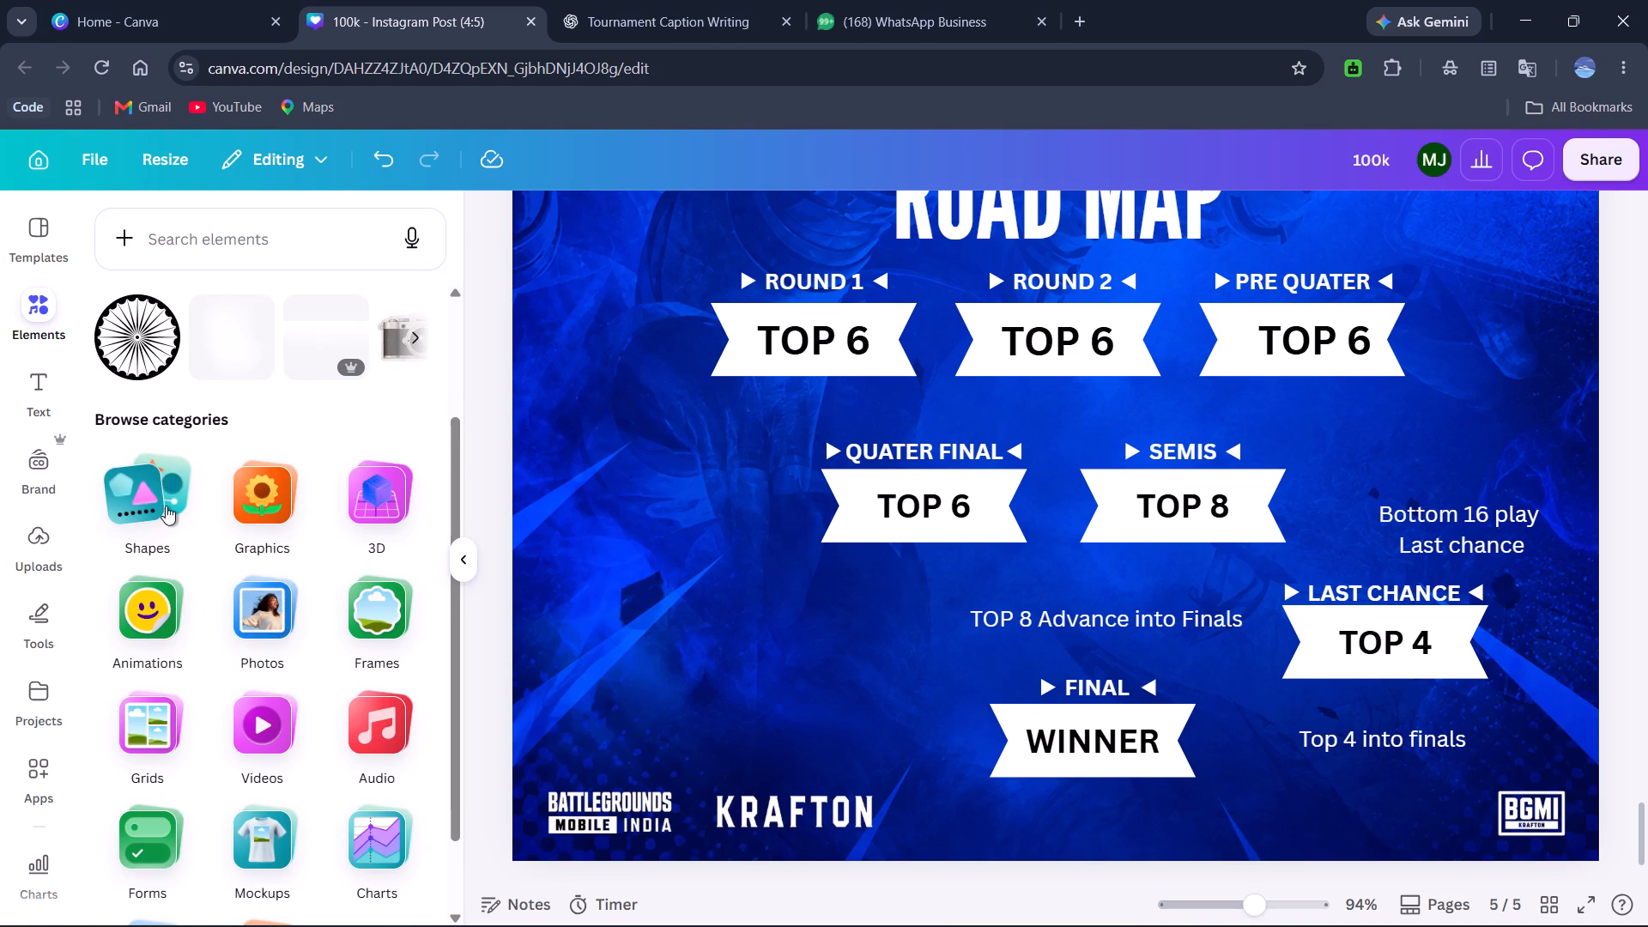
click(166, 506)
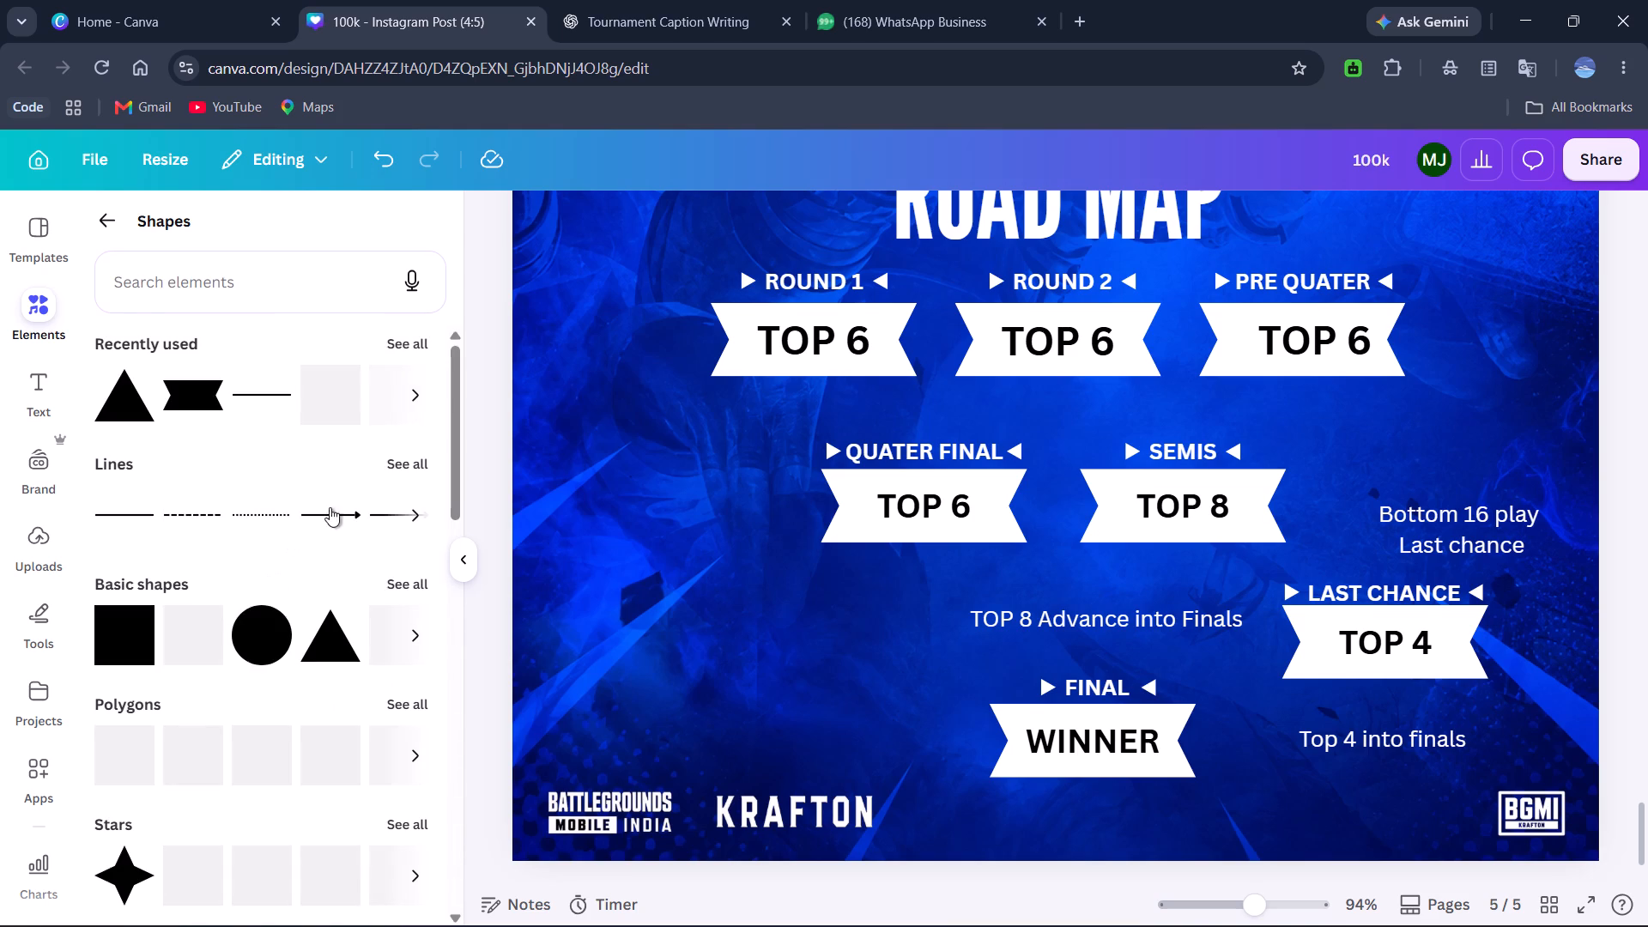
scroll(254, 518, left, 1)
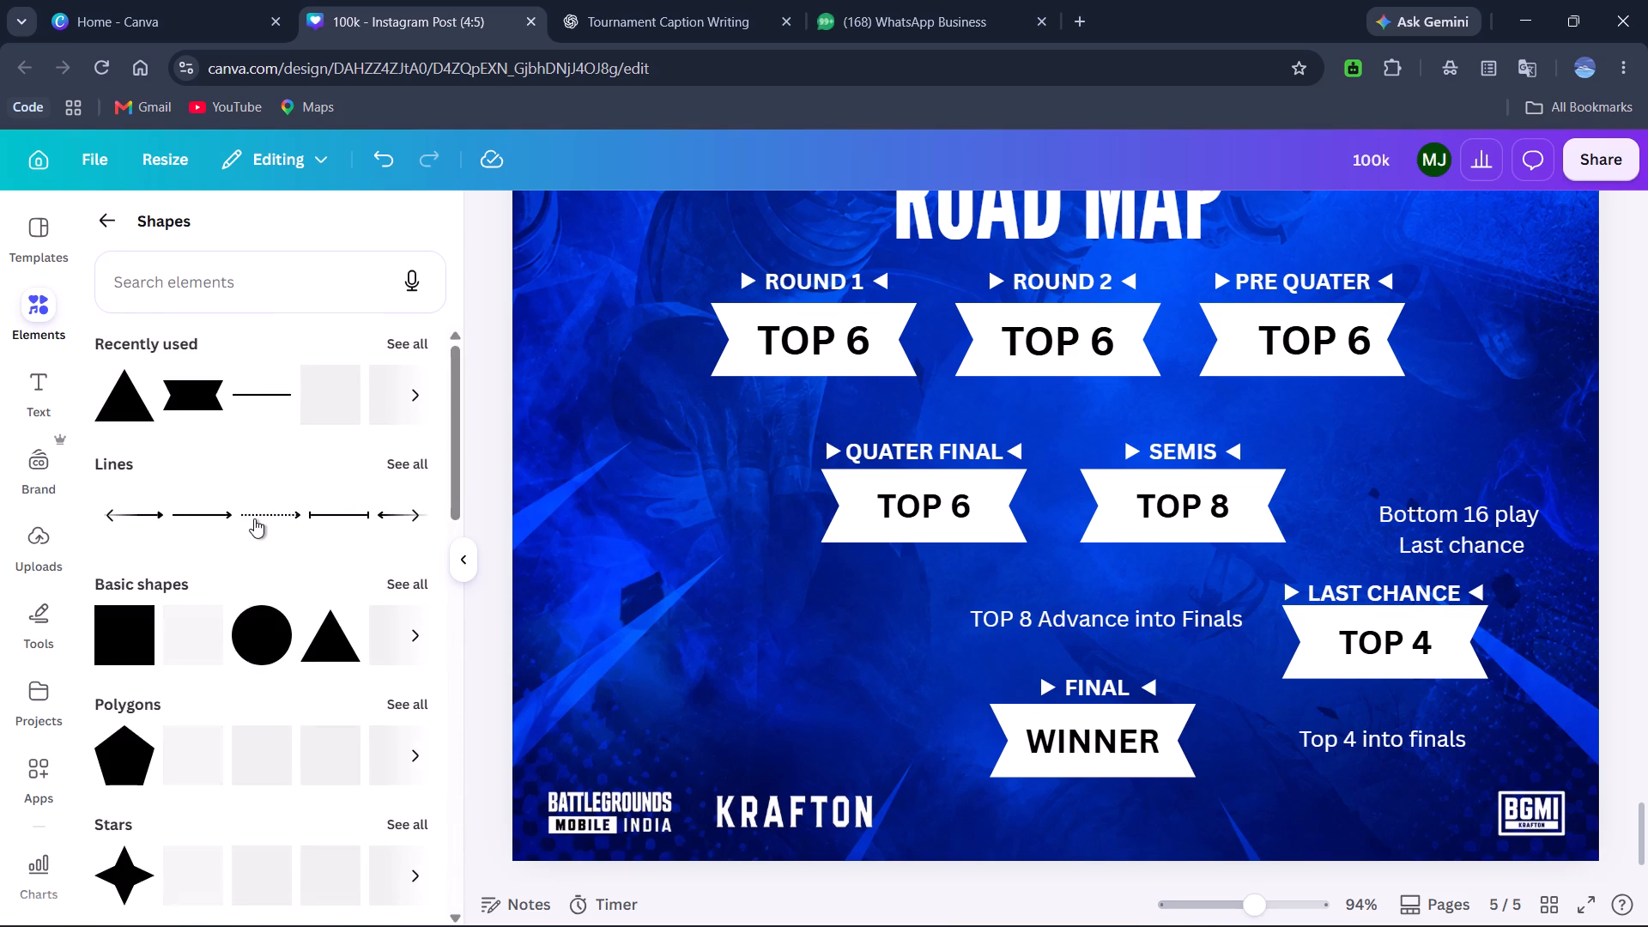
scroll(254, 518, left, 2)
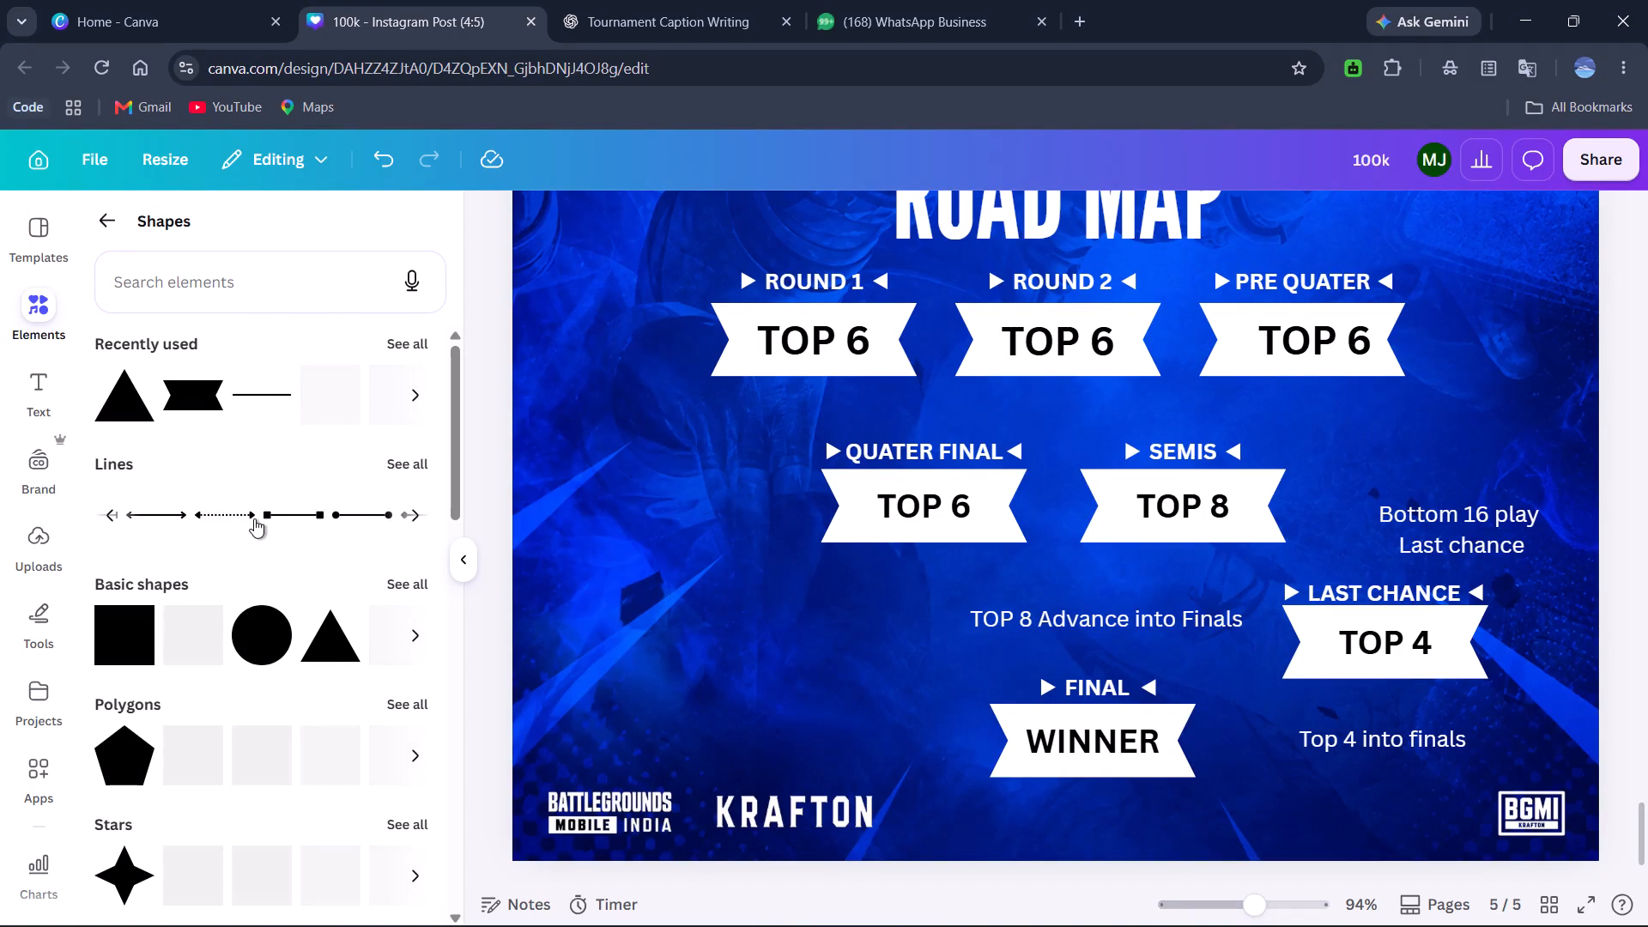
scroll(254, 518, left, 2)
scroll(254, 518, right, 3)
scroll(360, 506, left, 1)
click(309, 507)
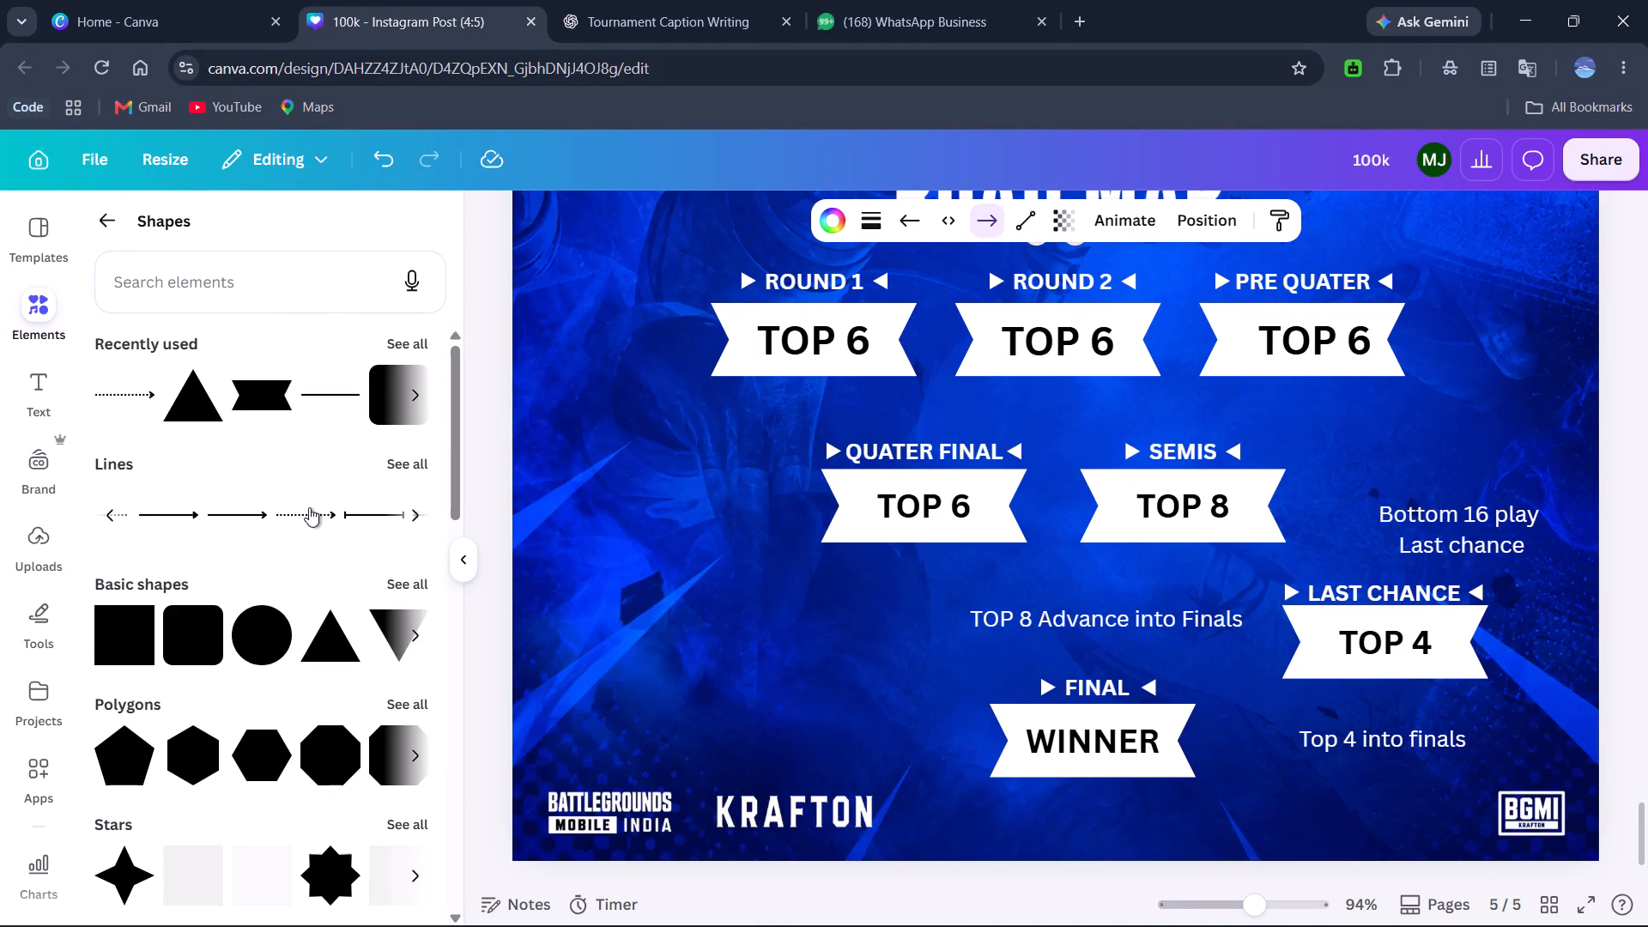
Move the dotted arrow down from the ROAD MAP title so it starts just after the ROUND 1 banner, level with the TOP 6 text.
scroll(867, 547, up, 1)
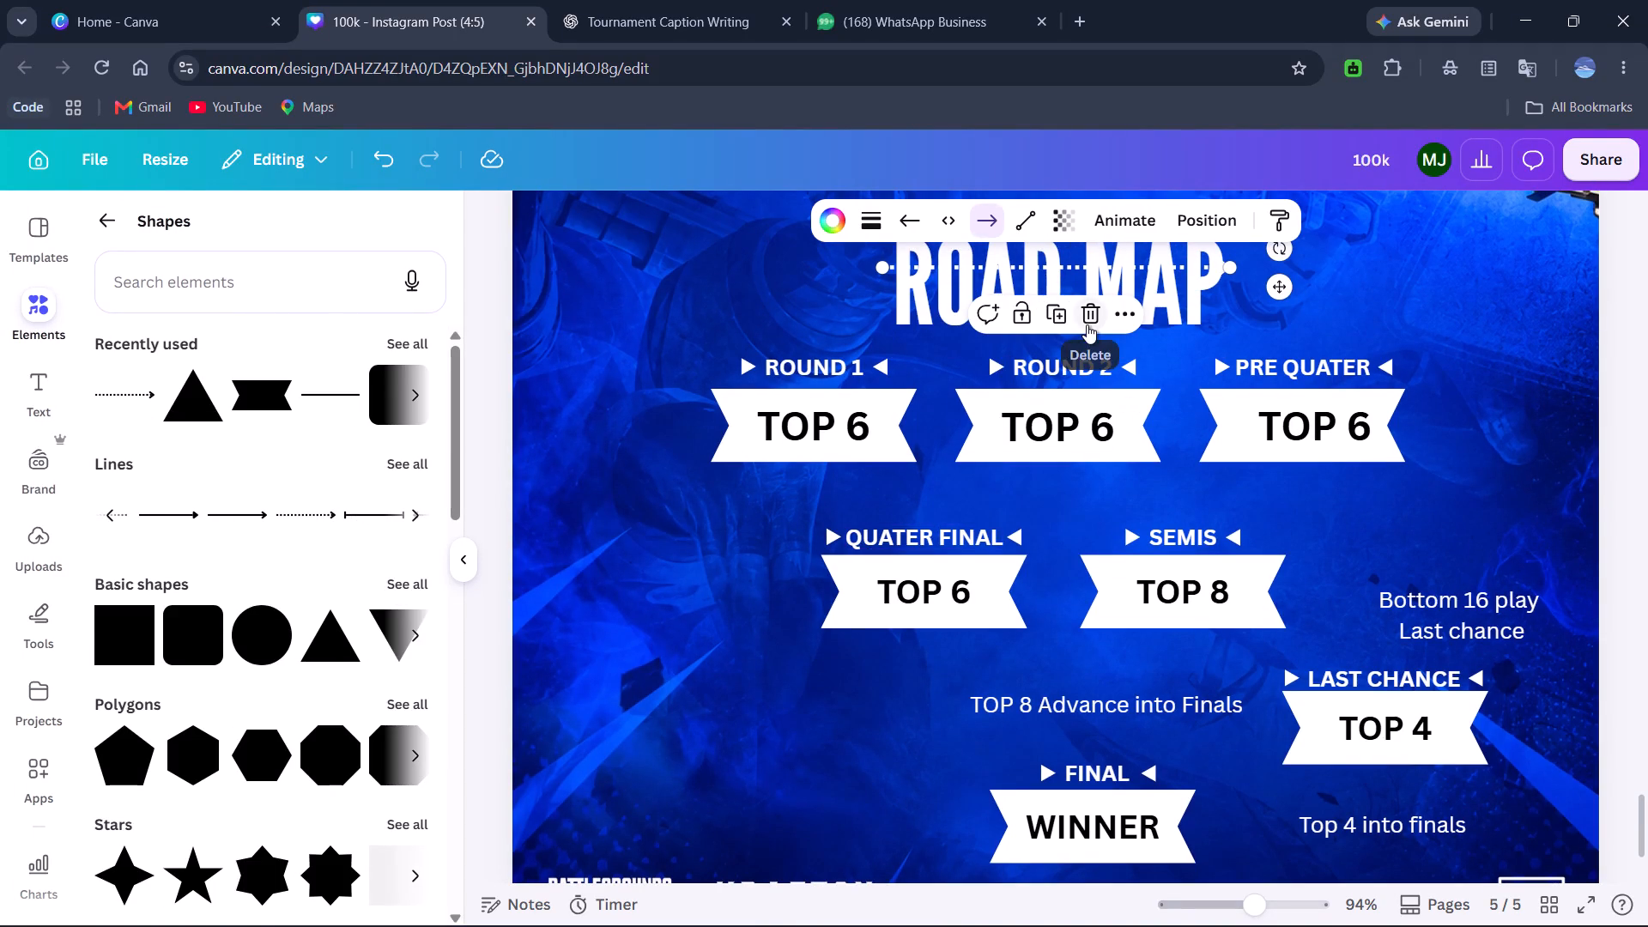
click(1301, 338)
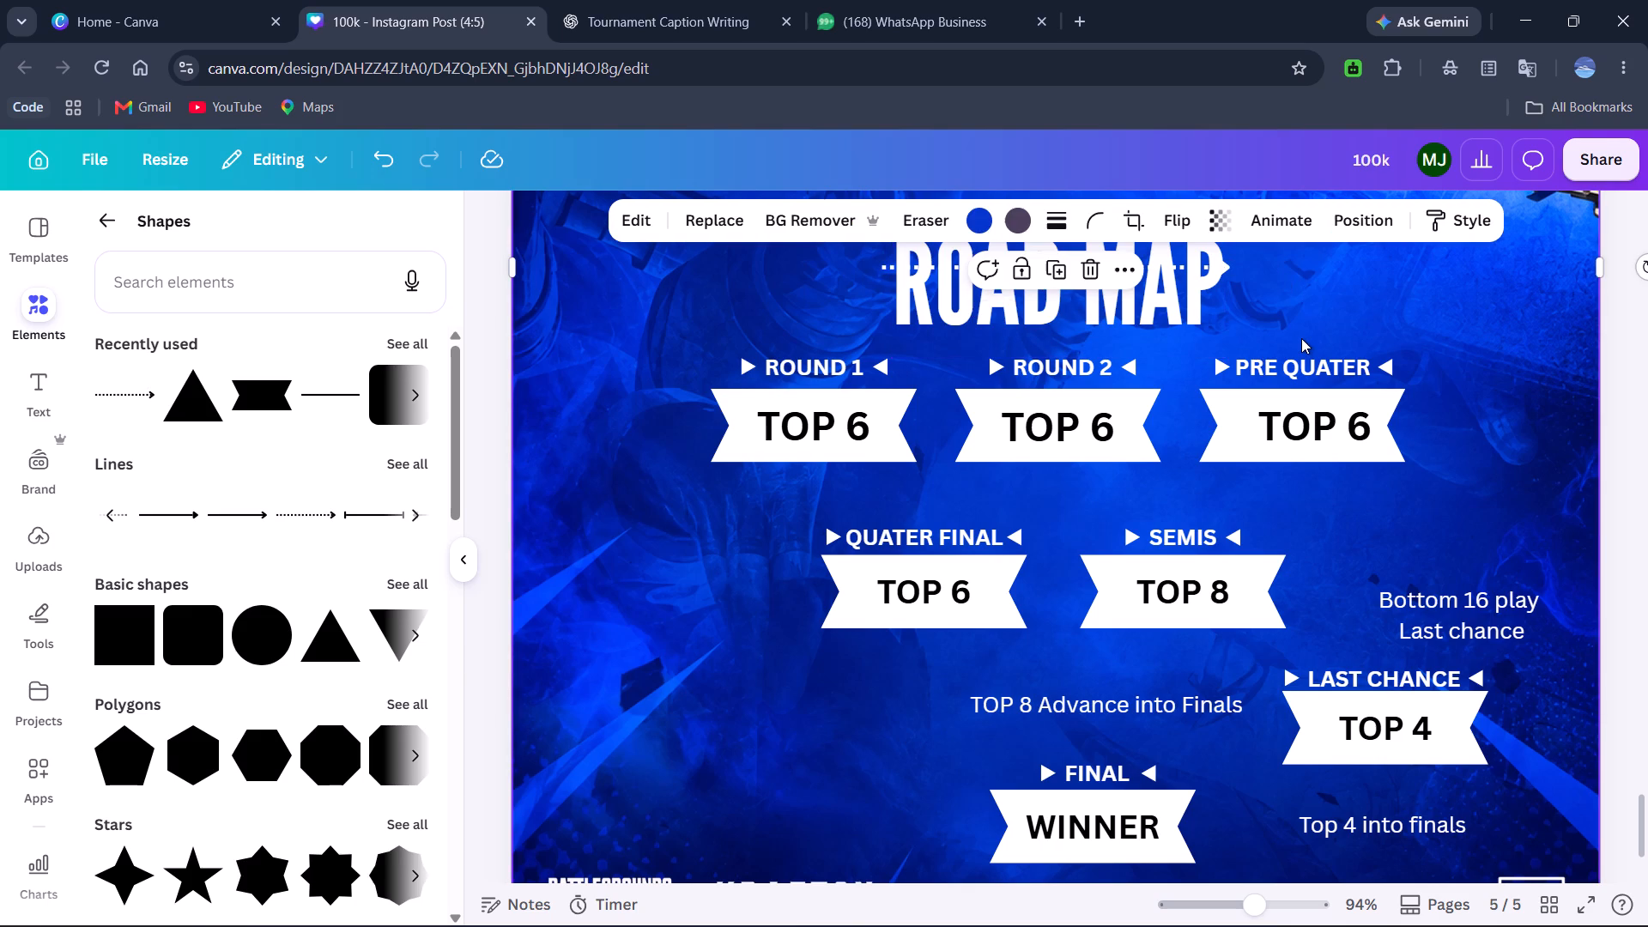
click(1224, 267)
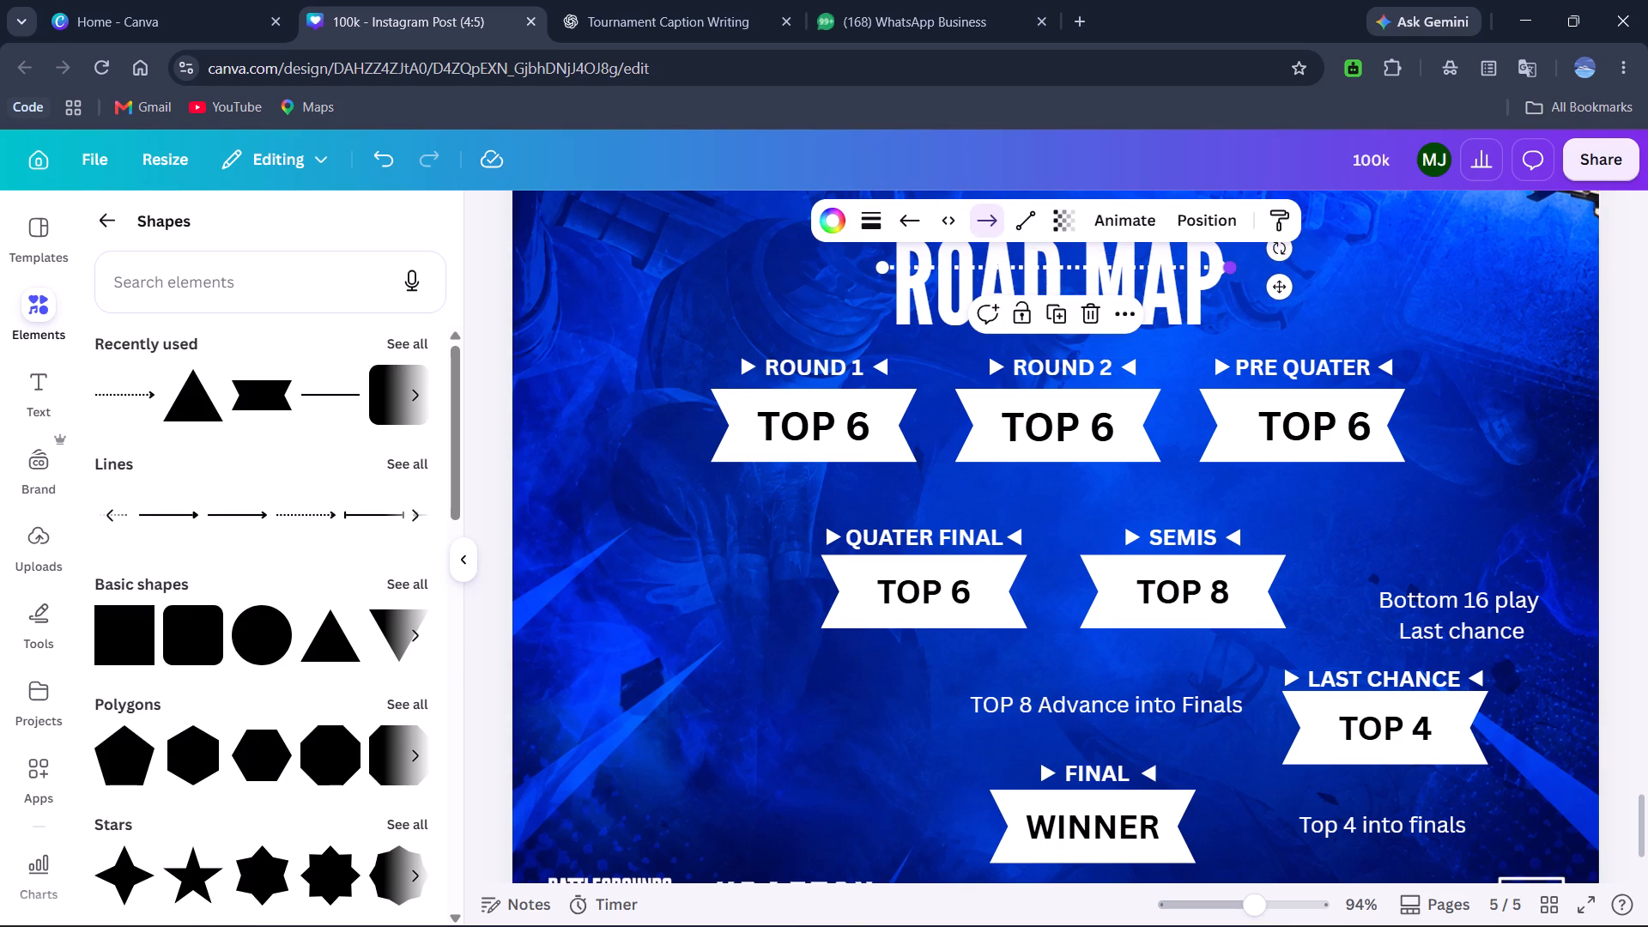
drag(1271, 291, 1311, 415)
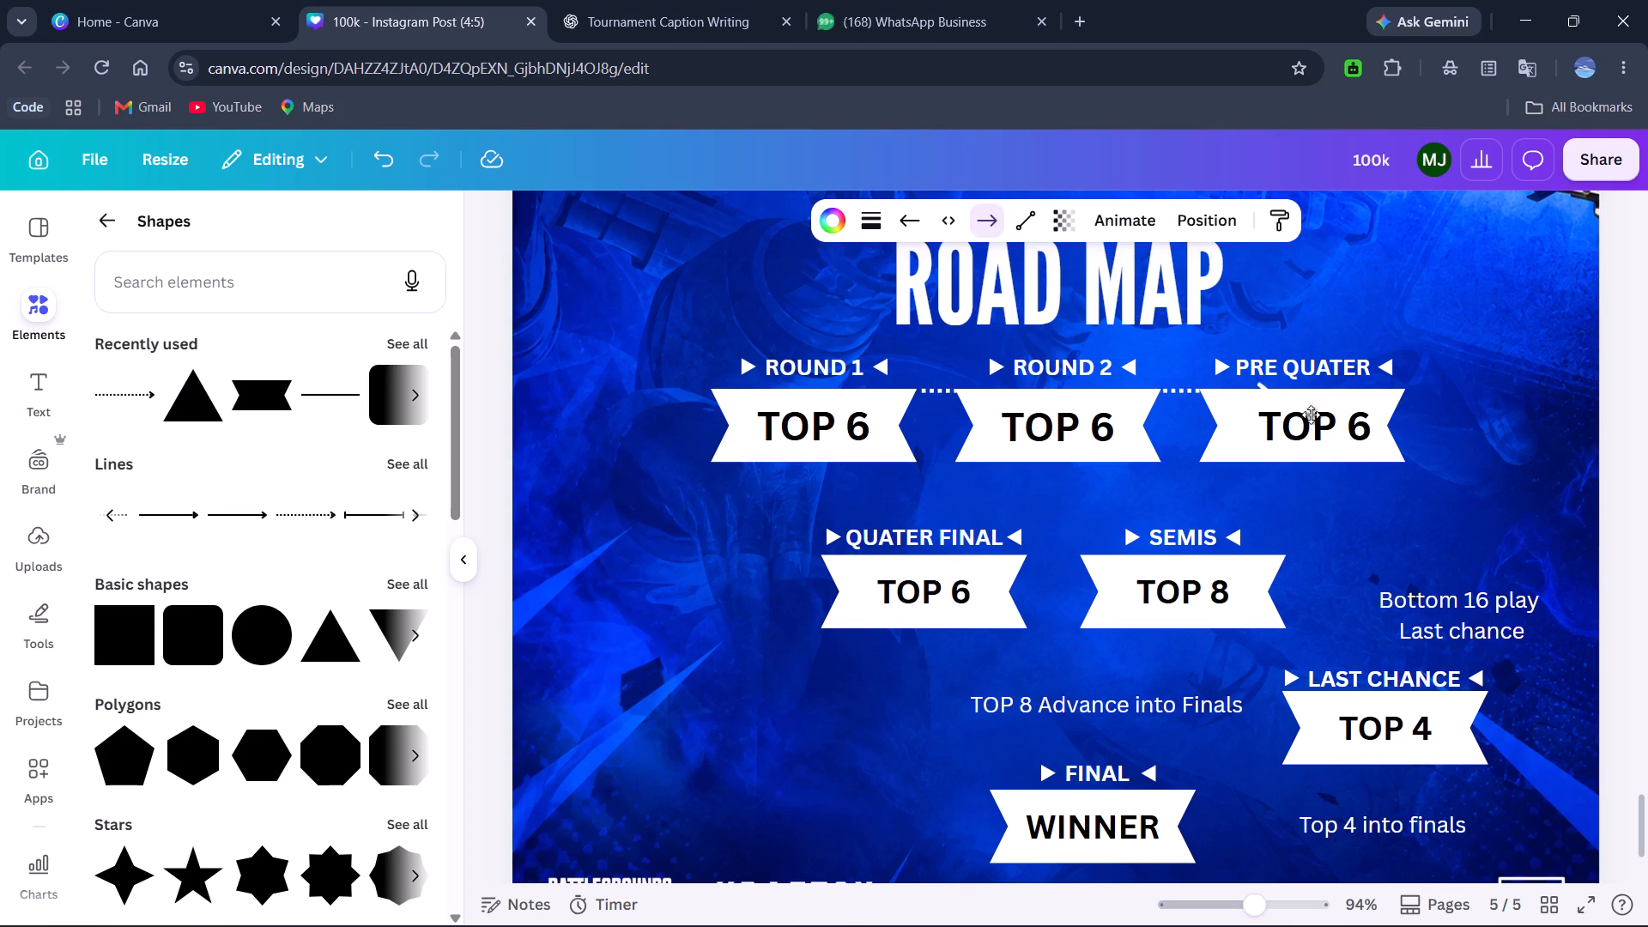
drag(1311, 415, 1306, 447)
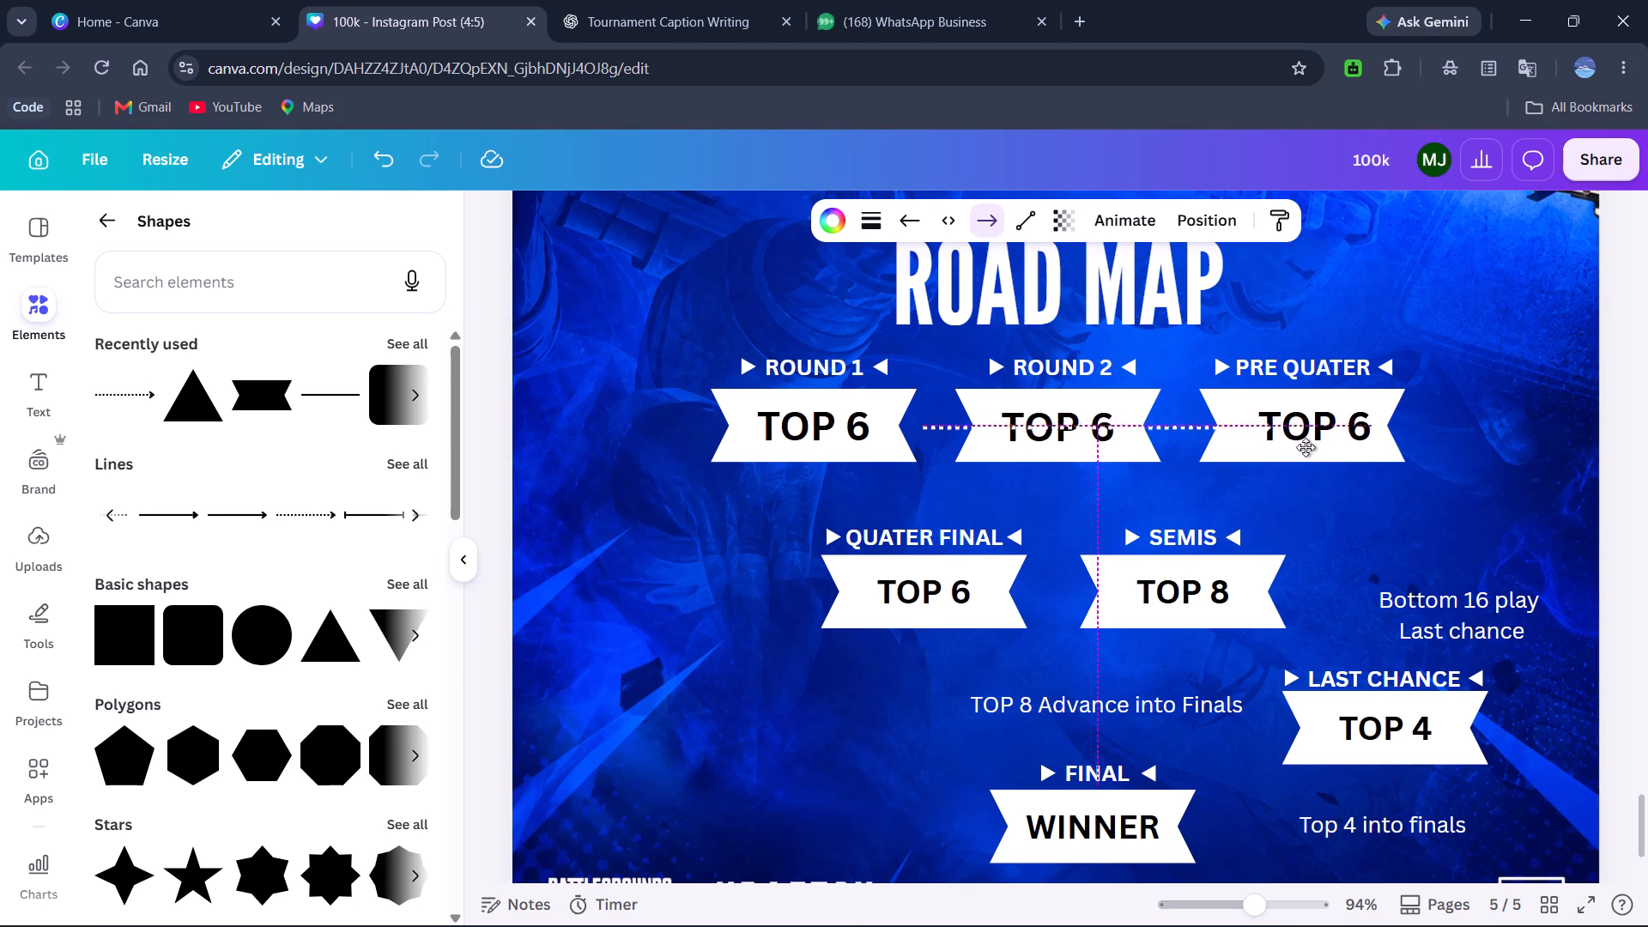
drag(1306, 447, 1302, 448)
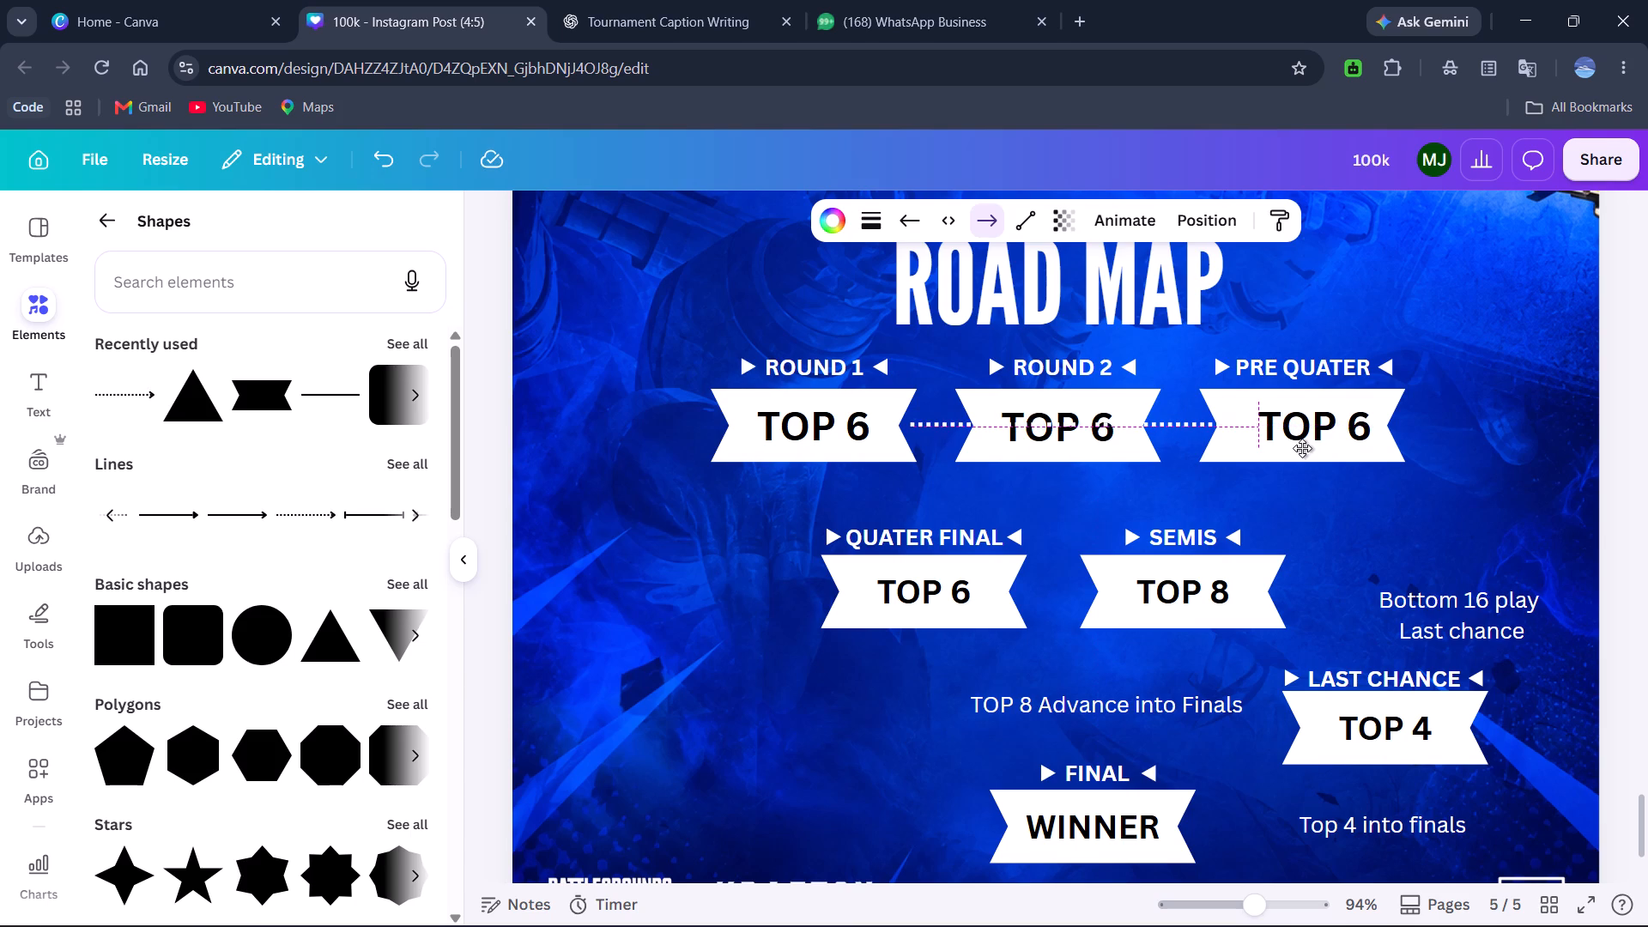
drag(1302, 448, 1302, 451)
Shorten the dotted arrow from its head end so it fits the gap between the ROUND 1 and ROUND 2 banners.
drag(1263, 427, 1118, 415)
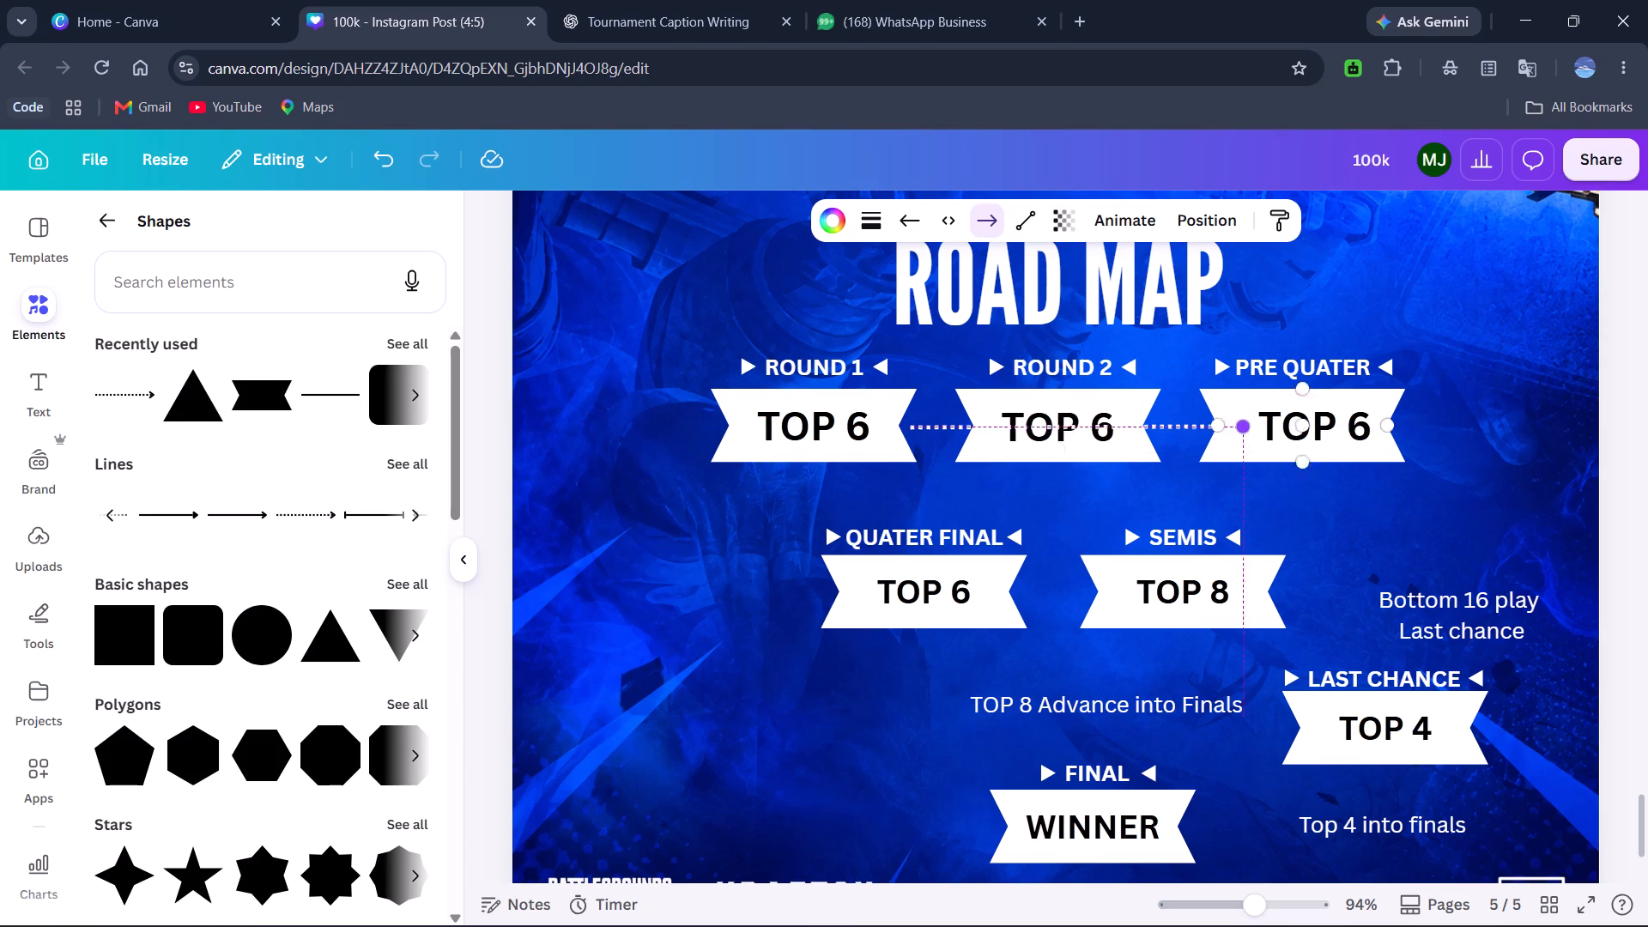
drag(1118, 415, 975, 430)
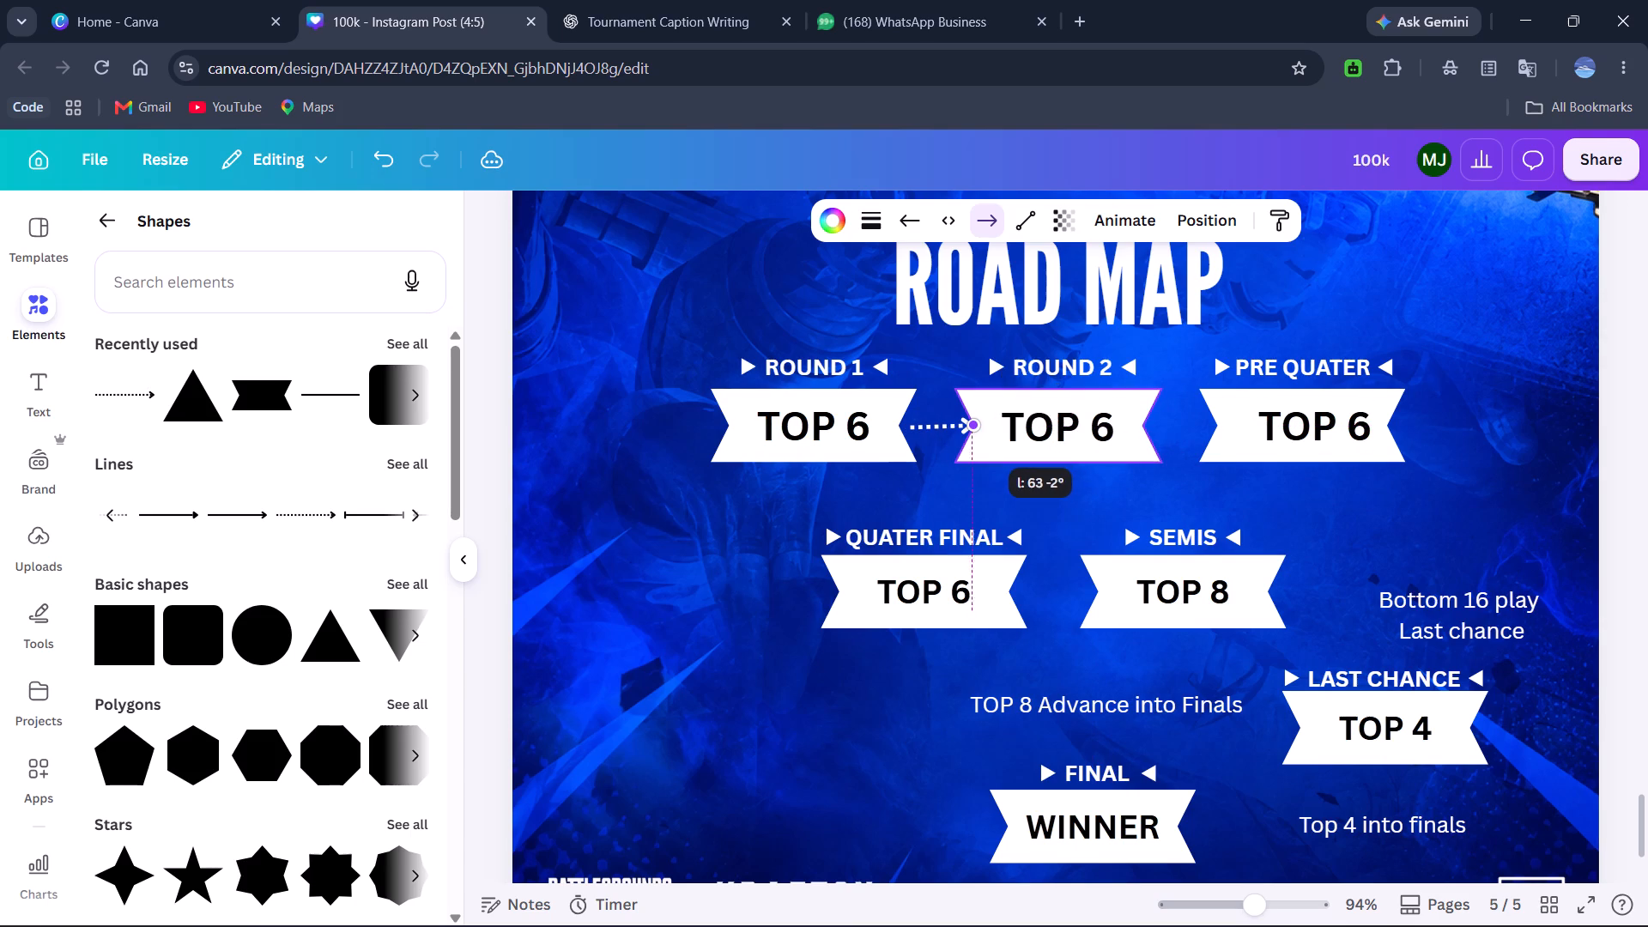
drag(975, 430, 966, 427)
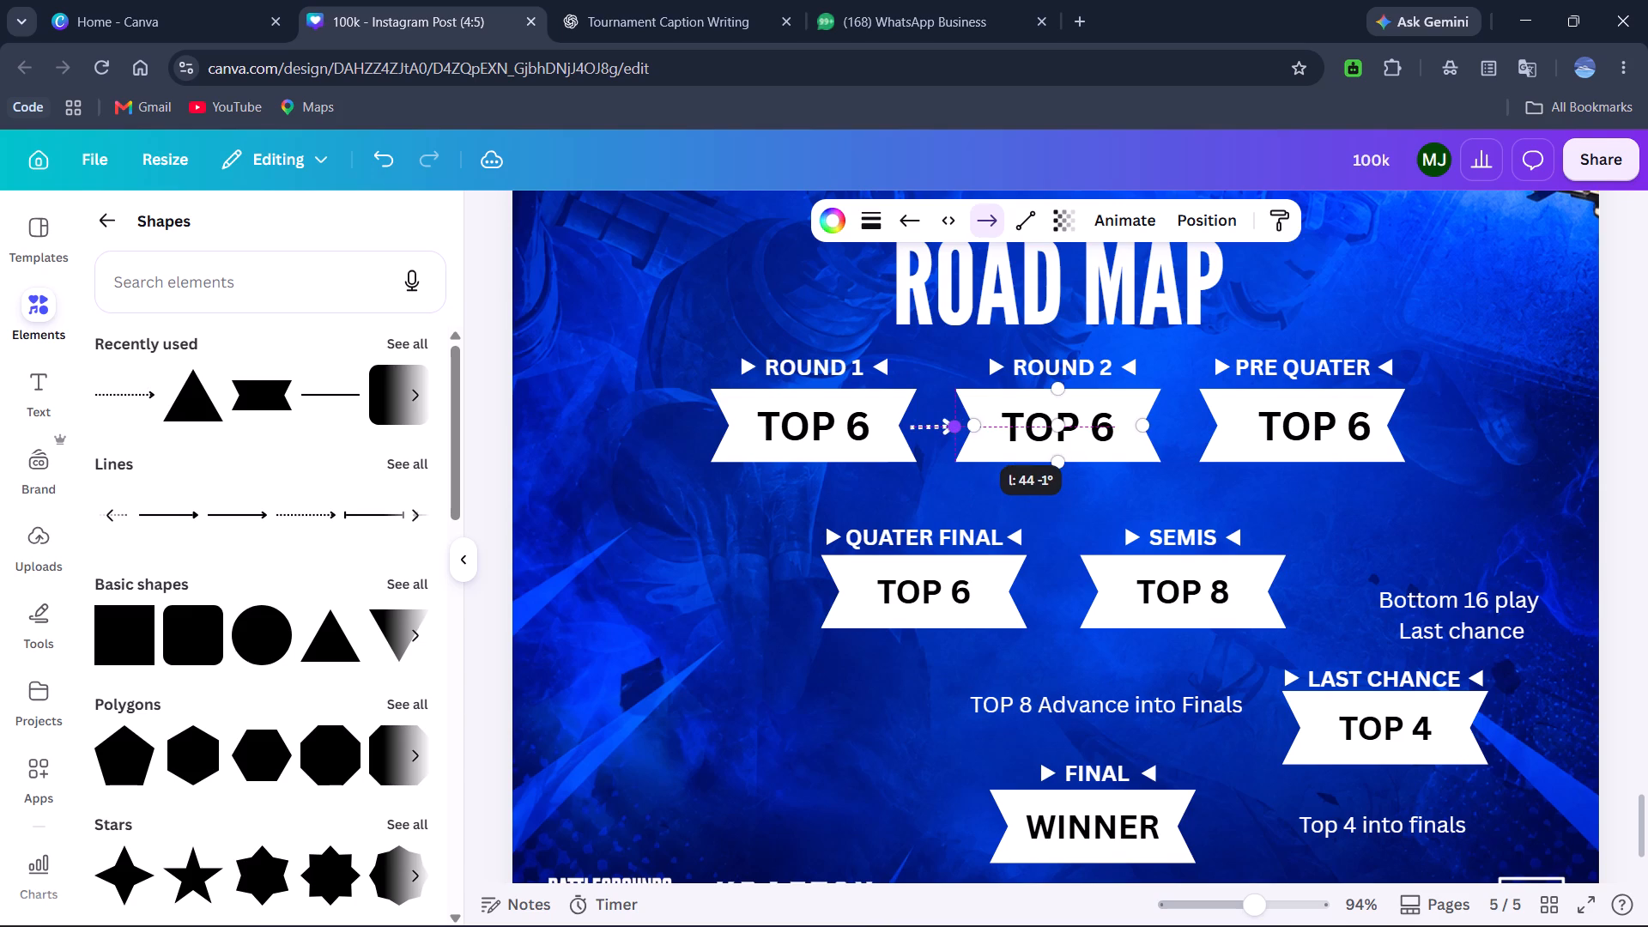
drag(966, 427, 971, 427)
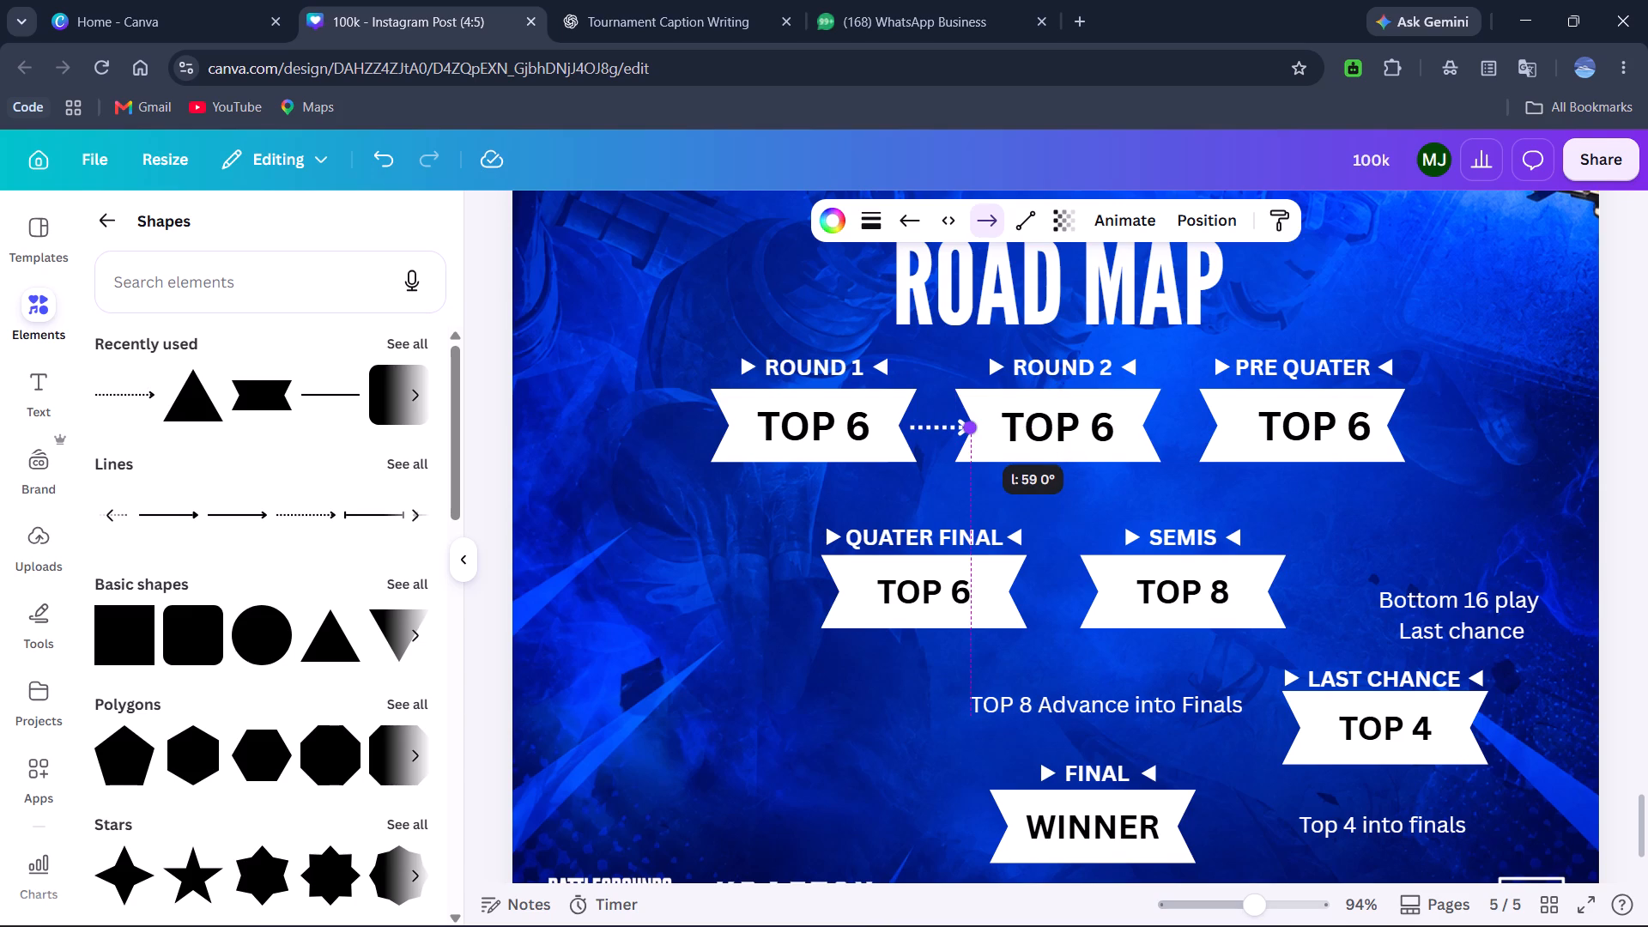
drag(971, 427, 964, 427)
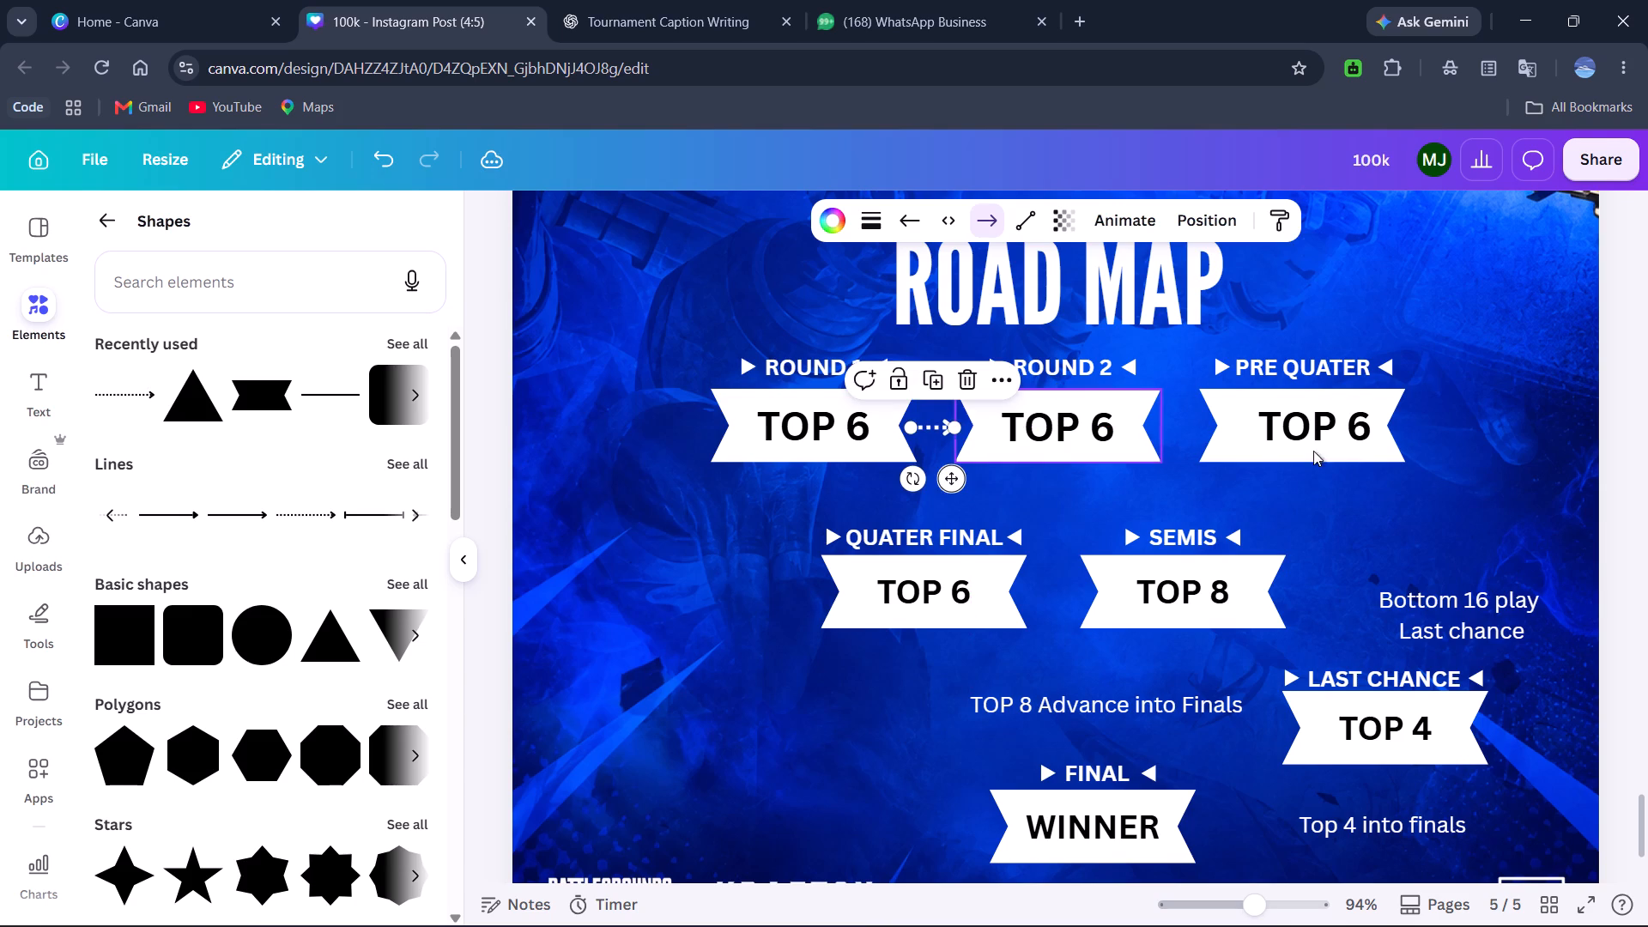
click(1513, 504)
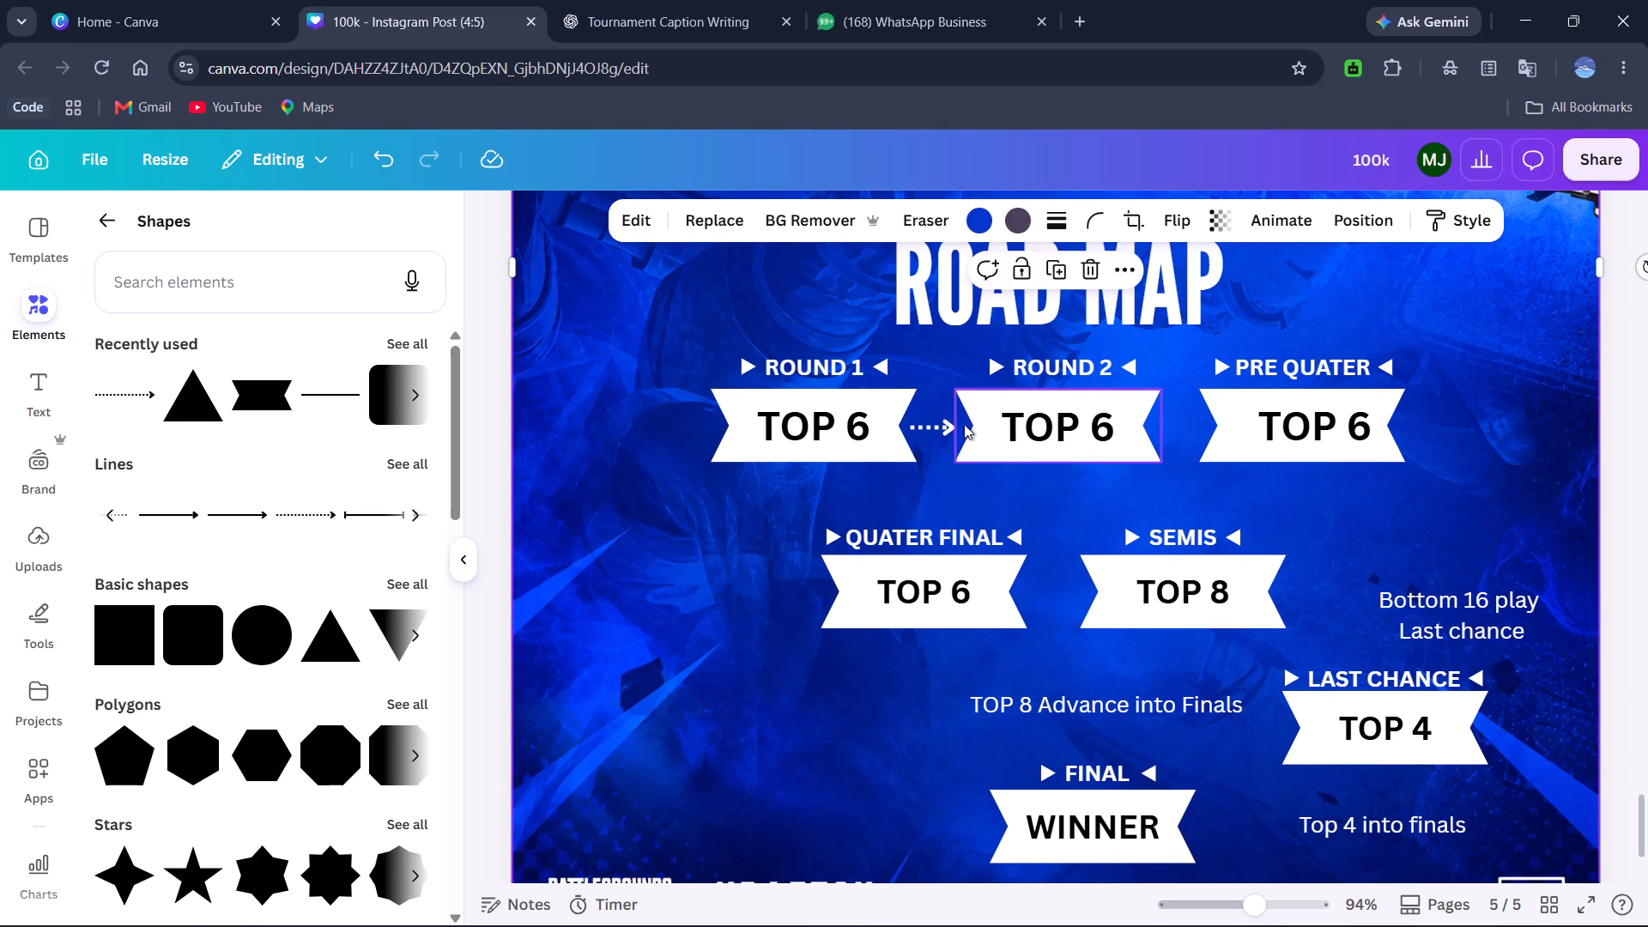
Extend the head of the ROUND 1 to ROUND 2 arrow to a length of about 54, keeping it horizontal at 0°.
click(935, 427)
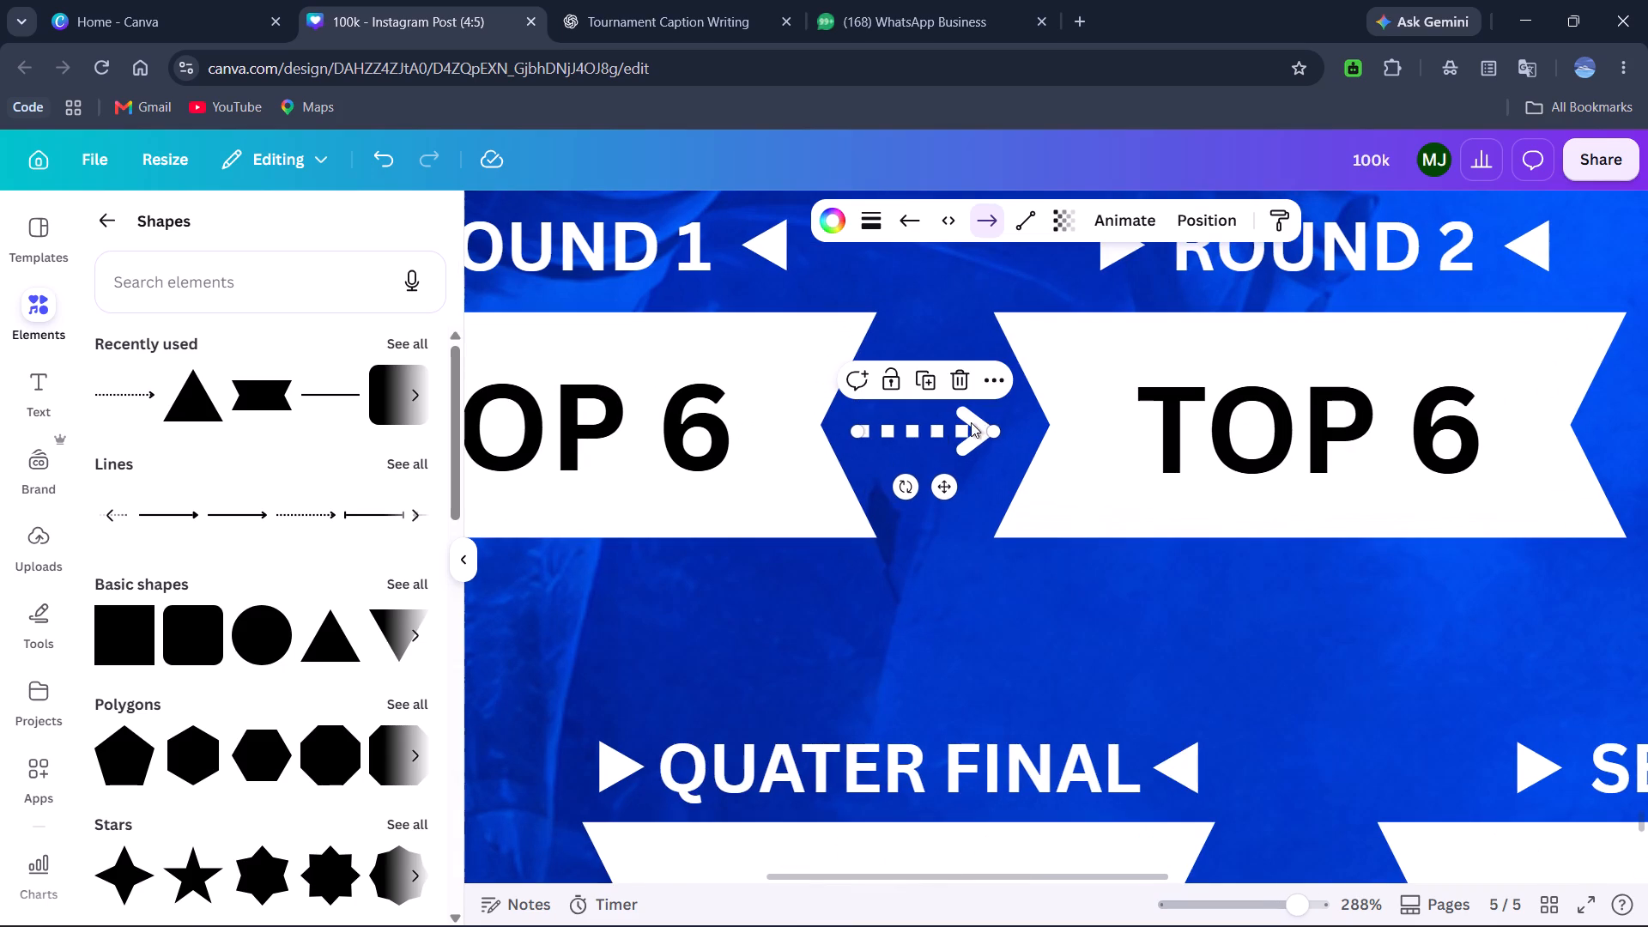
drag(988, 427, 999, 427)
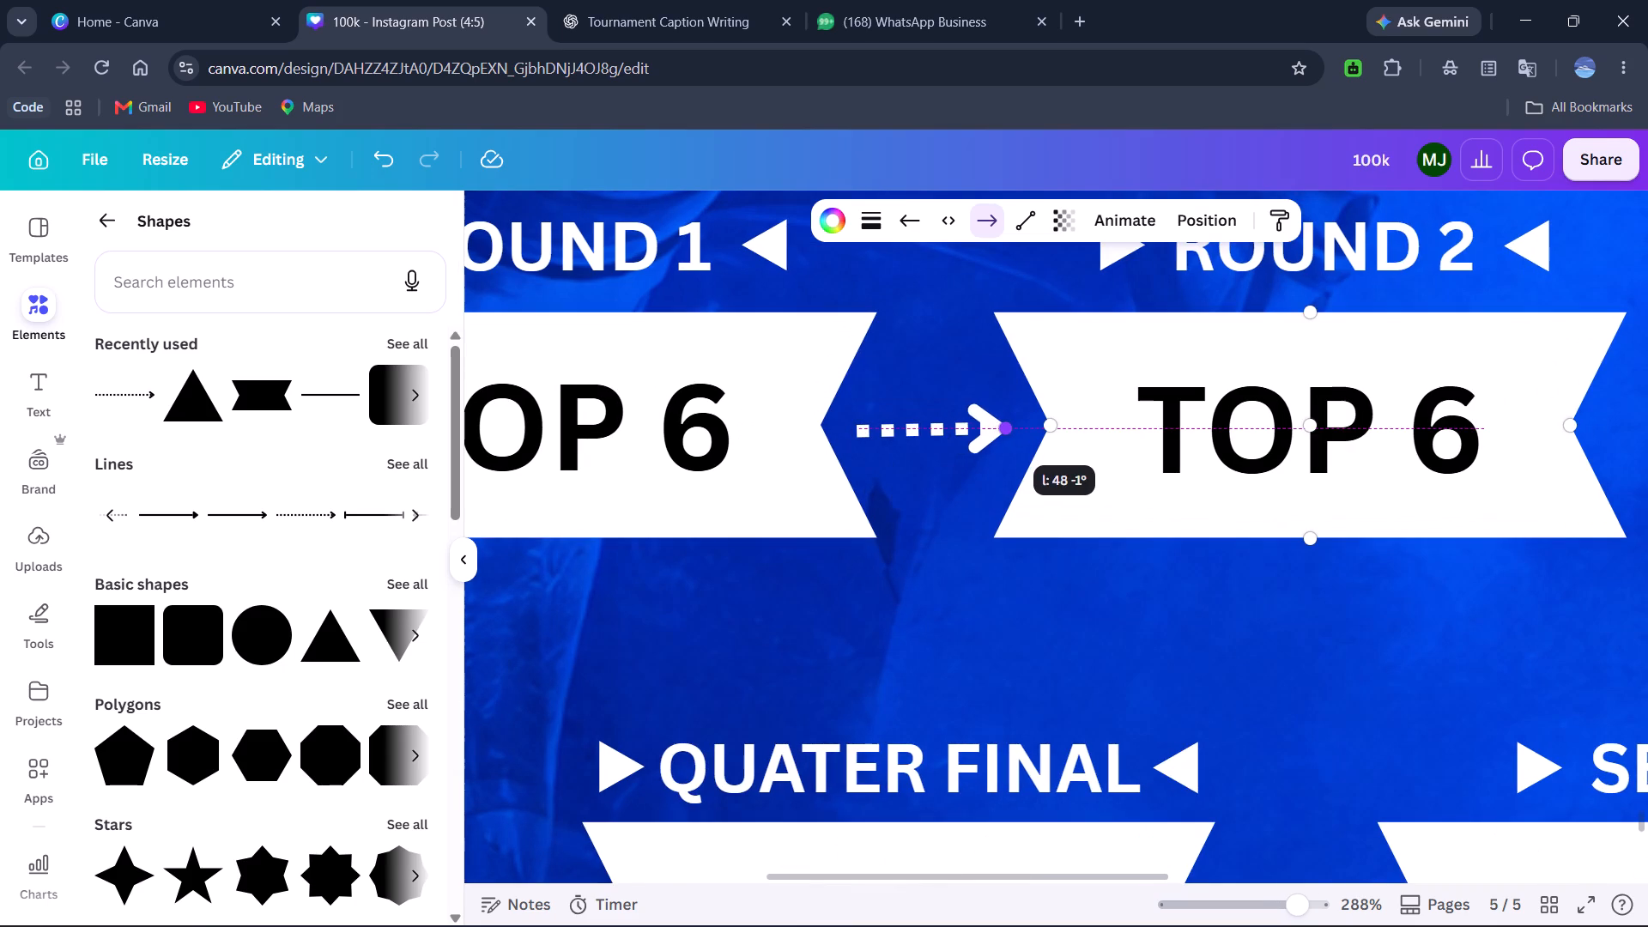
drag(999, 427, 1008, 427)
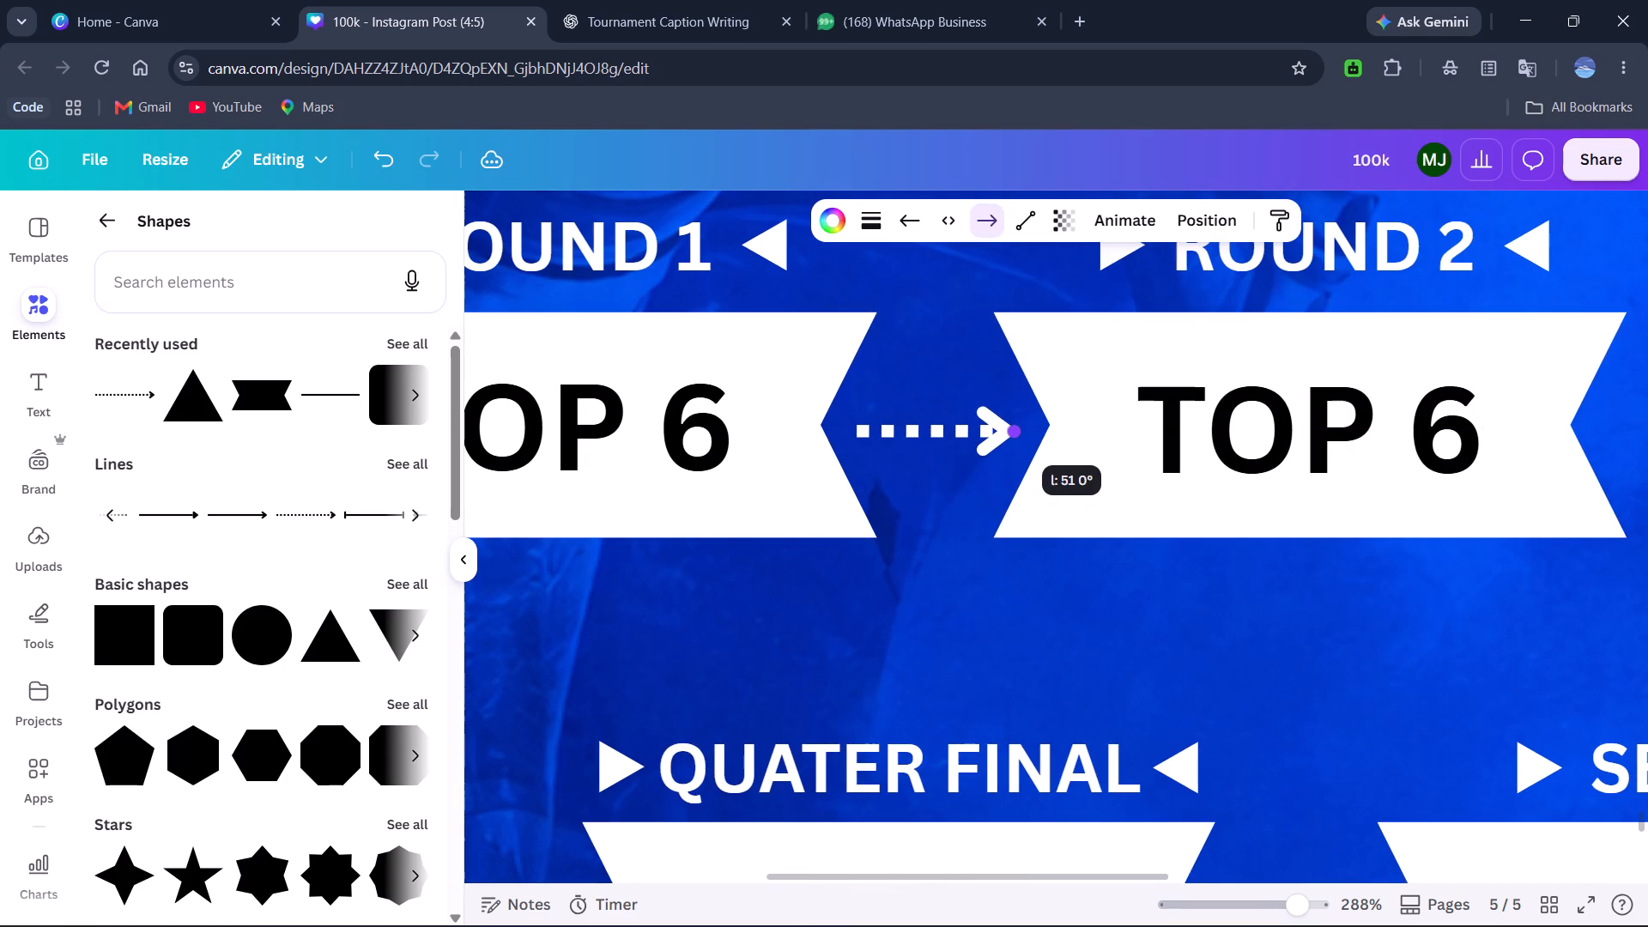
drag(1008, 427, 1007, 426)
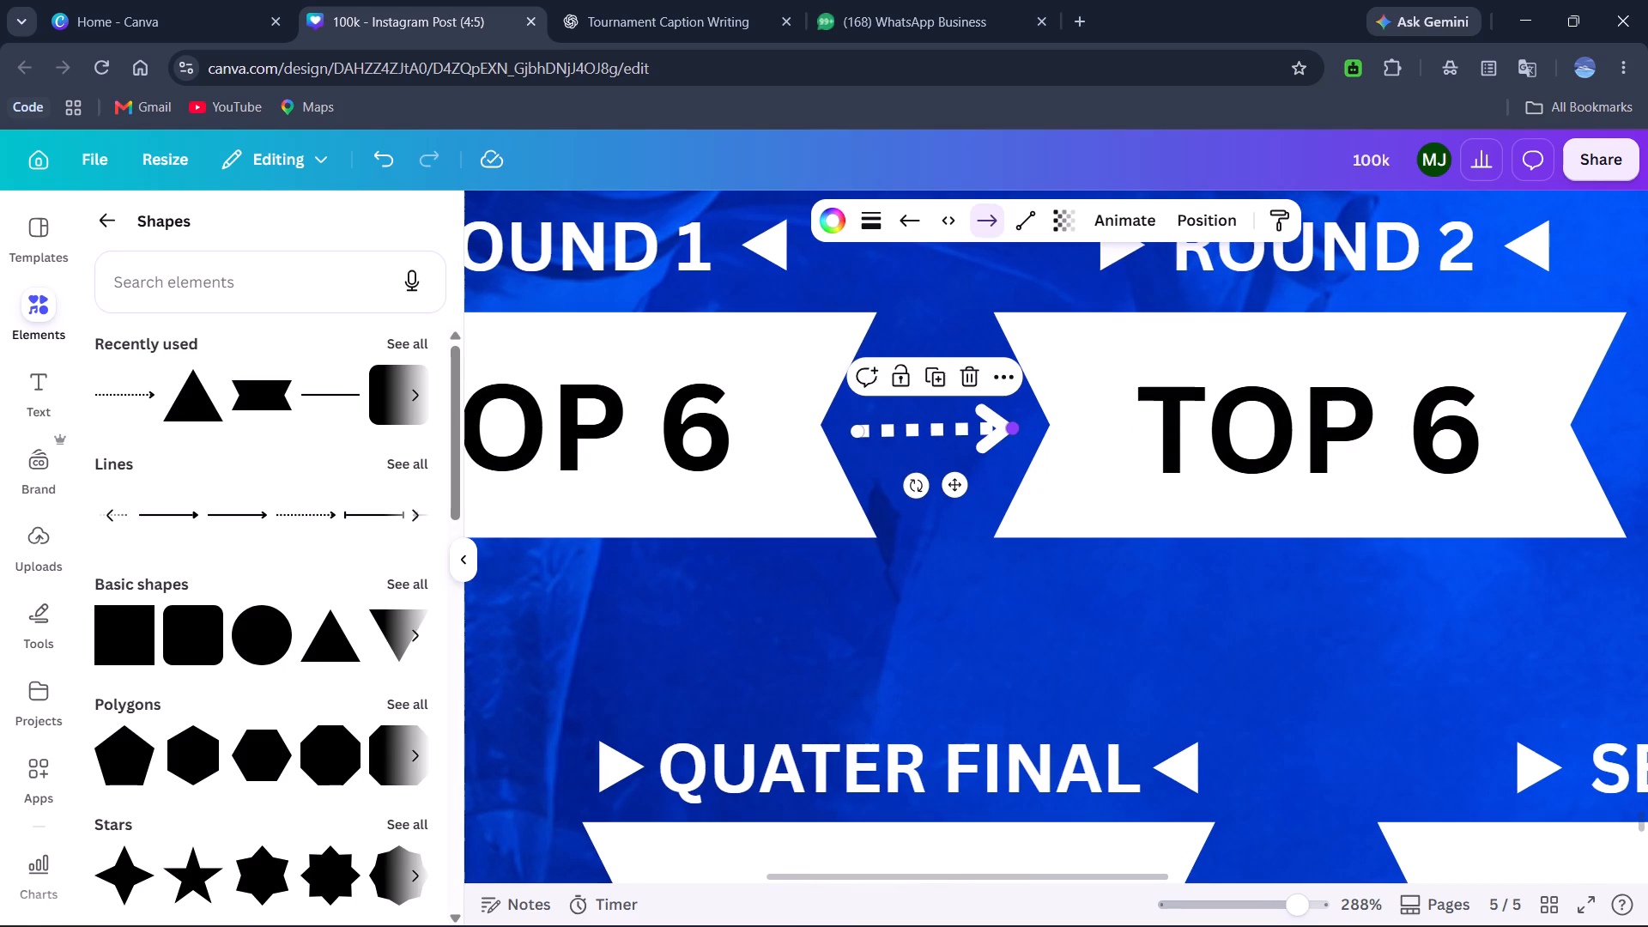
ctrl+drag(1007, 426, 1016, 428)
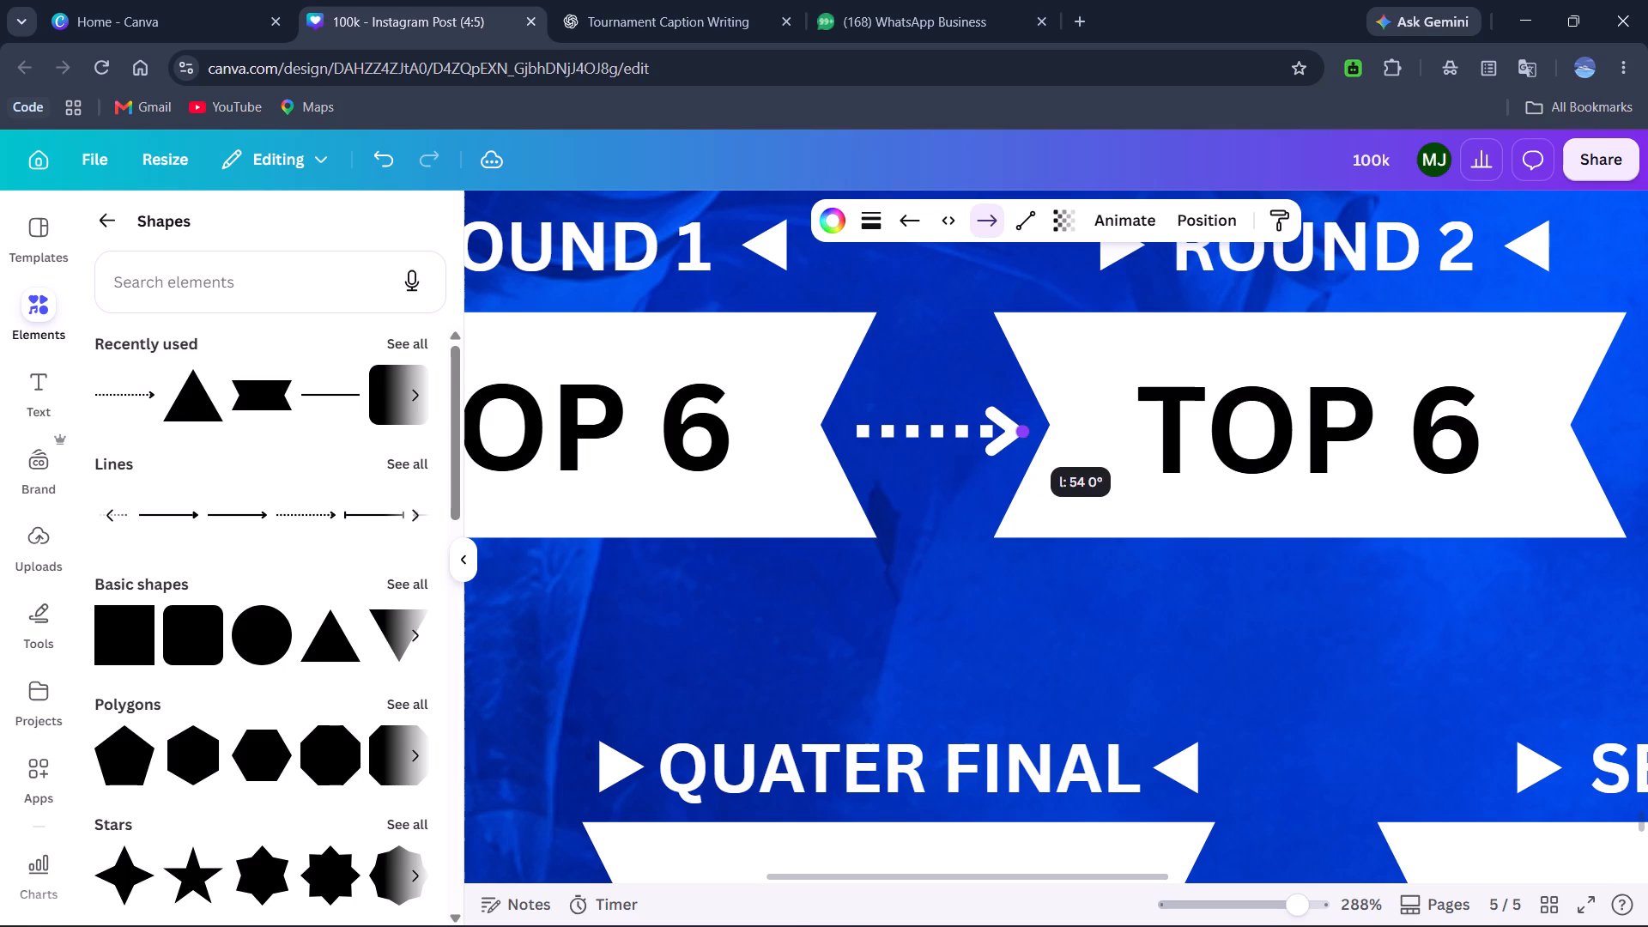
ctrl+drag(1016, 428, 1015, 428)
click(1112, 540)
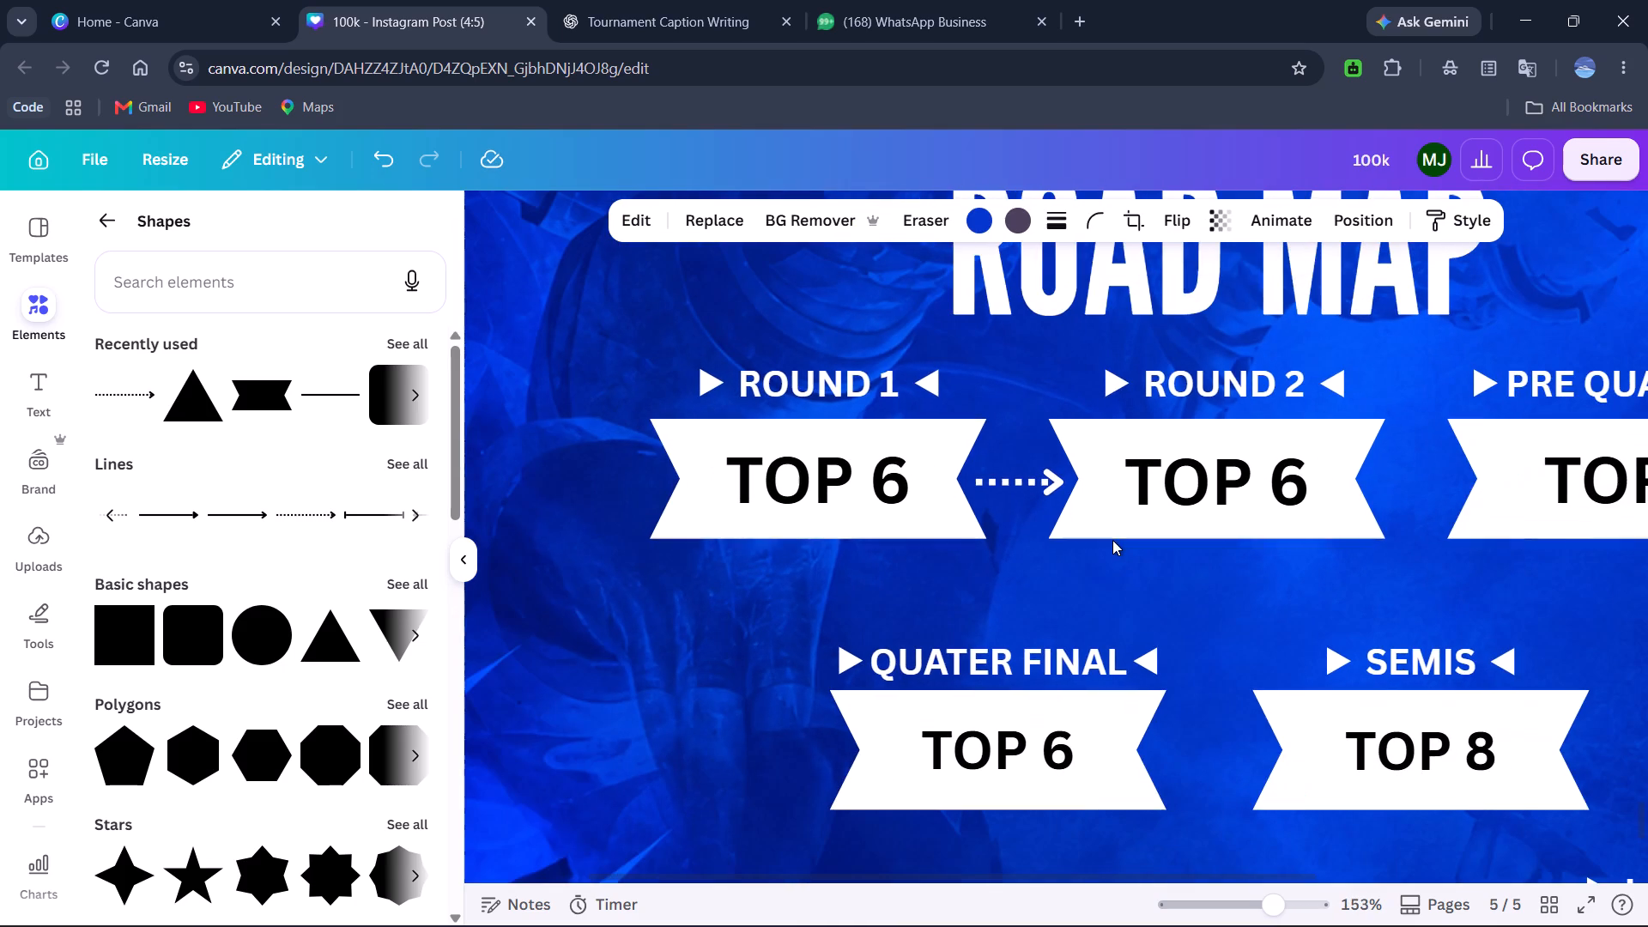
Duplicate the dotted arrow and place the copy in the gap between the ROUND 2 and PRE QUATER banners.
click(1016, 488)
click(1020, 447)
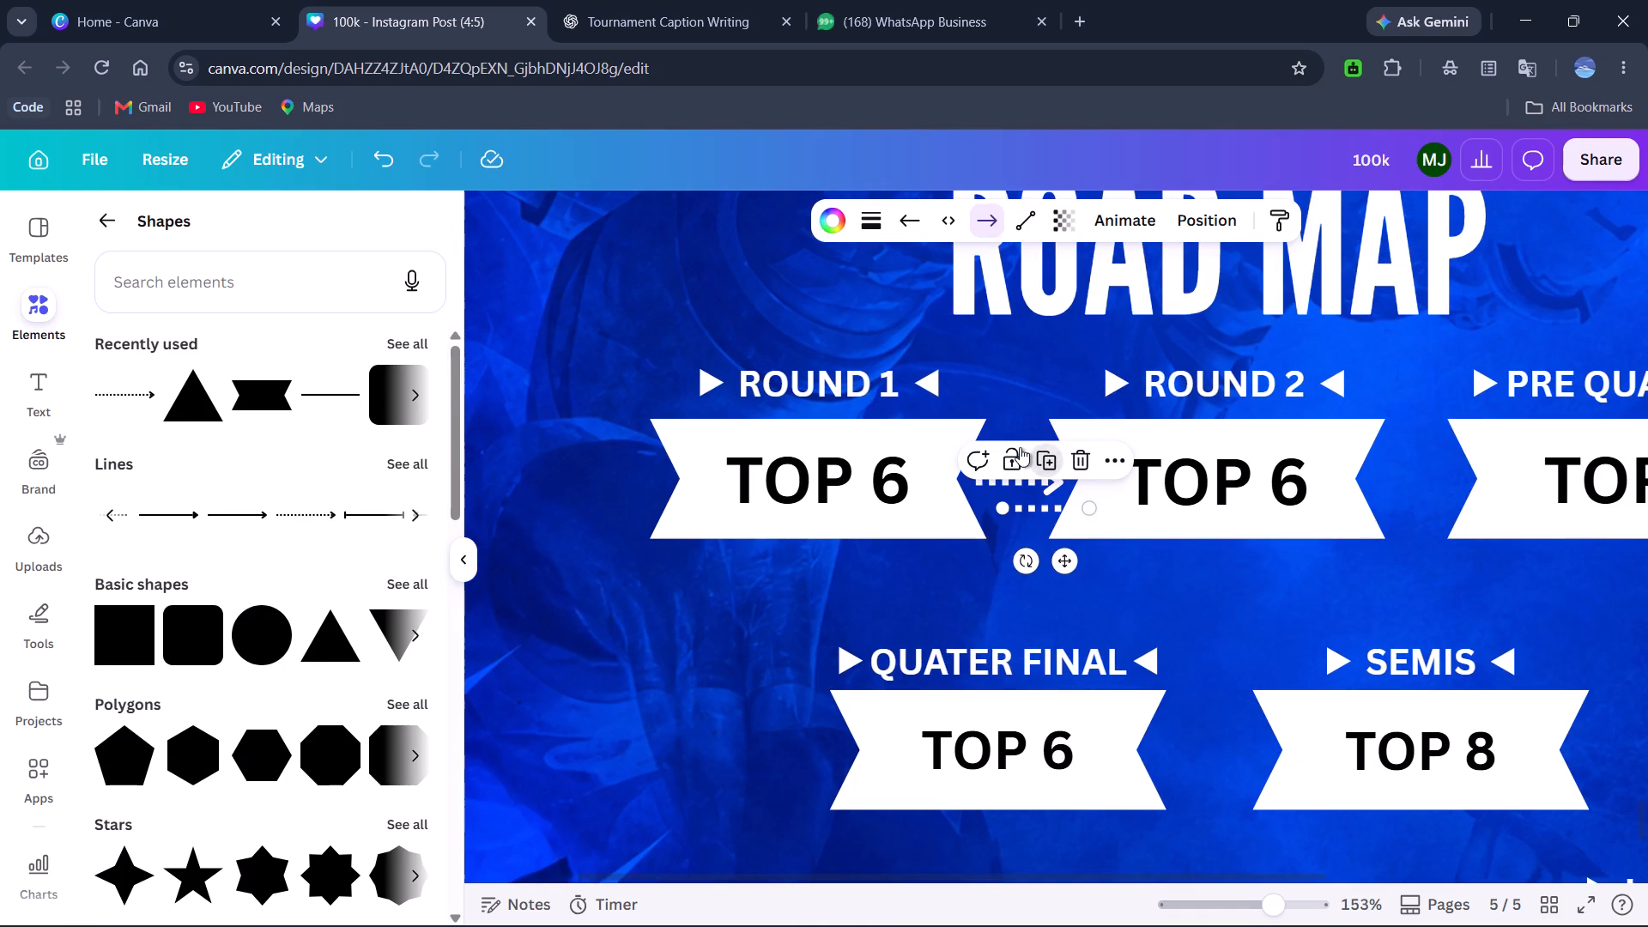
drag(1070, 556, 1466, 533)
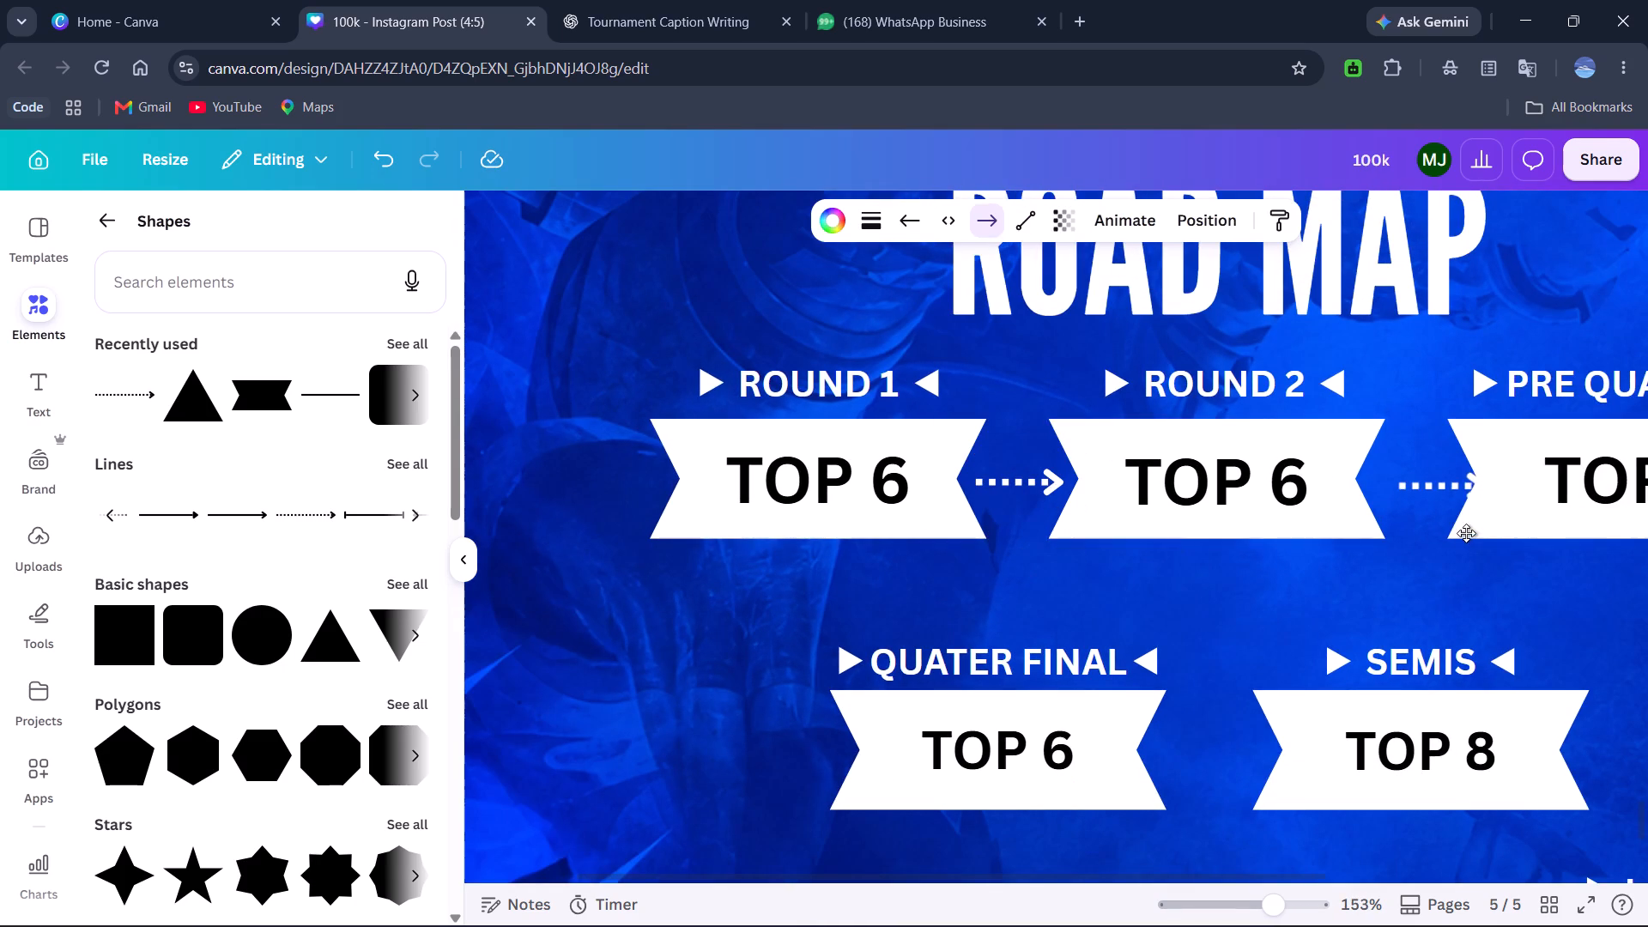
drag(1466, 533, 1439, 528)
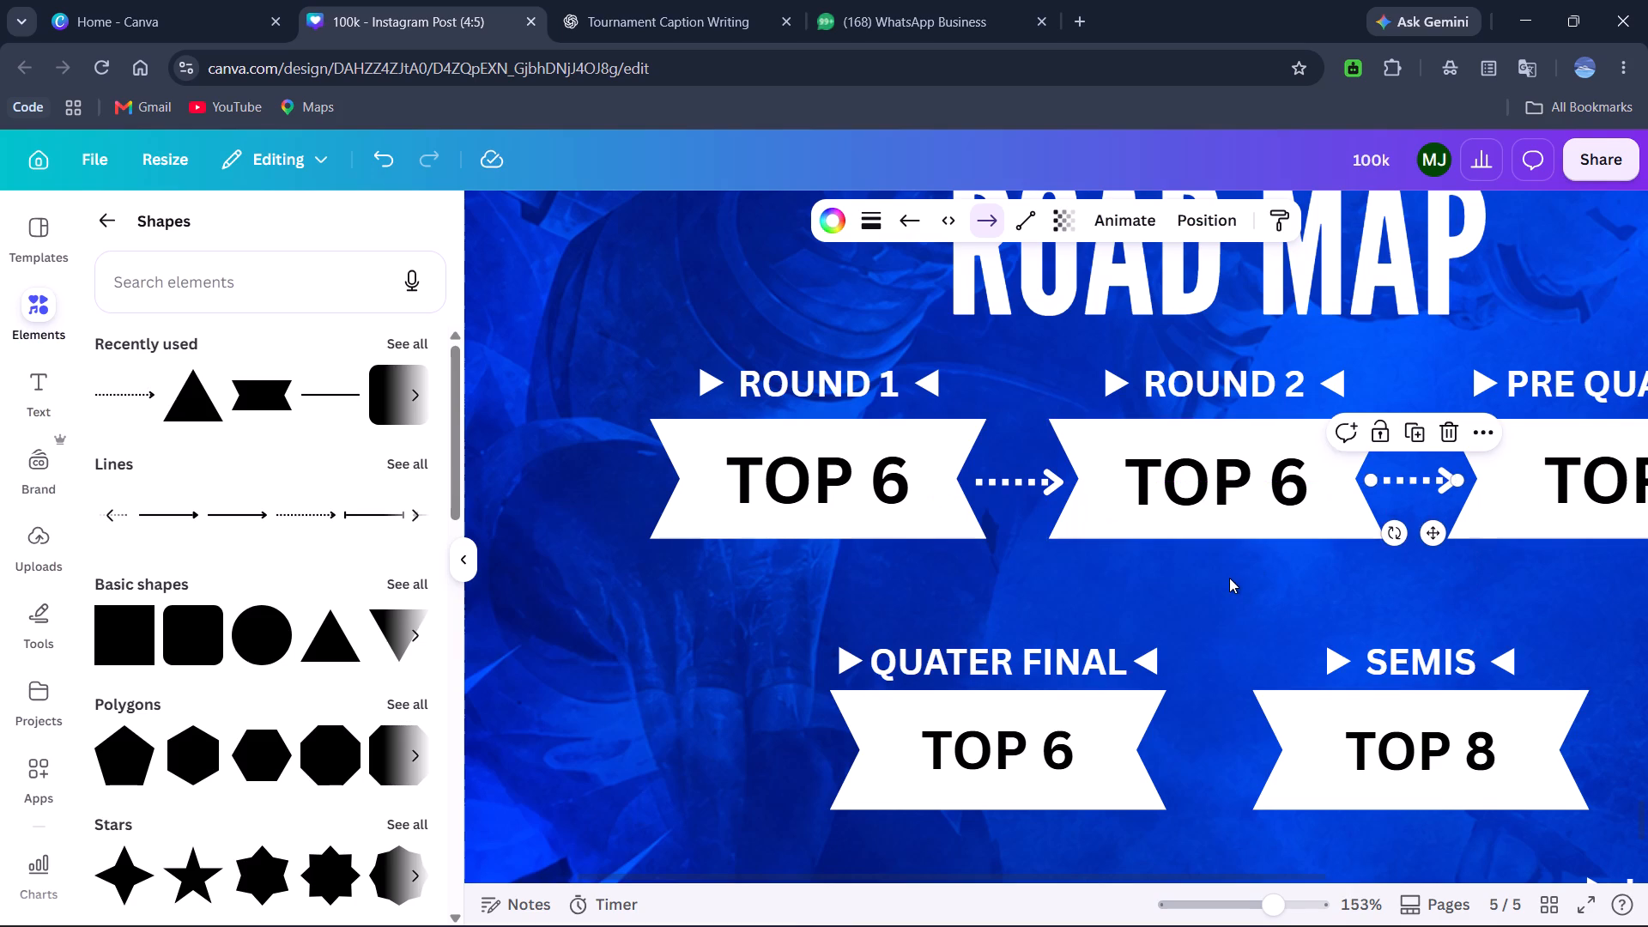
Duplicate the second dotted arrow and place the copy in the gap between the QUATER FINAL and SEMIS banners.
scroll(1229, 578, left, 3)
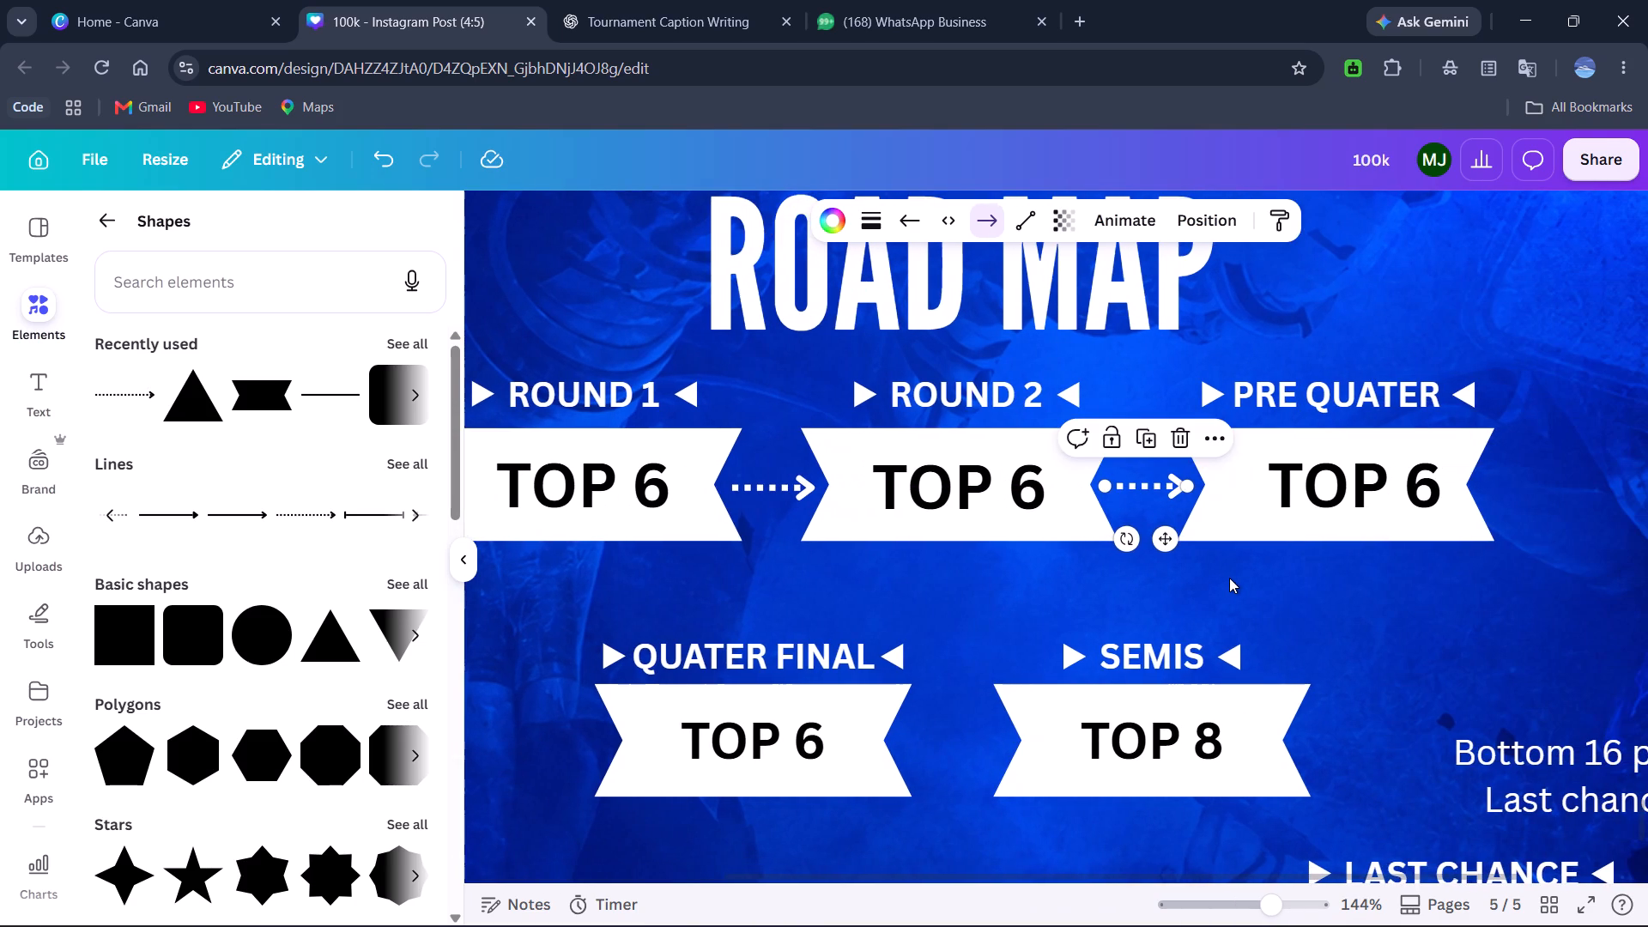
click(1145, 442)
drag(1536, 544, 1244, 698)
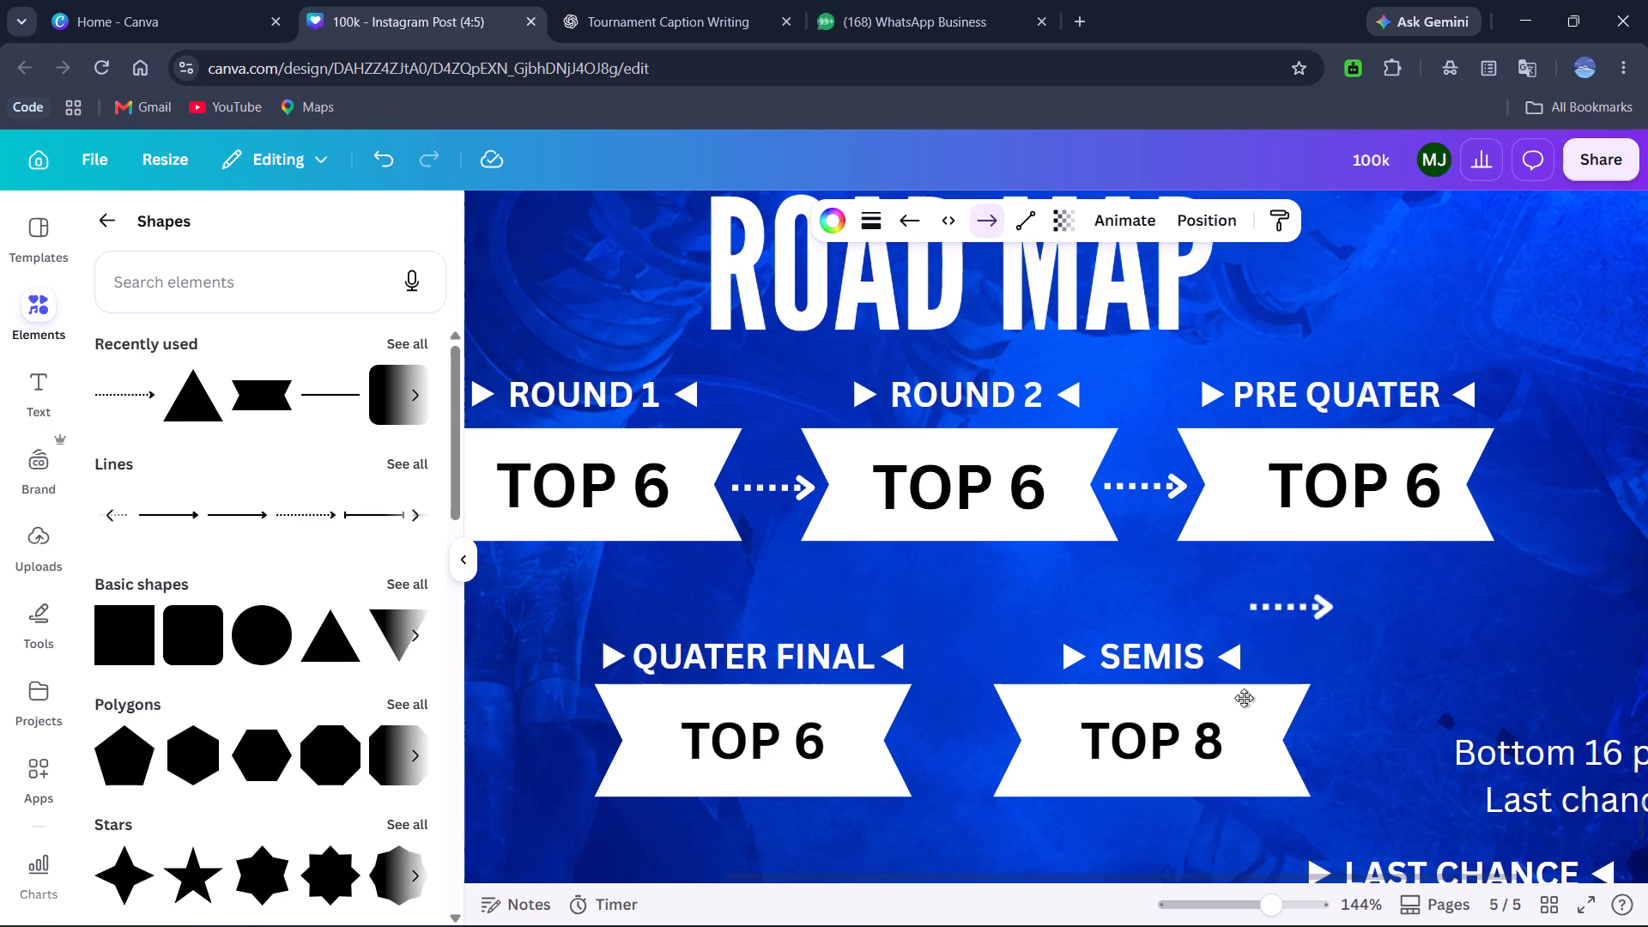
drag(1244, 698, 983, 806)
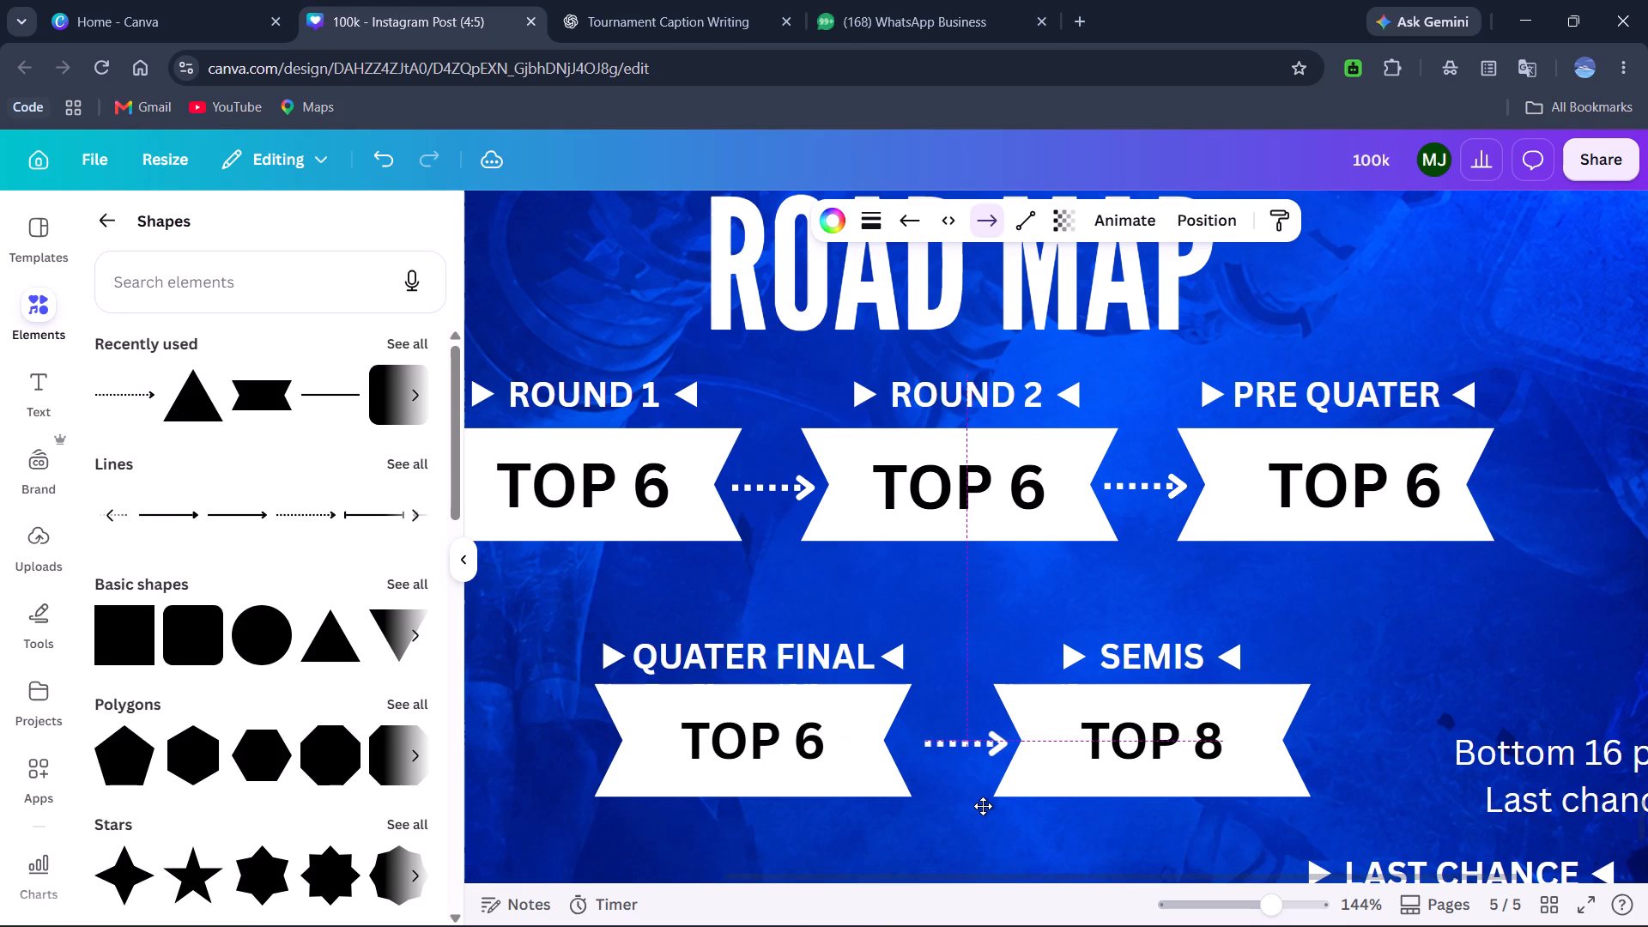
drag(983, 806, 974, 801)
Duplicate the arrow between QUATER FINAL and SEMIS and move the copy just below the SEMIS banner.
scroll(1115, 804, down, 2)
scroll(1115, 804, up, 1)
click(997, 421)
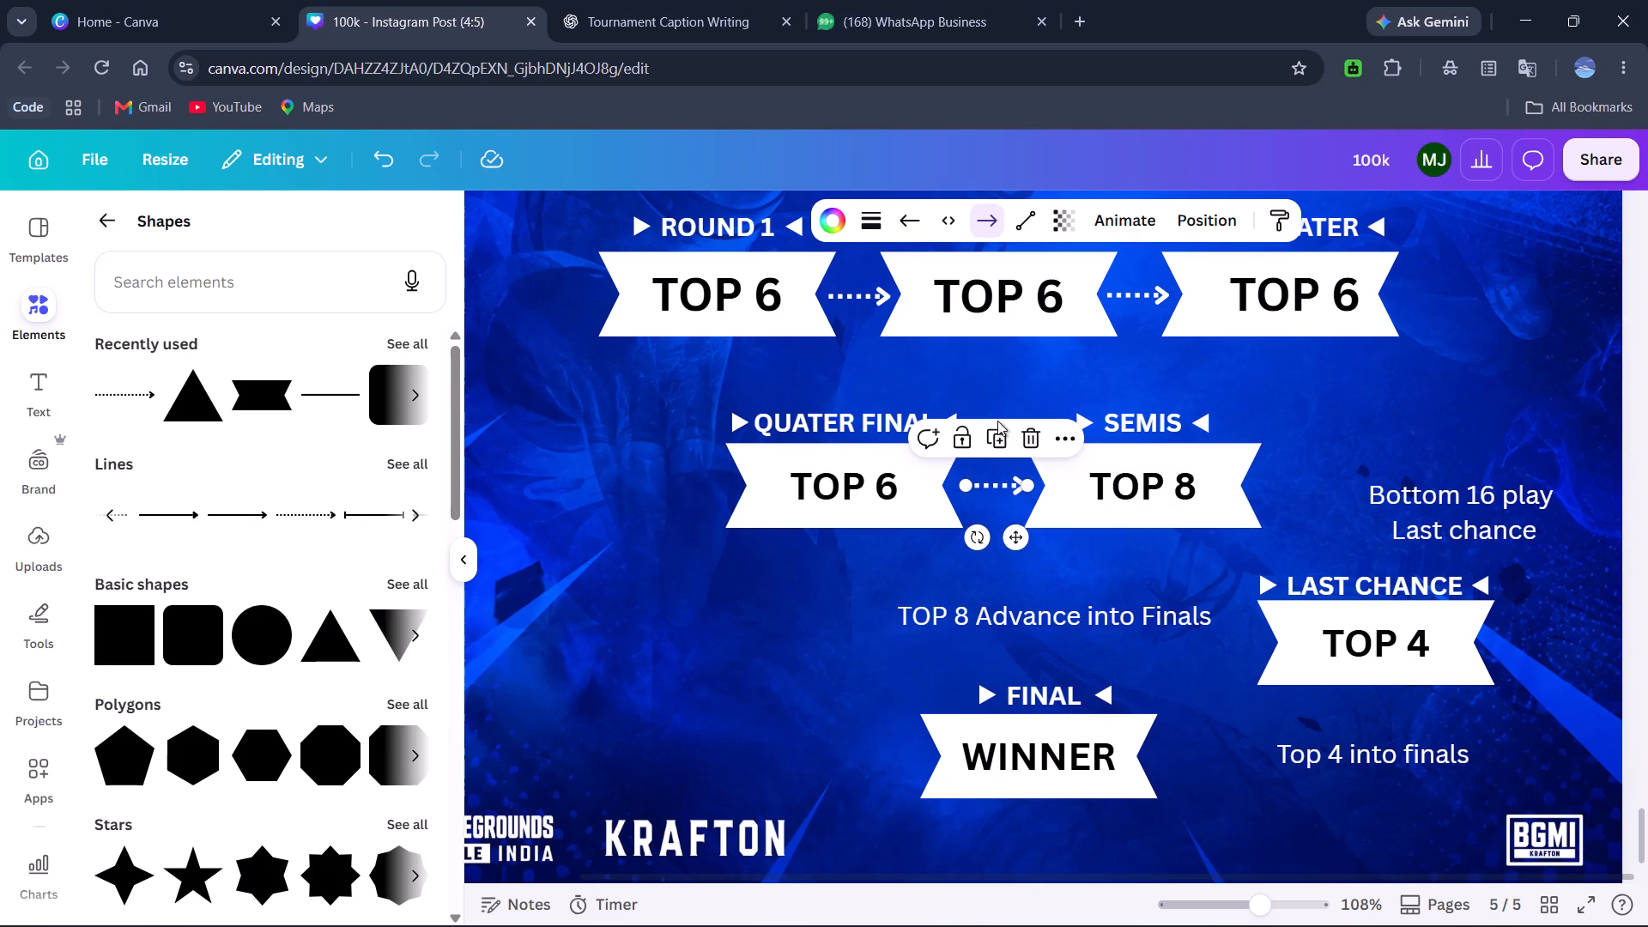
click(997, 433)
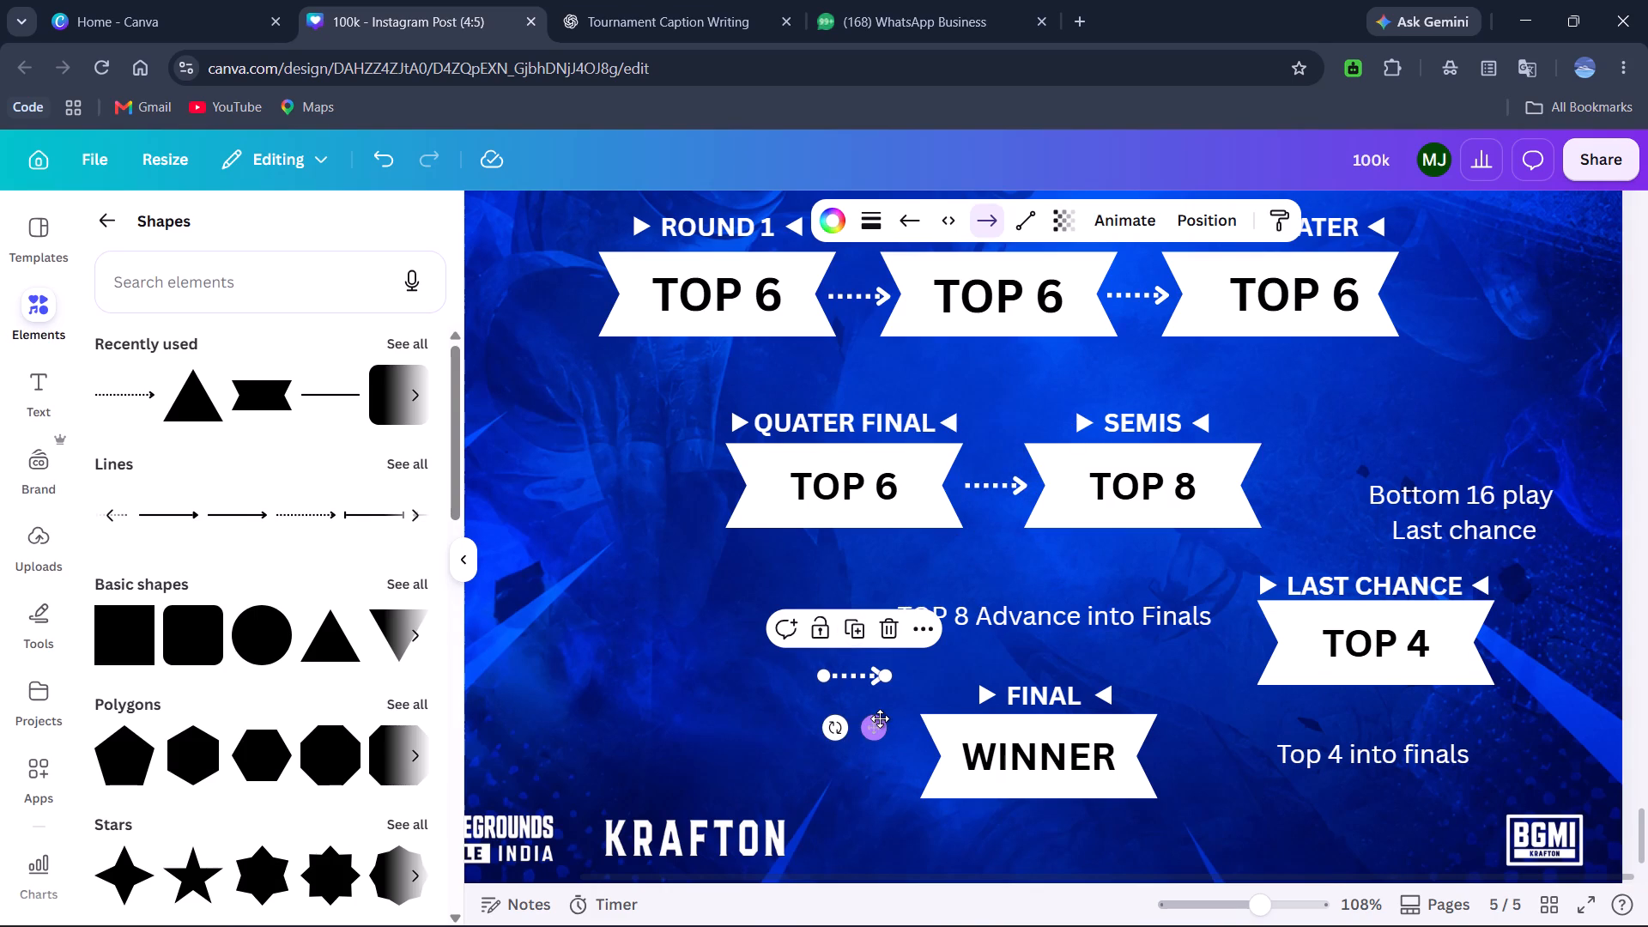
drag(880, 718, 1154, 590)
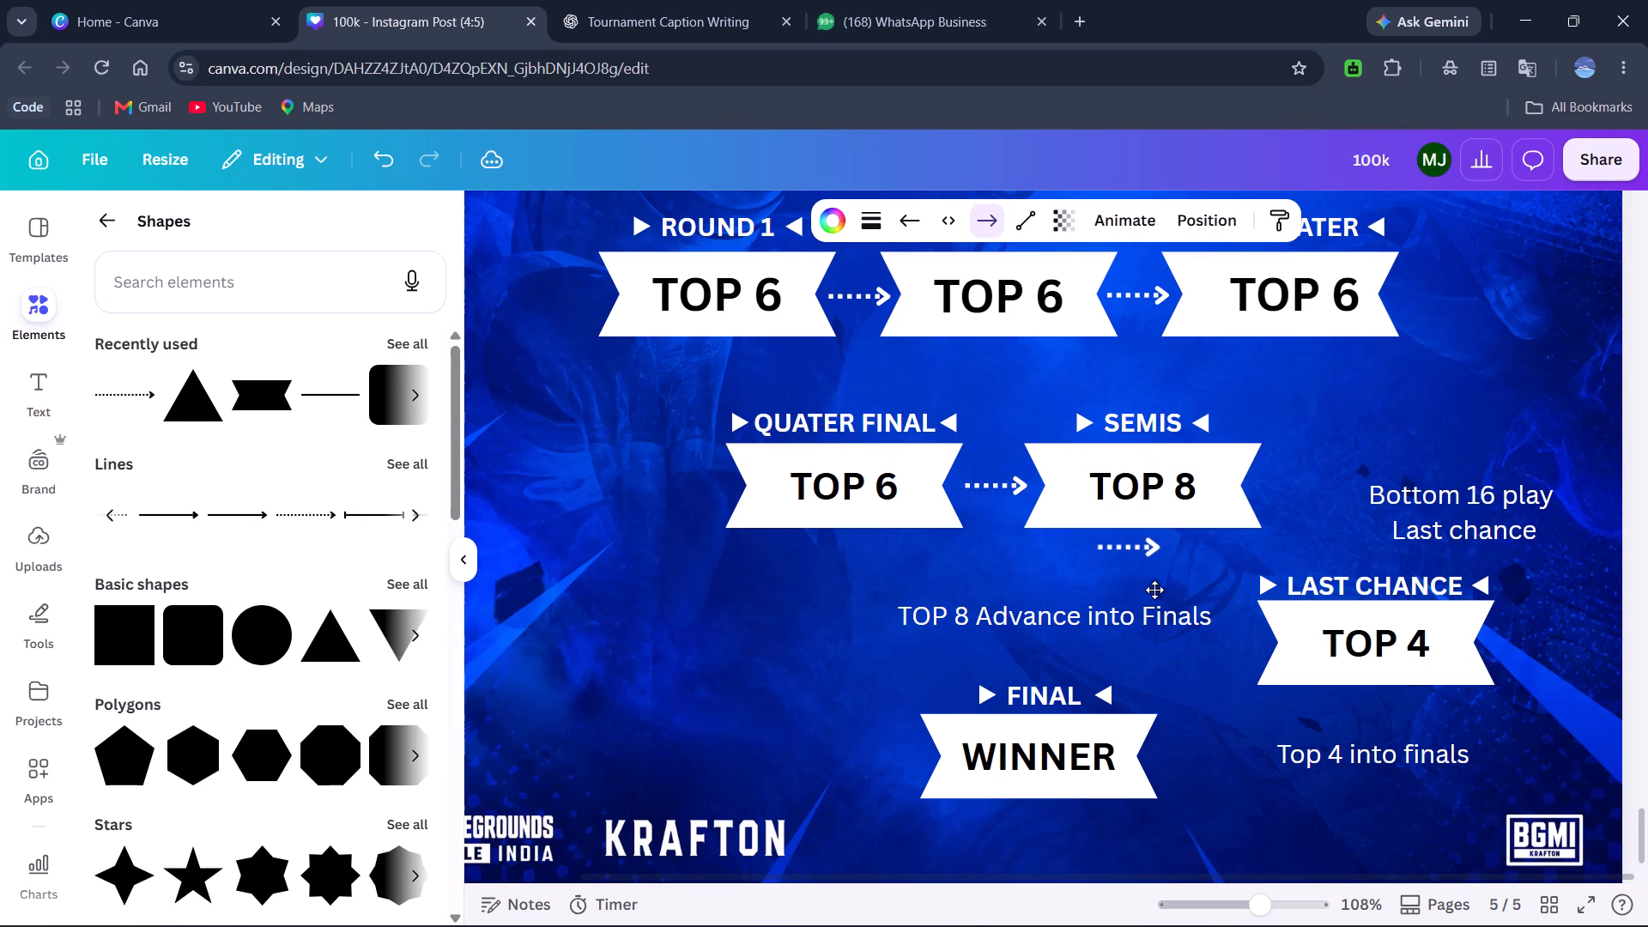
drag(1154, 590, 1172, 595)
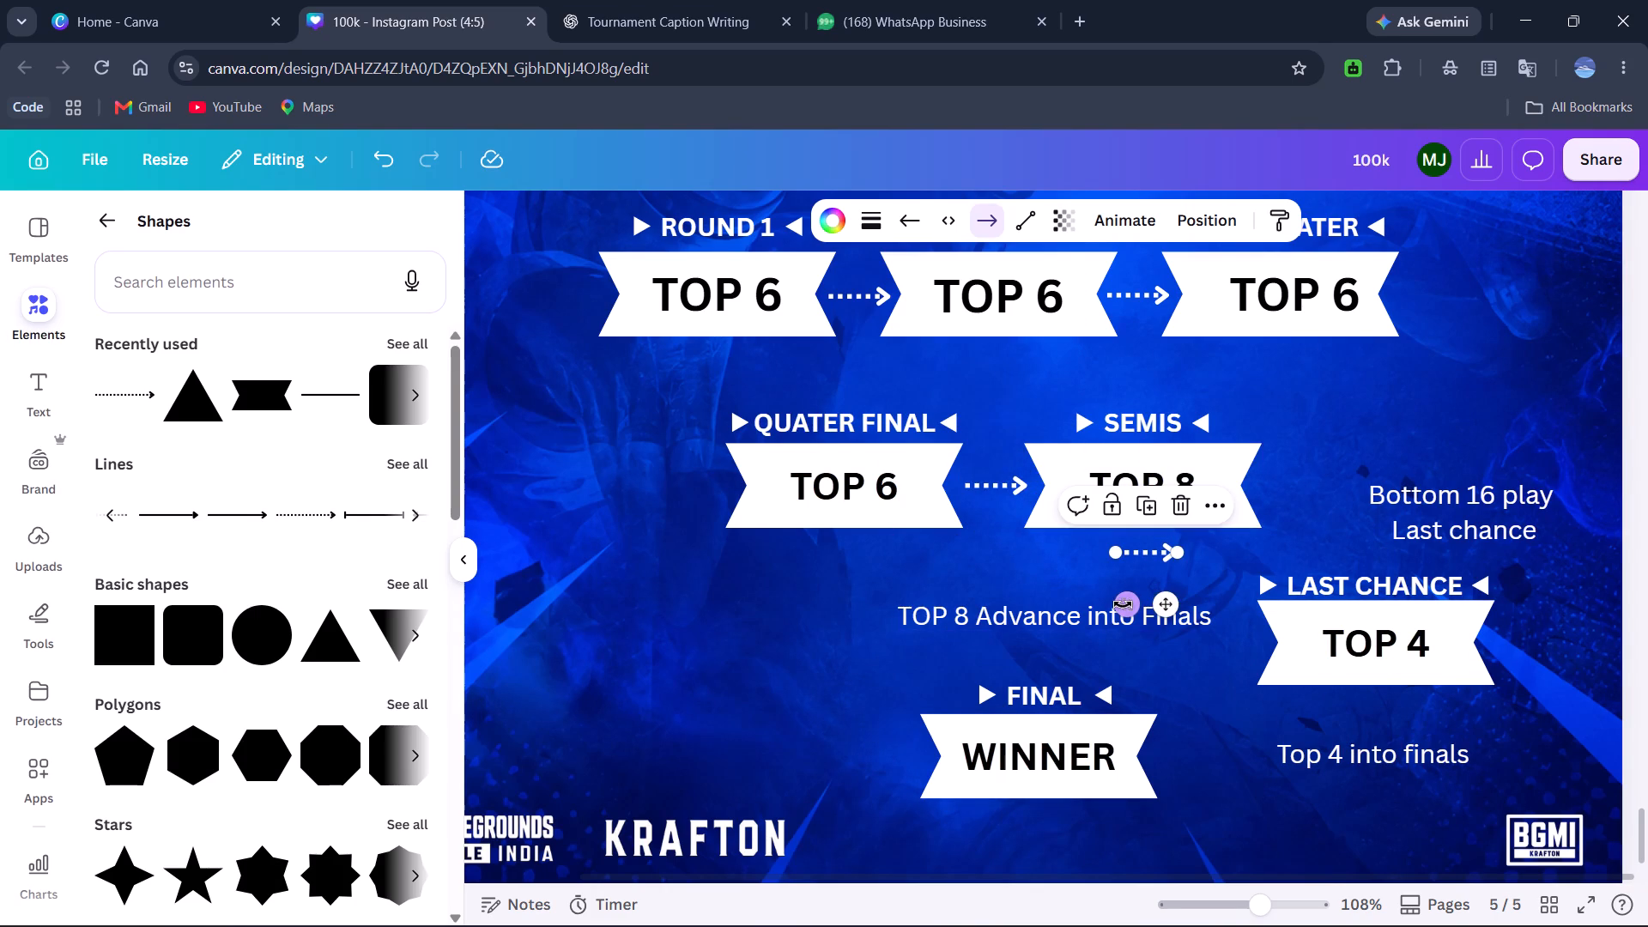
Rotate the copied arrow to point straight down and place it directly above the "TOP 8 Advance into Finals" text.
drag(1123, 604, 1018, 528)
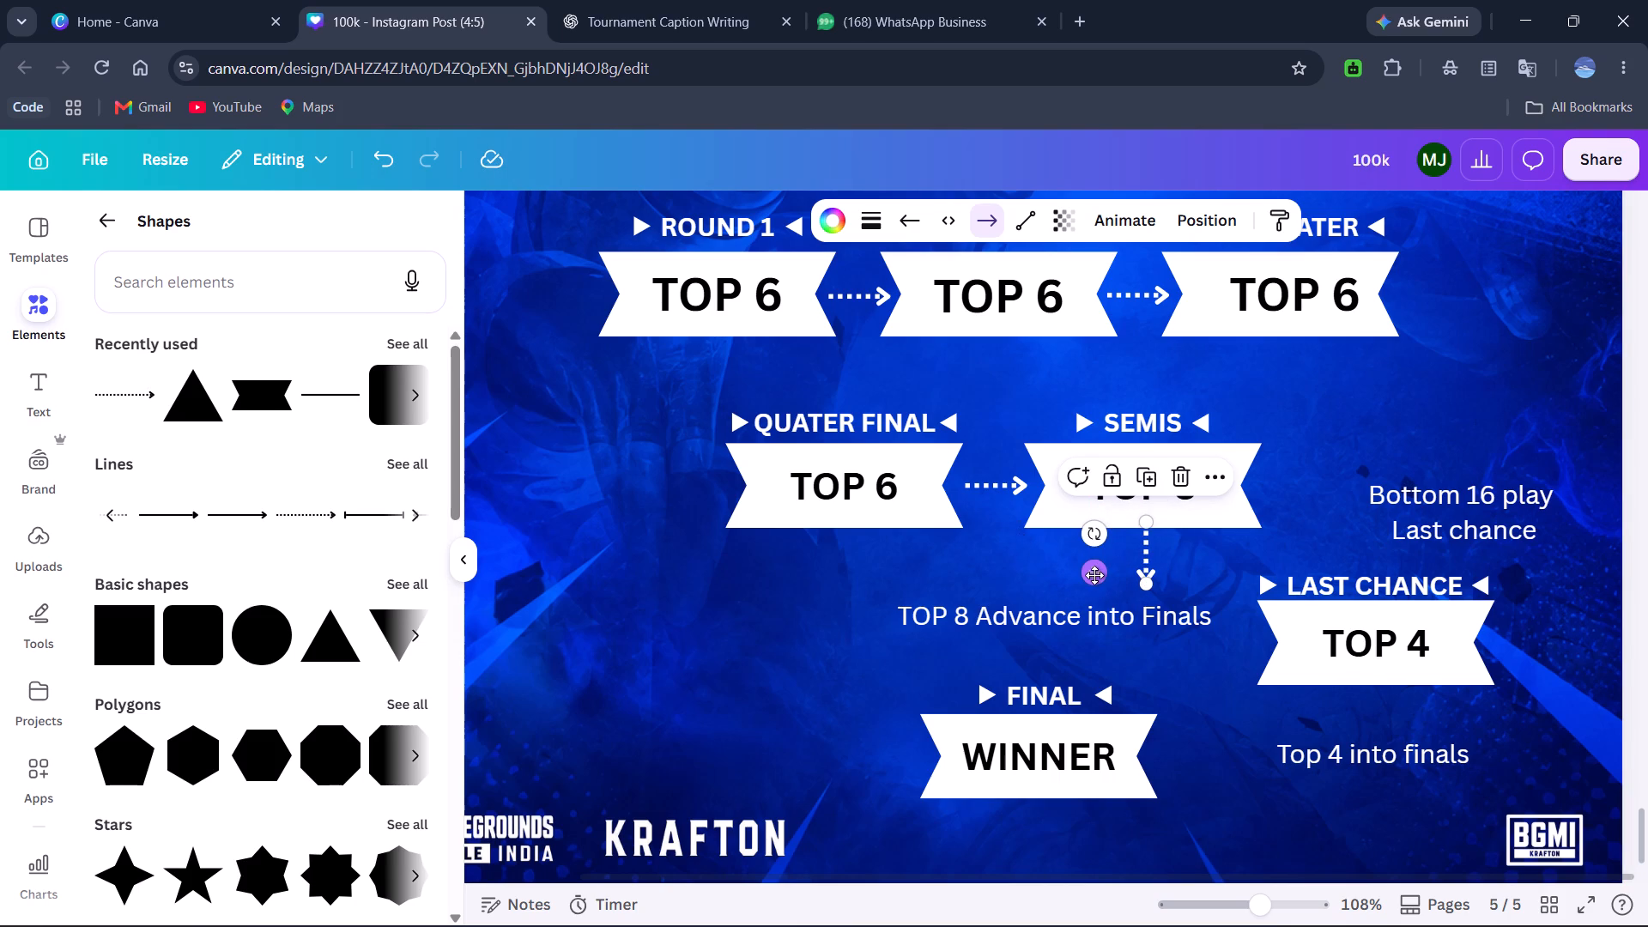
drag(1099, 566, 1021, 590)
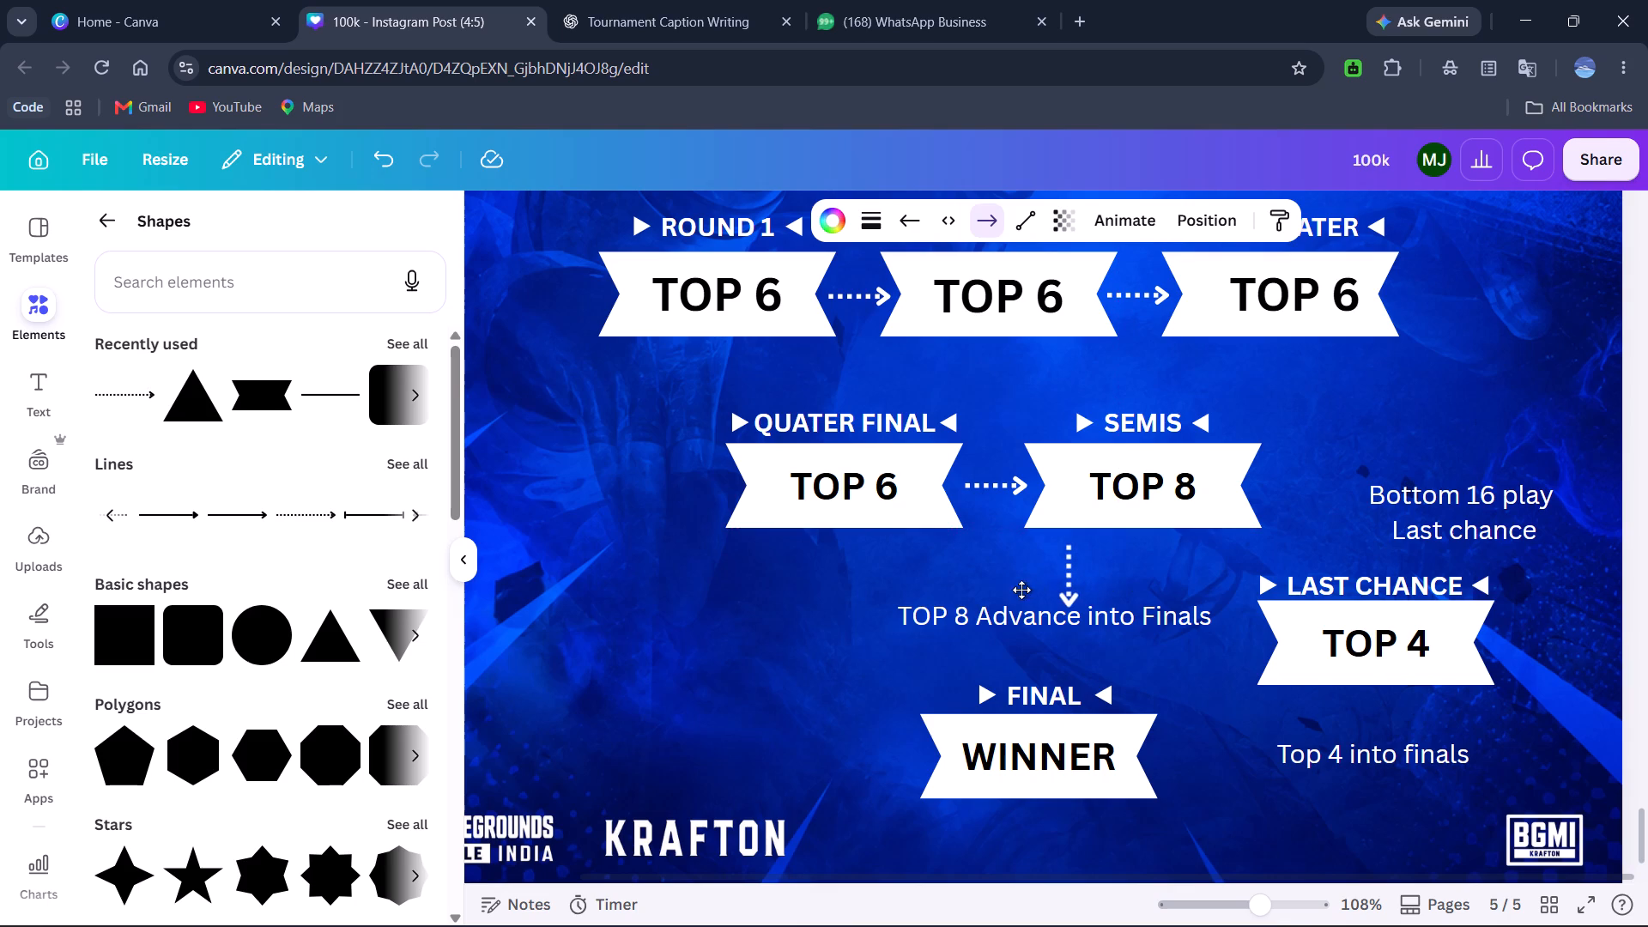
drag(1021, 590, 993, 580)
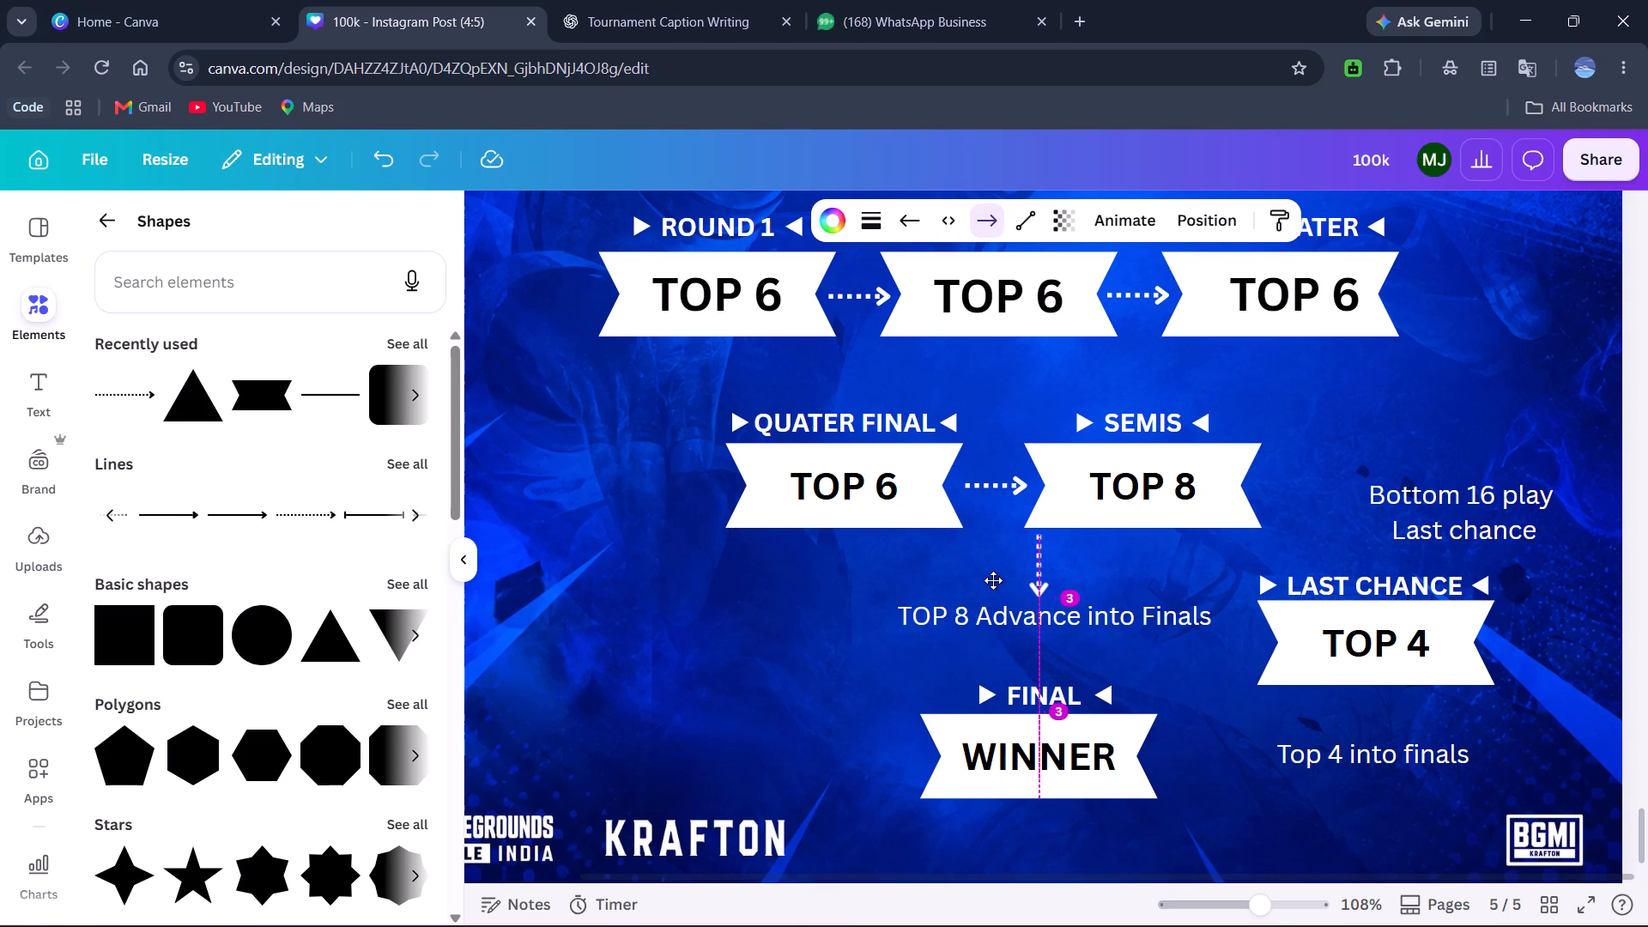
drag(993, 580, 1056, 581)
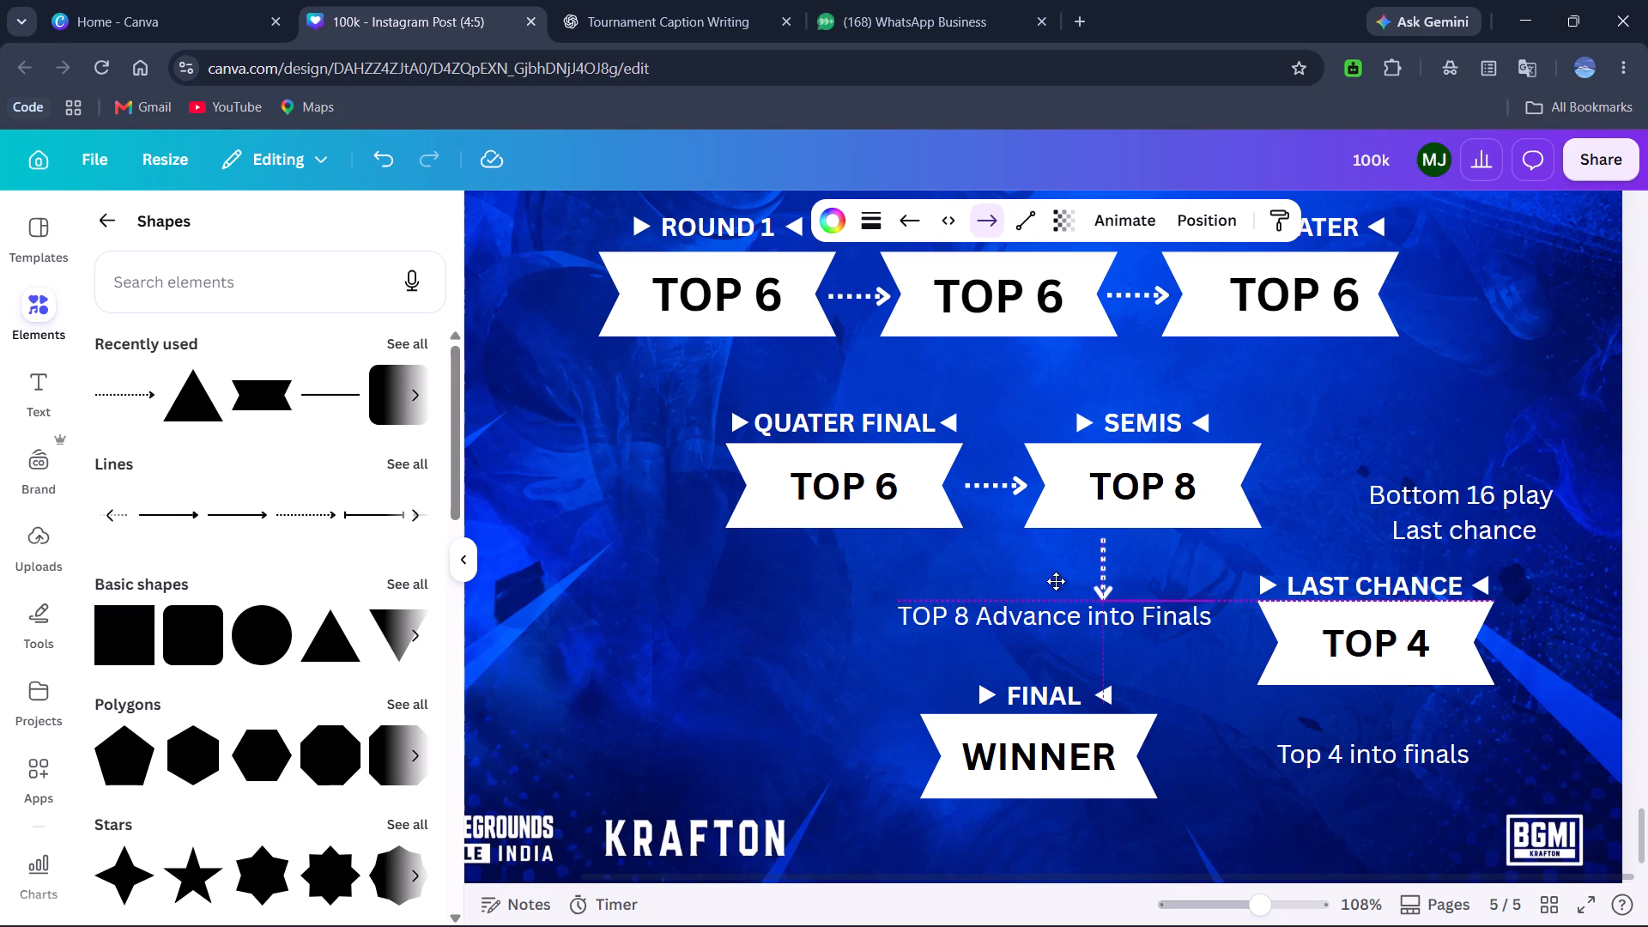
drag(1056, 581, 996, 585)
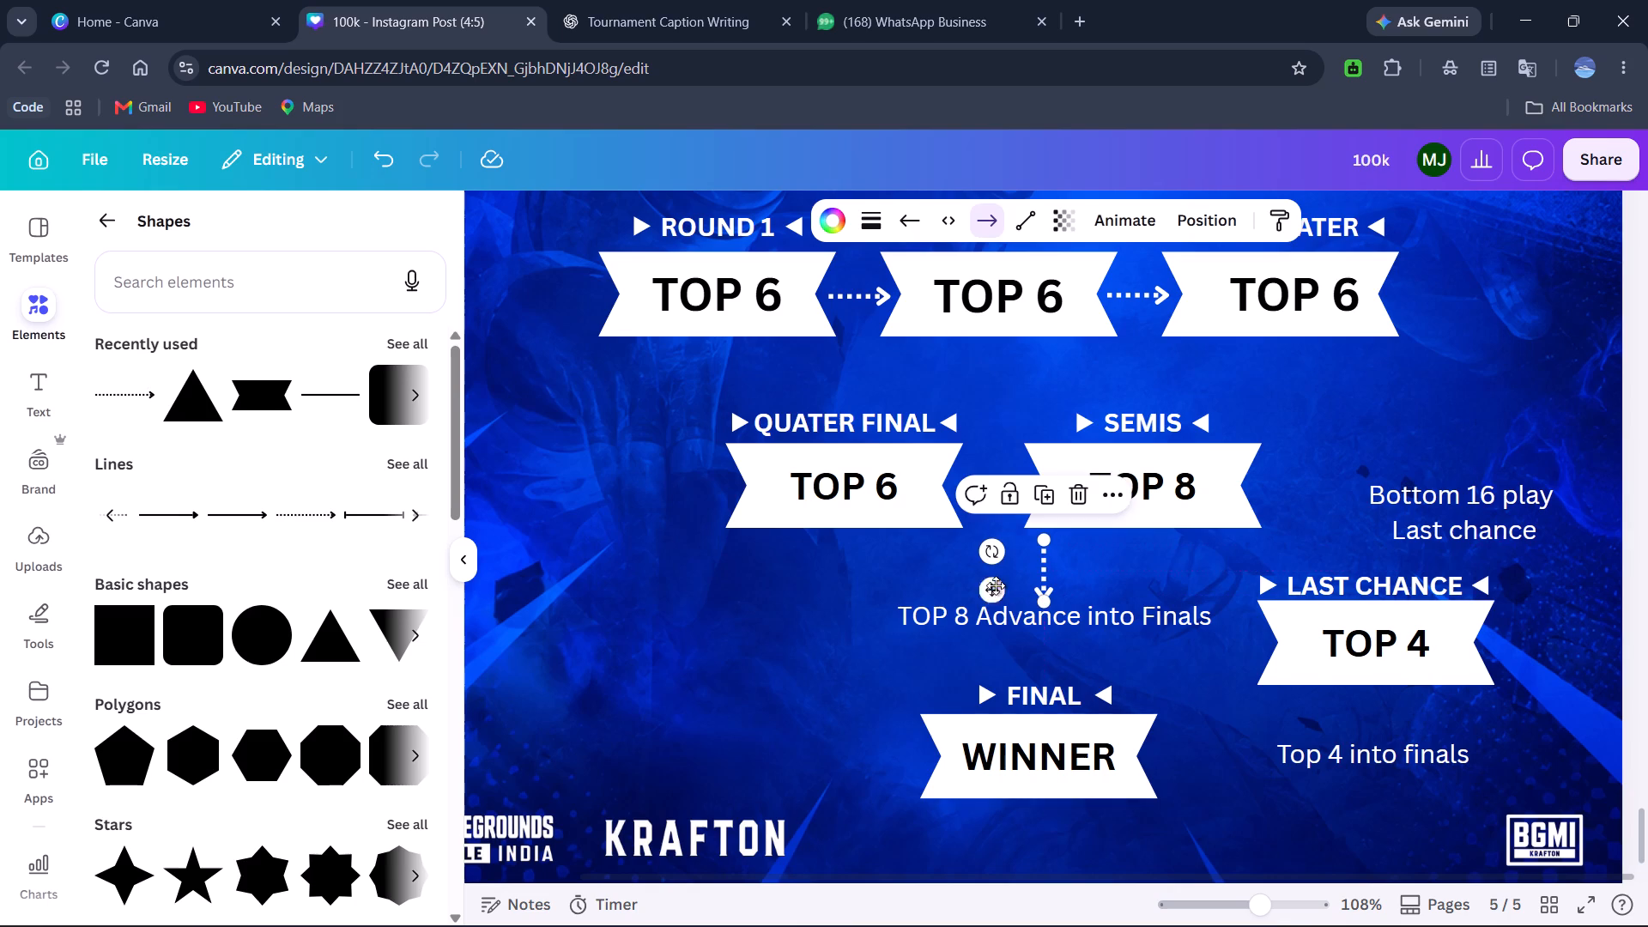
Shorten the downward arrow from its tail end to a length of about 33, keeping it vertical.
drag(1044, 542, 1044, 543)
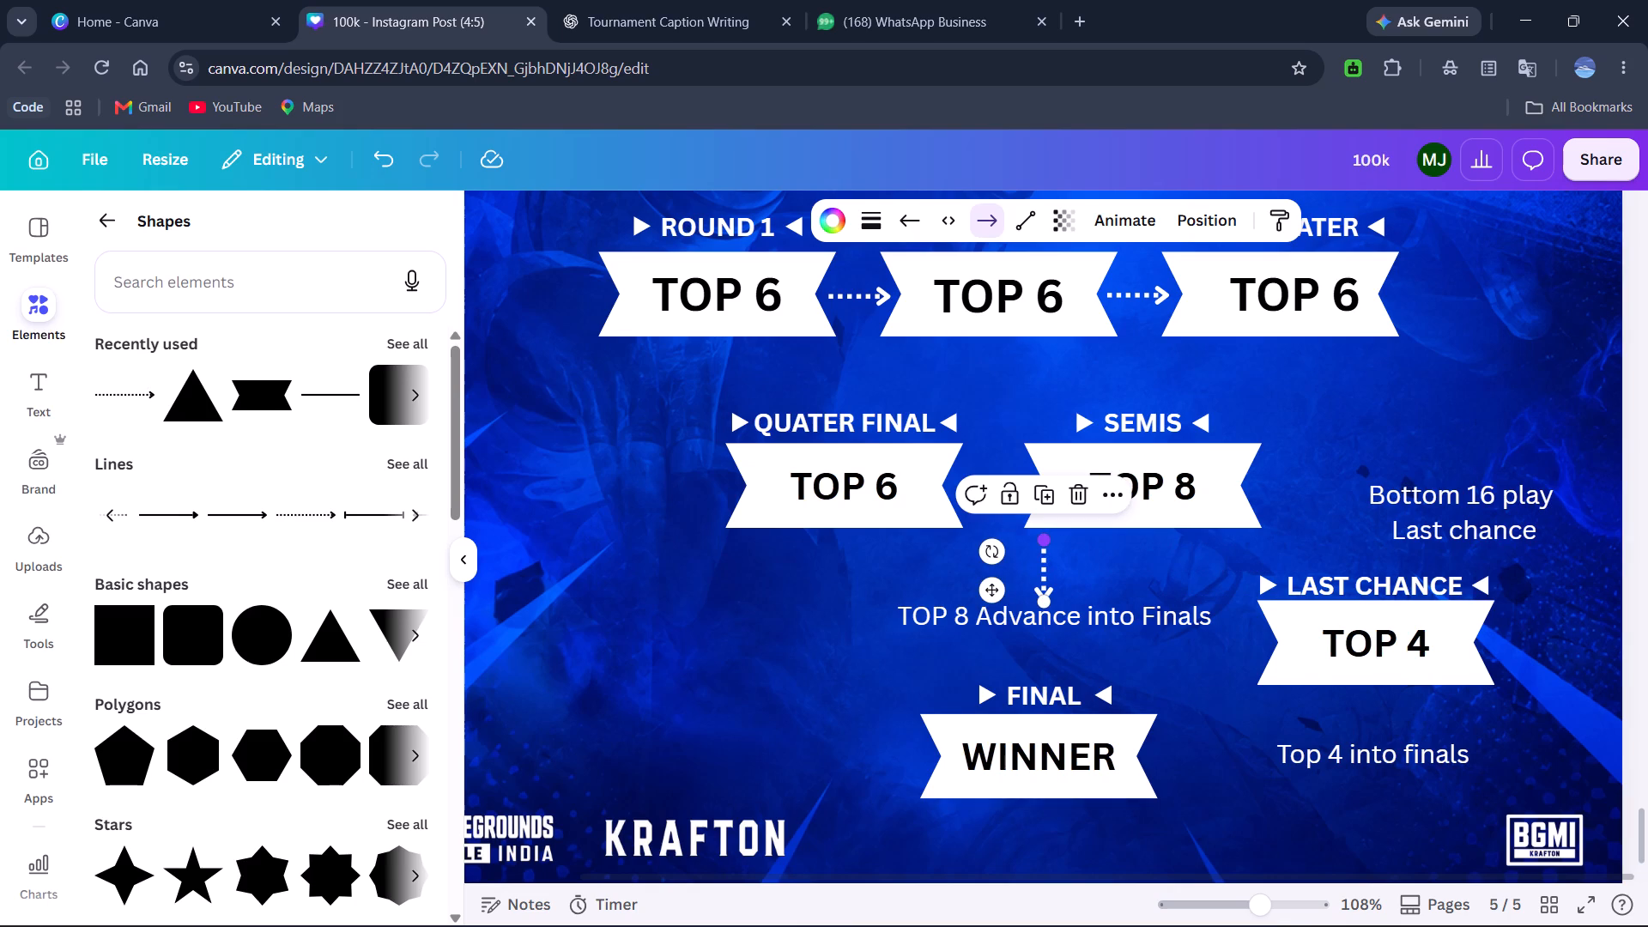
drag(1044, 543, 1045, 566)
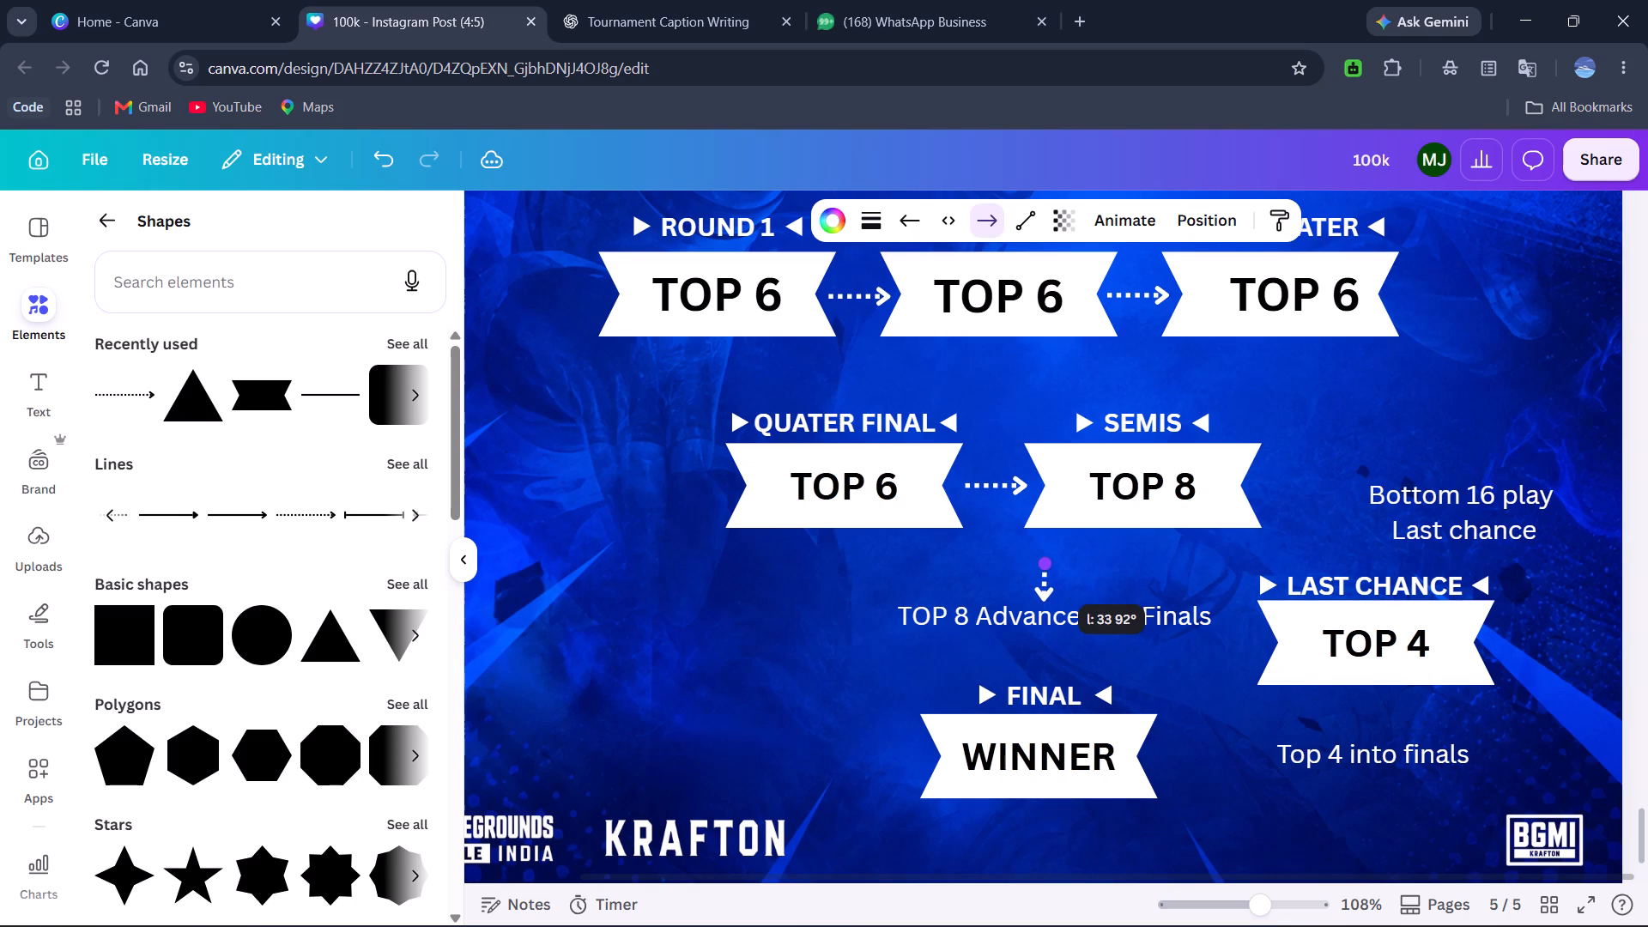
drag(1045, 566, 1045, 564)
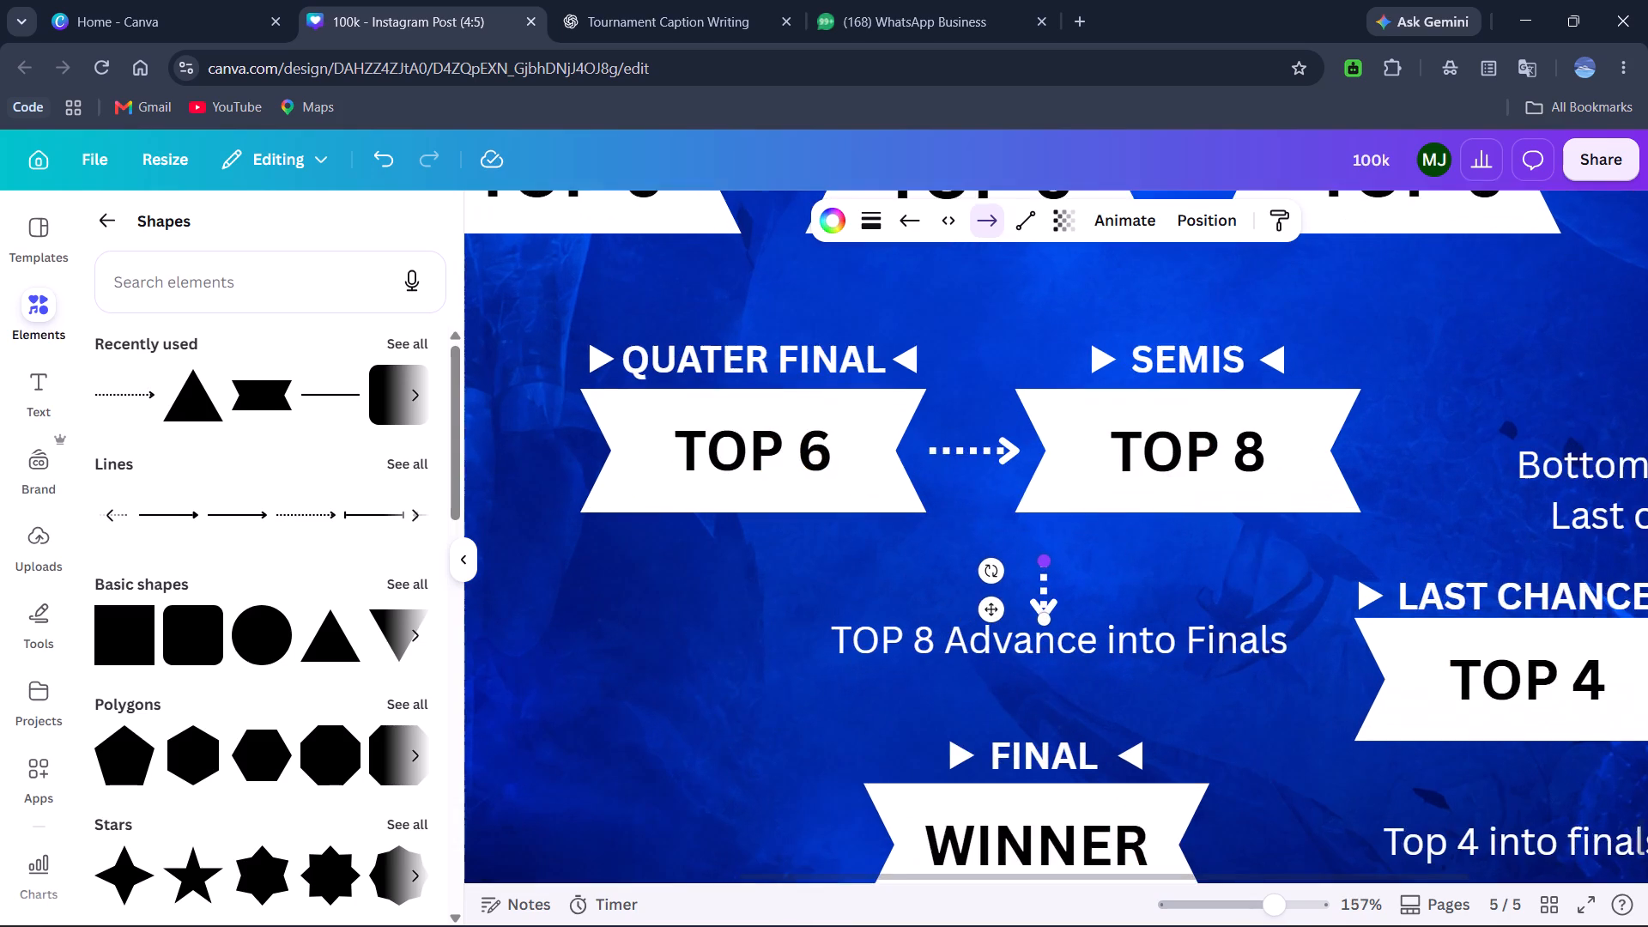
click(1045, 564)
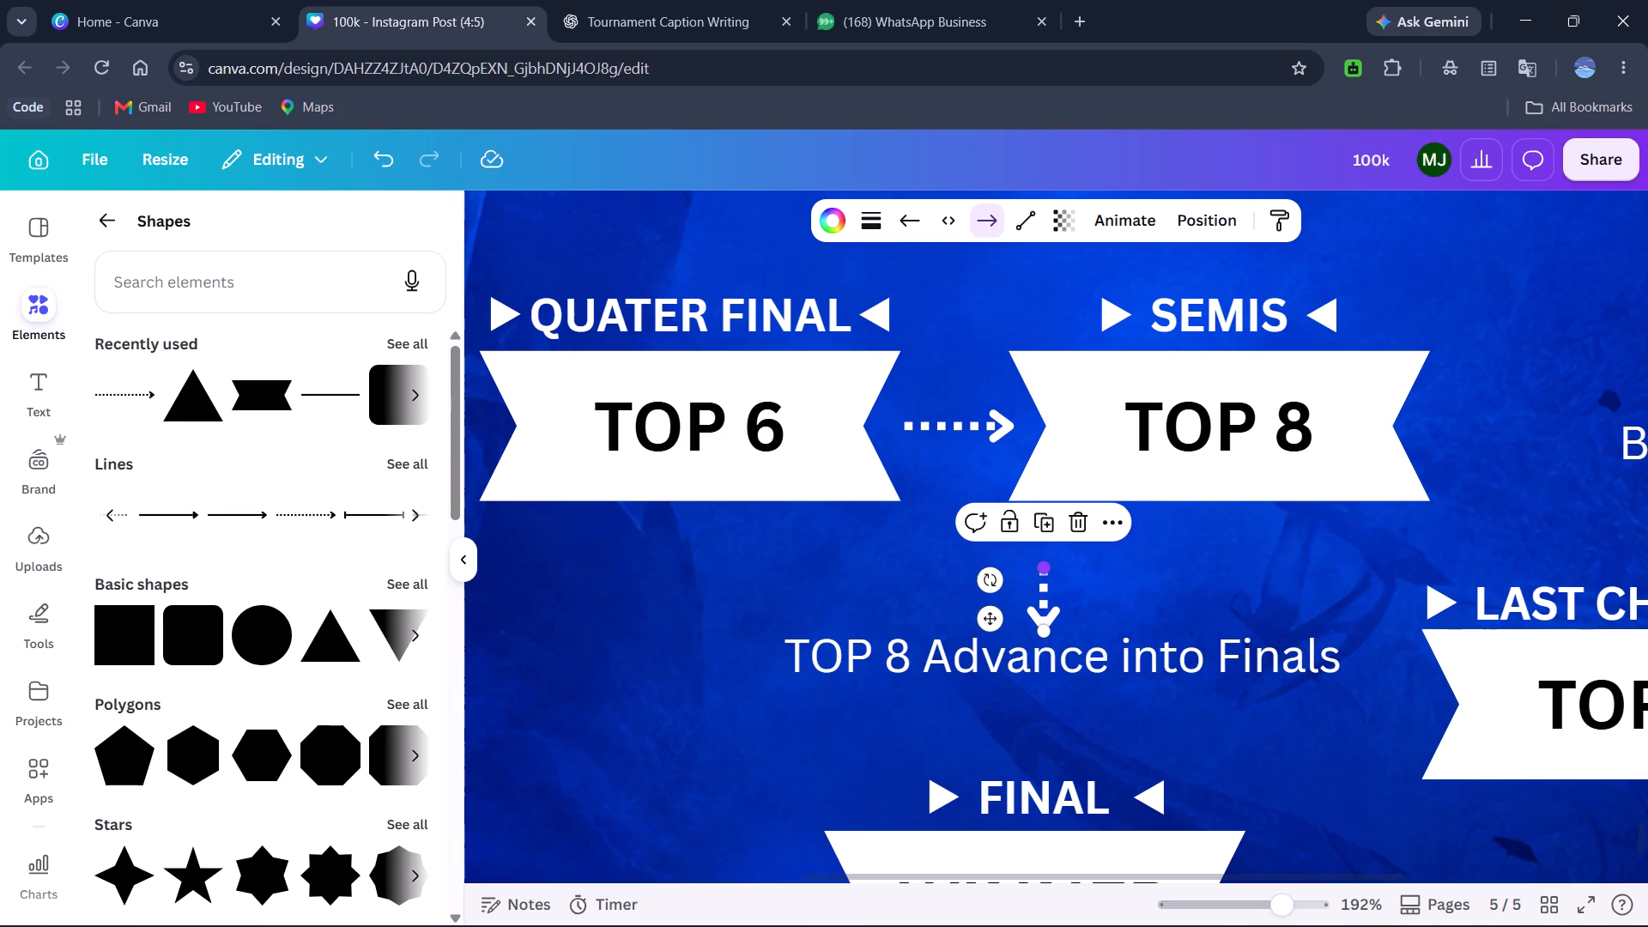
Add a plain dotted line and place it horizontally below the SEMIS banner, starting at the top of the downward arrow.
scroll(242, 542, right, 2)
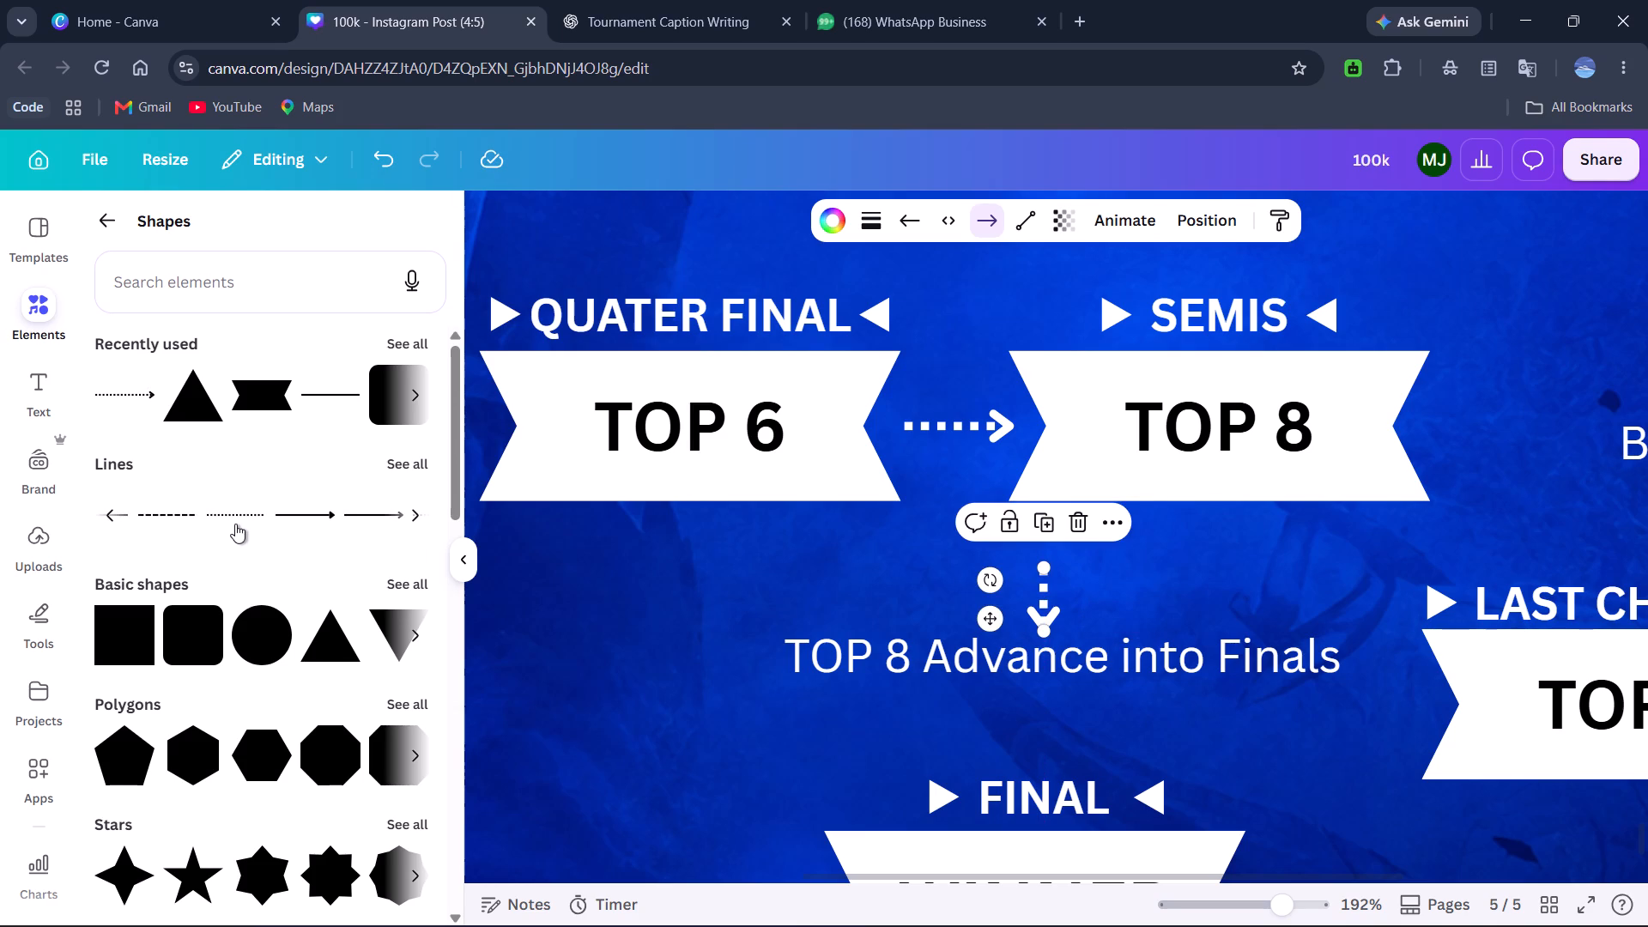
click(227, 516)
scroll(653, 480, up, 2)
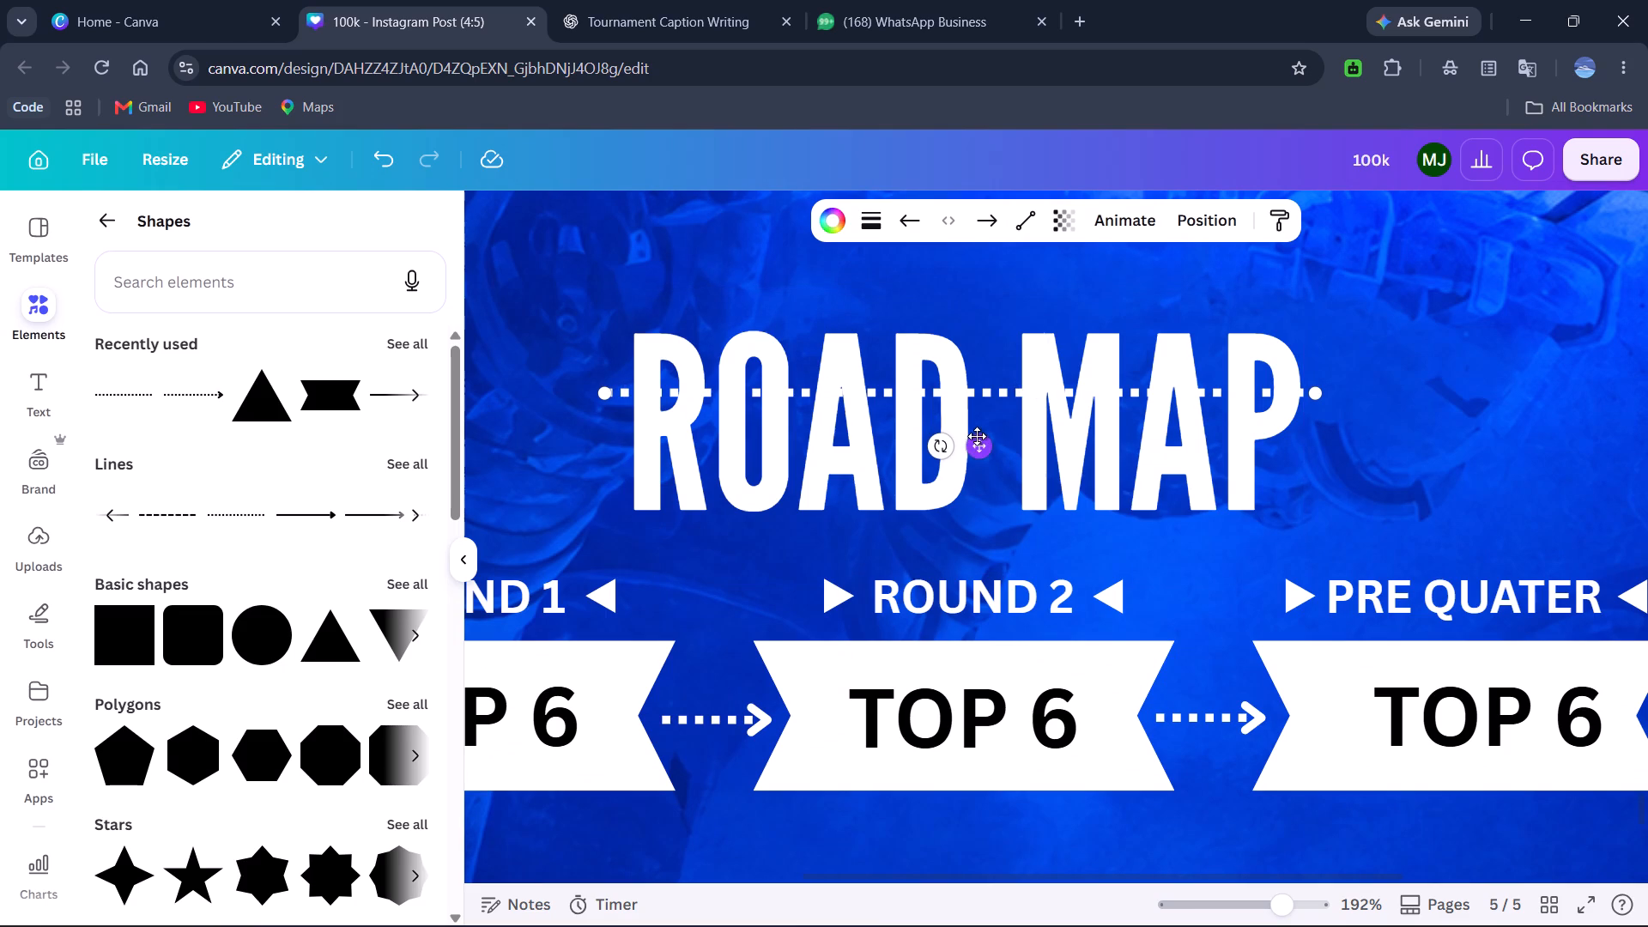
drag(977, 436, 1076, 785)
scroll(1076, 785, down, 3)
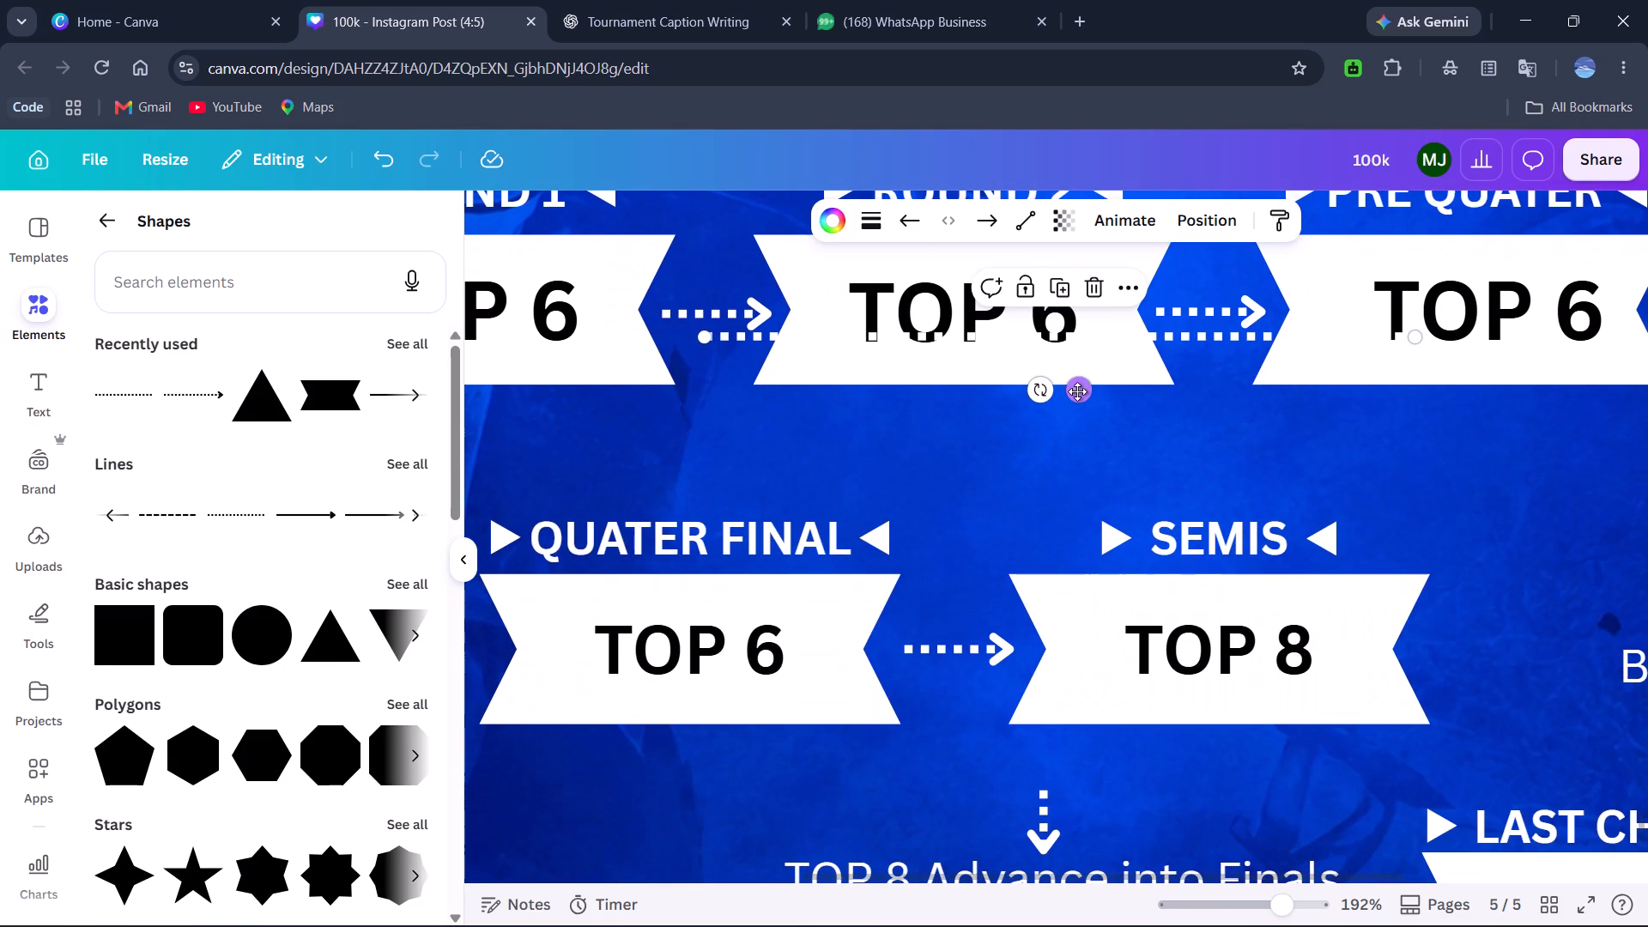
drag(1077, 391, 1082, 824)
scroll(1082, 824, down, 1)
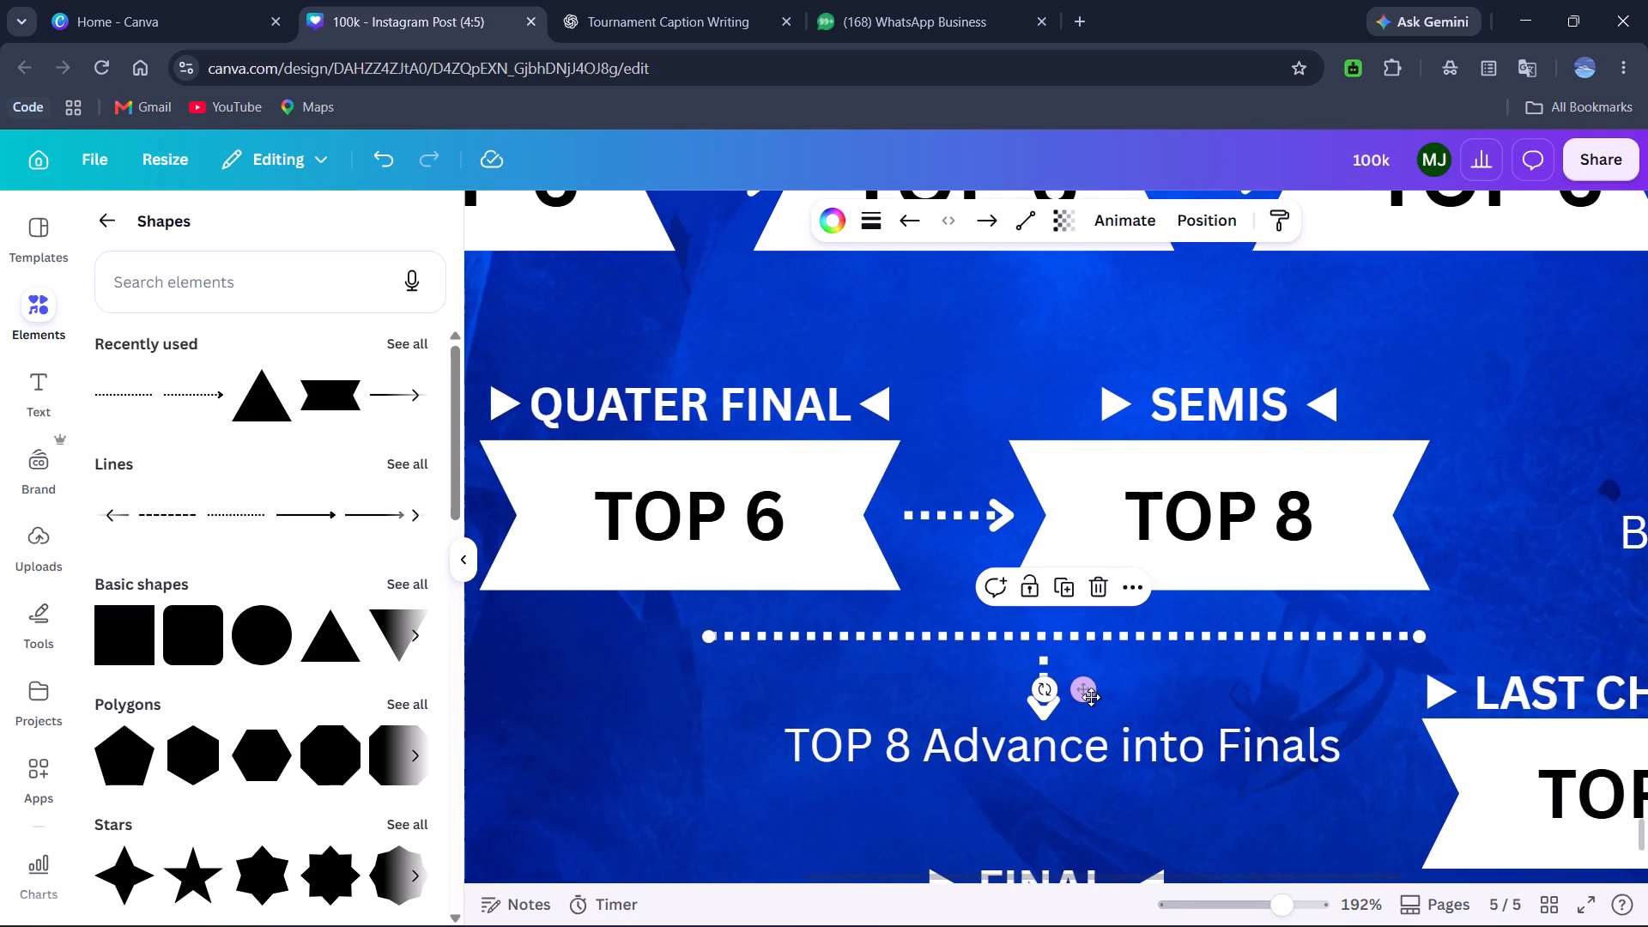
drag(1091, 694, 1432, 707)
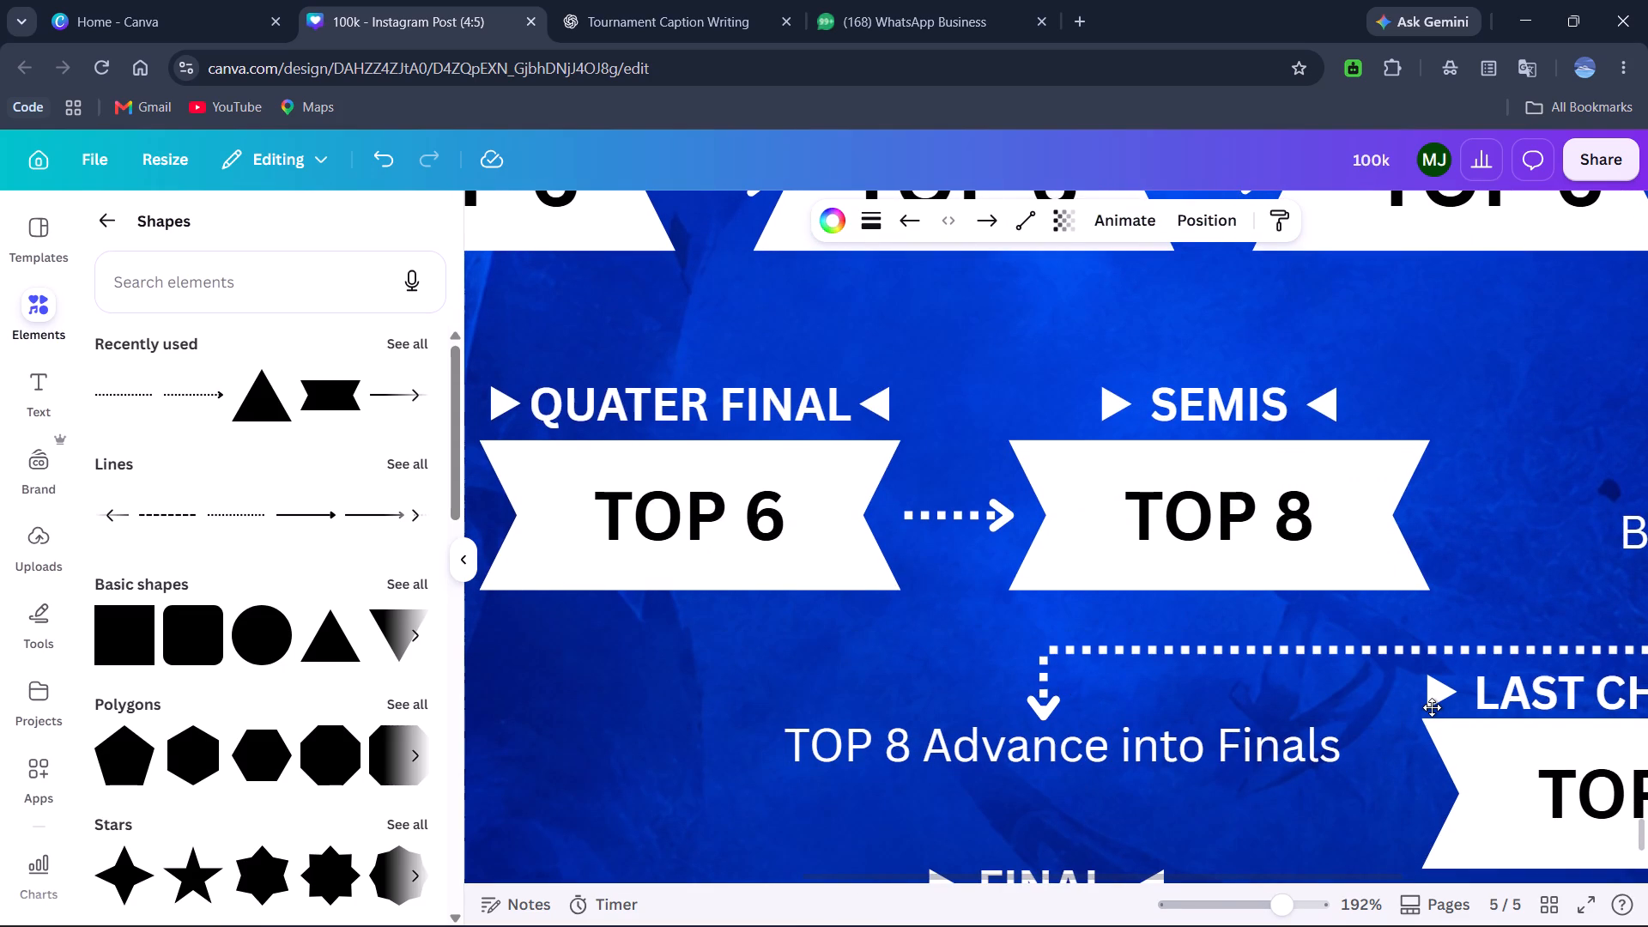
drag(1432, 707, 1425, 706)
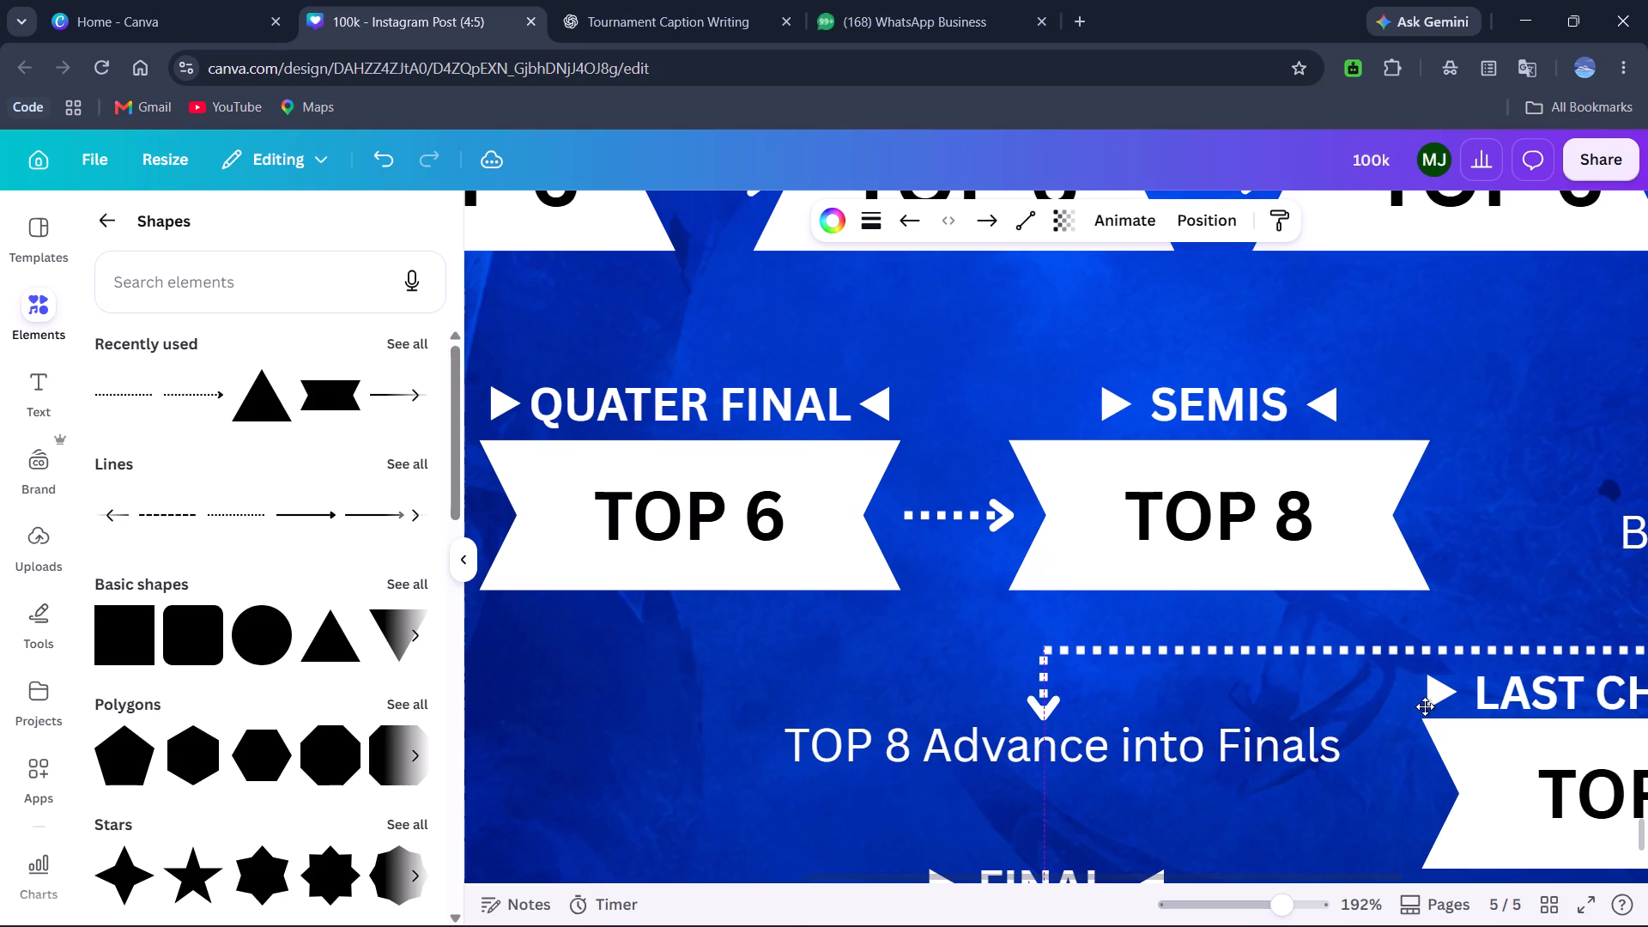
drag(1425, 706, 1418, 706)
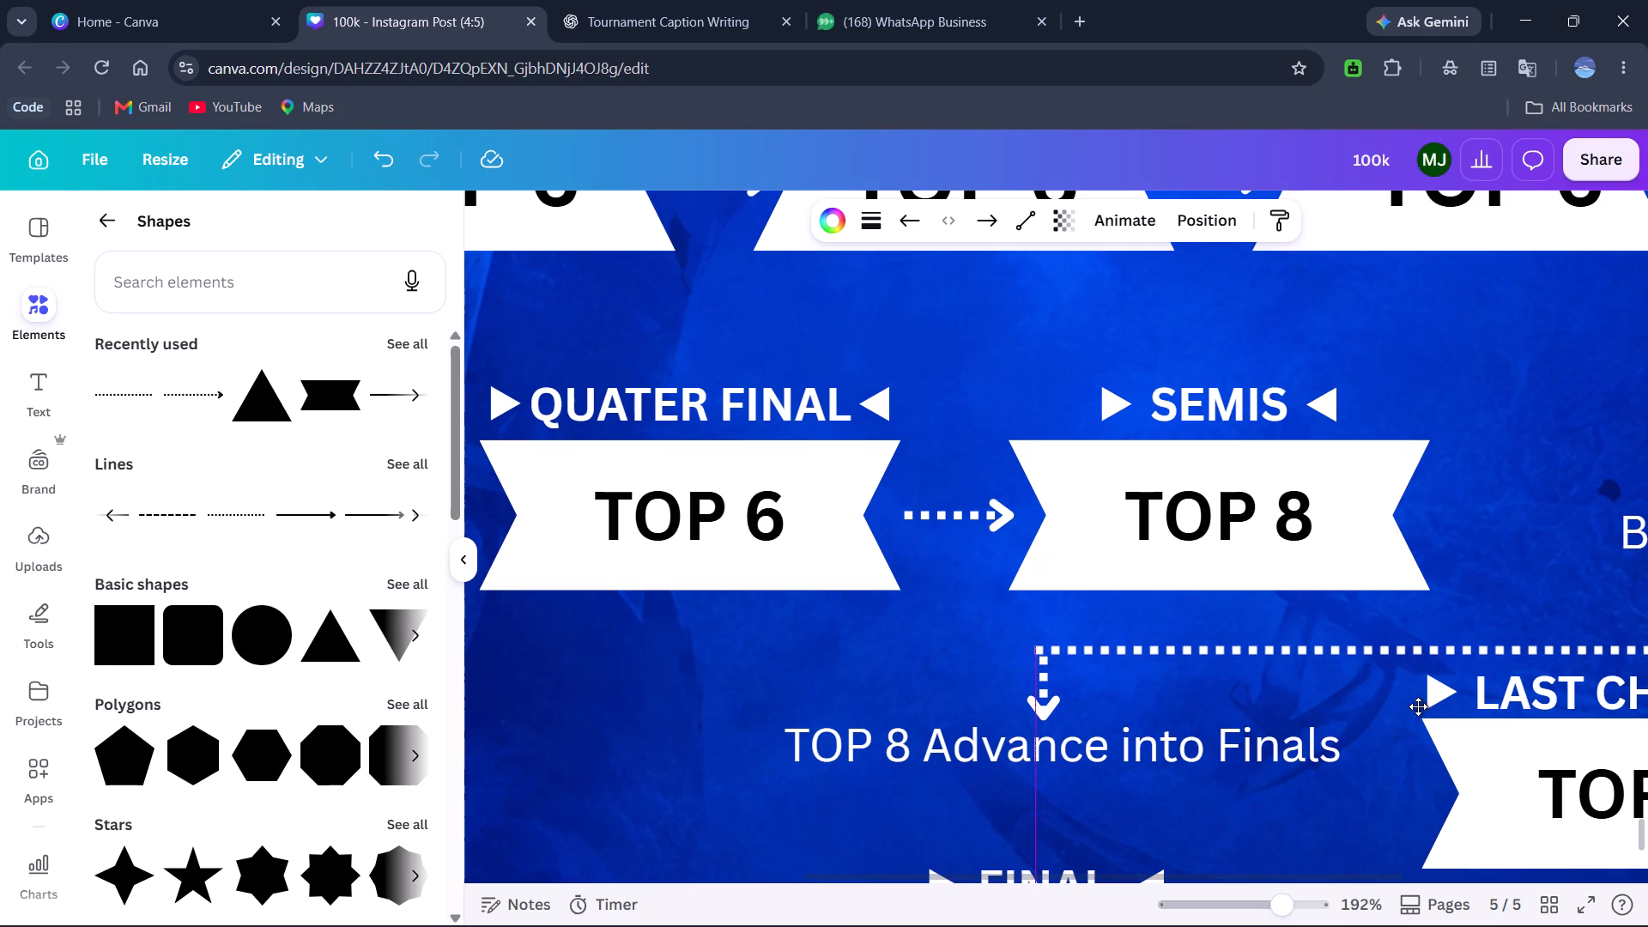
drag(1418, 706, 1423, 706)
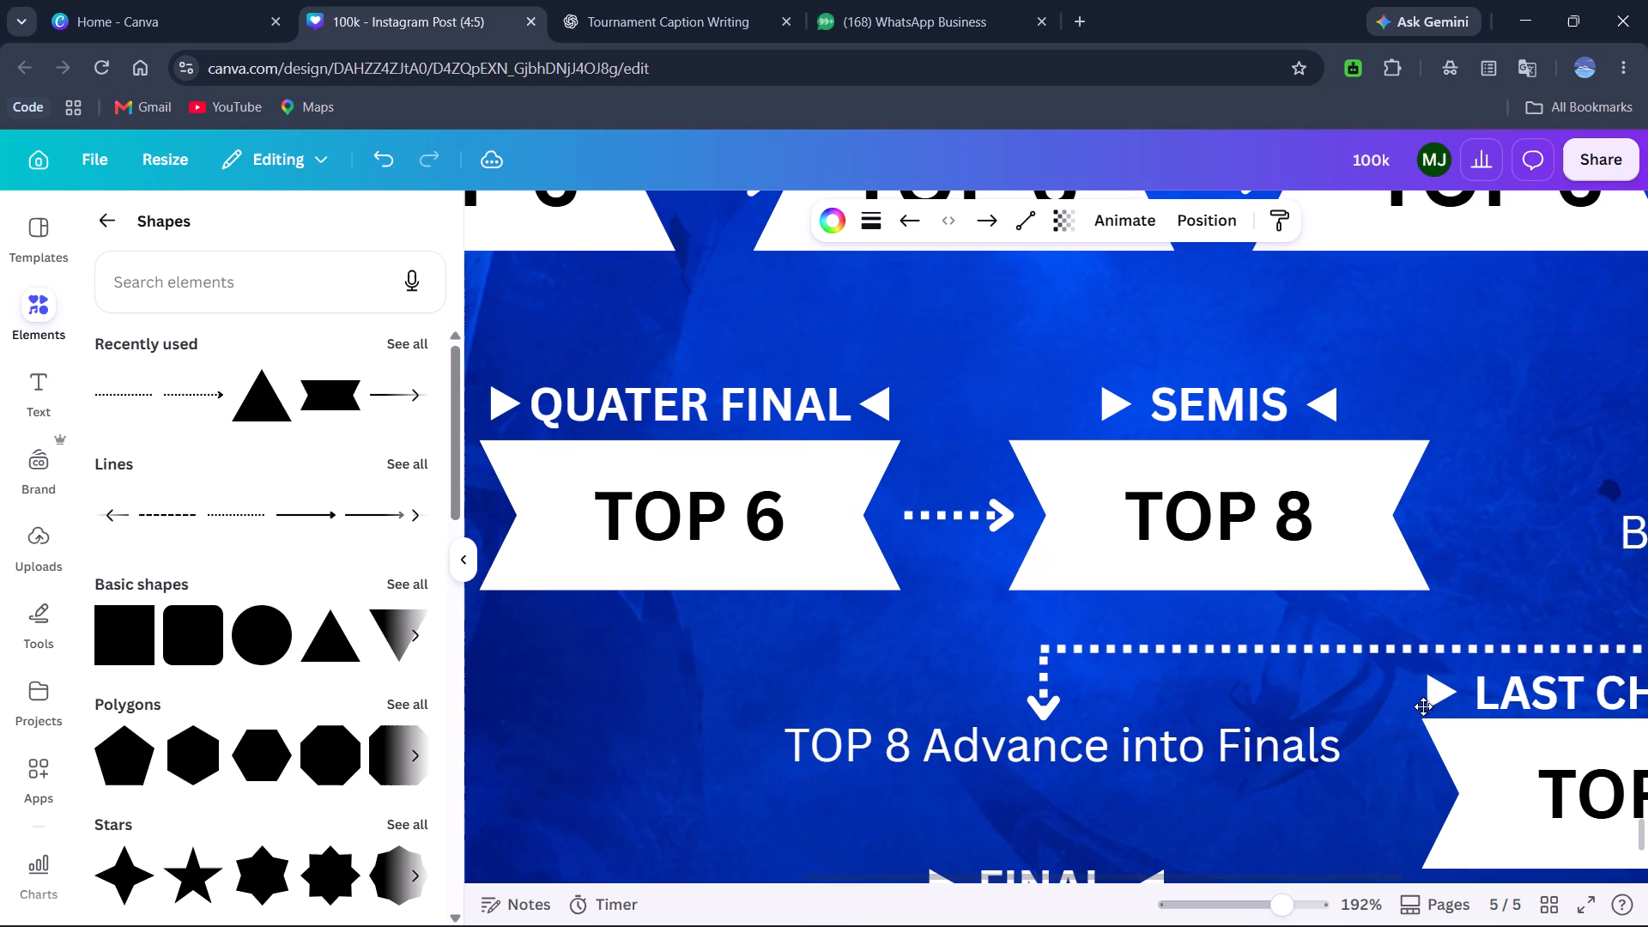
drag(1423, 706, 1421, 707)
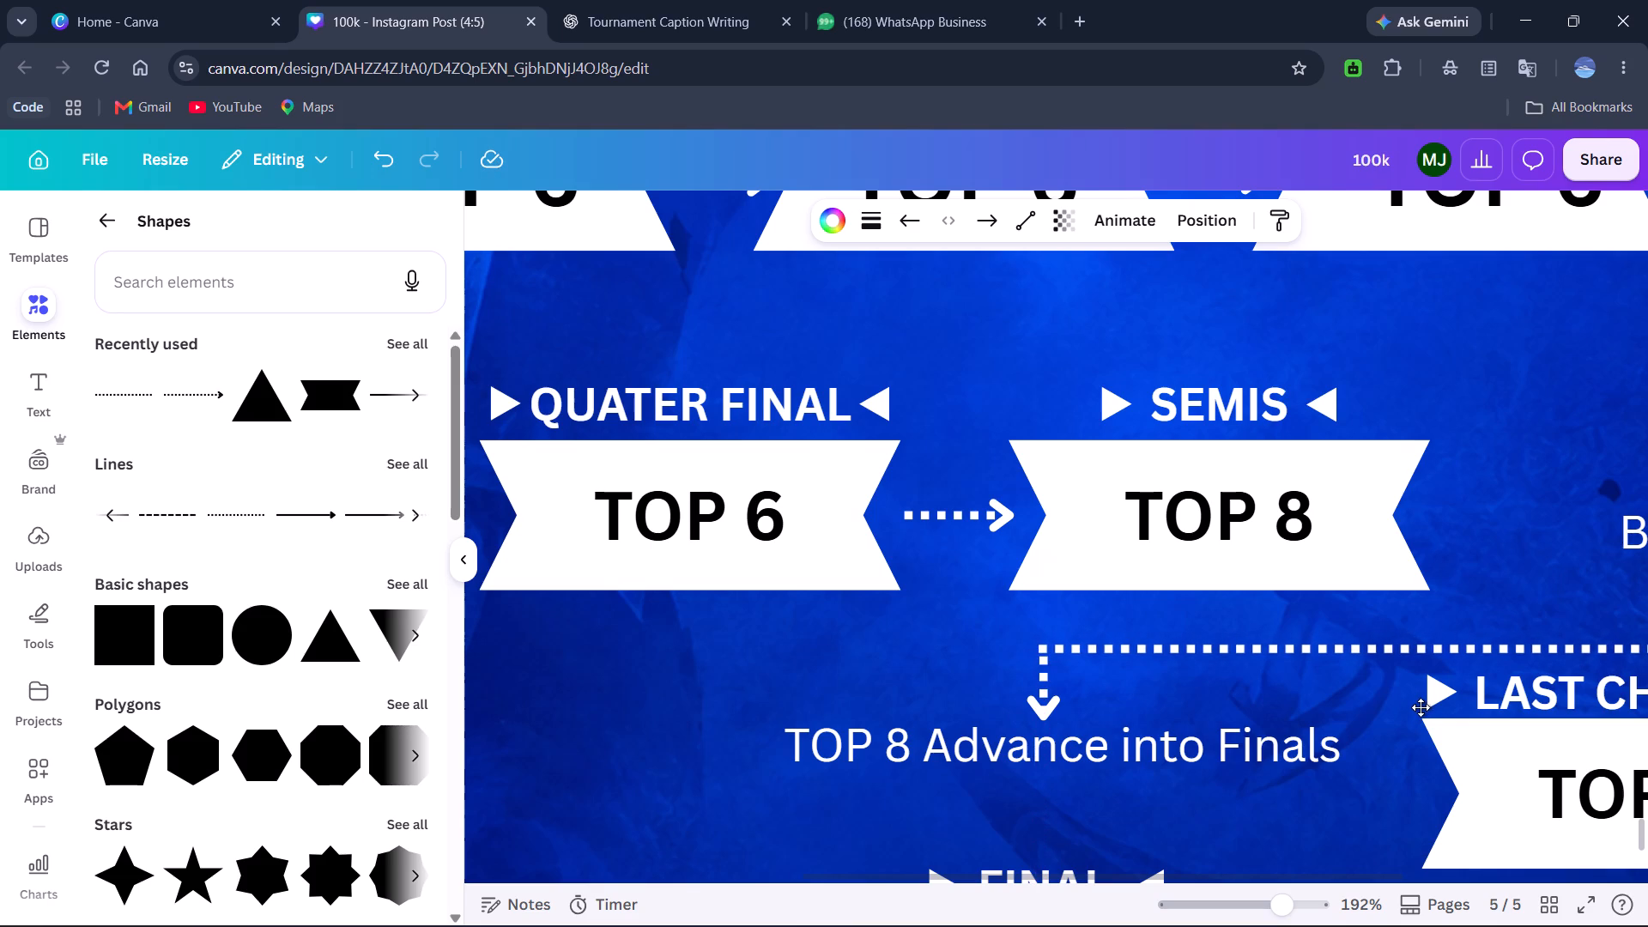
drag(1421, 707, 1422, 704)
Shorten the horizontal dotted line to a length of about 87 at 0°, ending under the centre of the SEMIS banner.
scroll(1422, 704, left, 2)
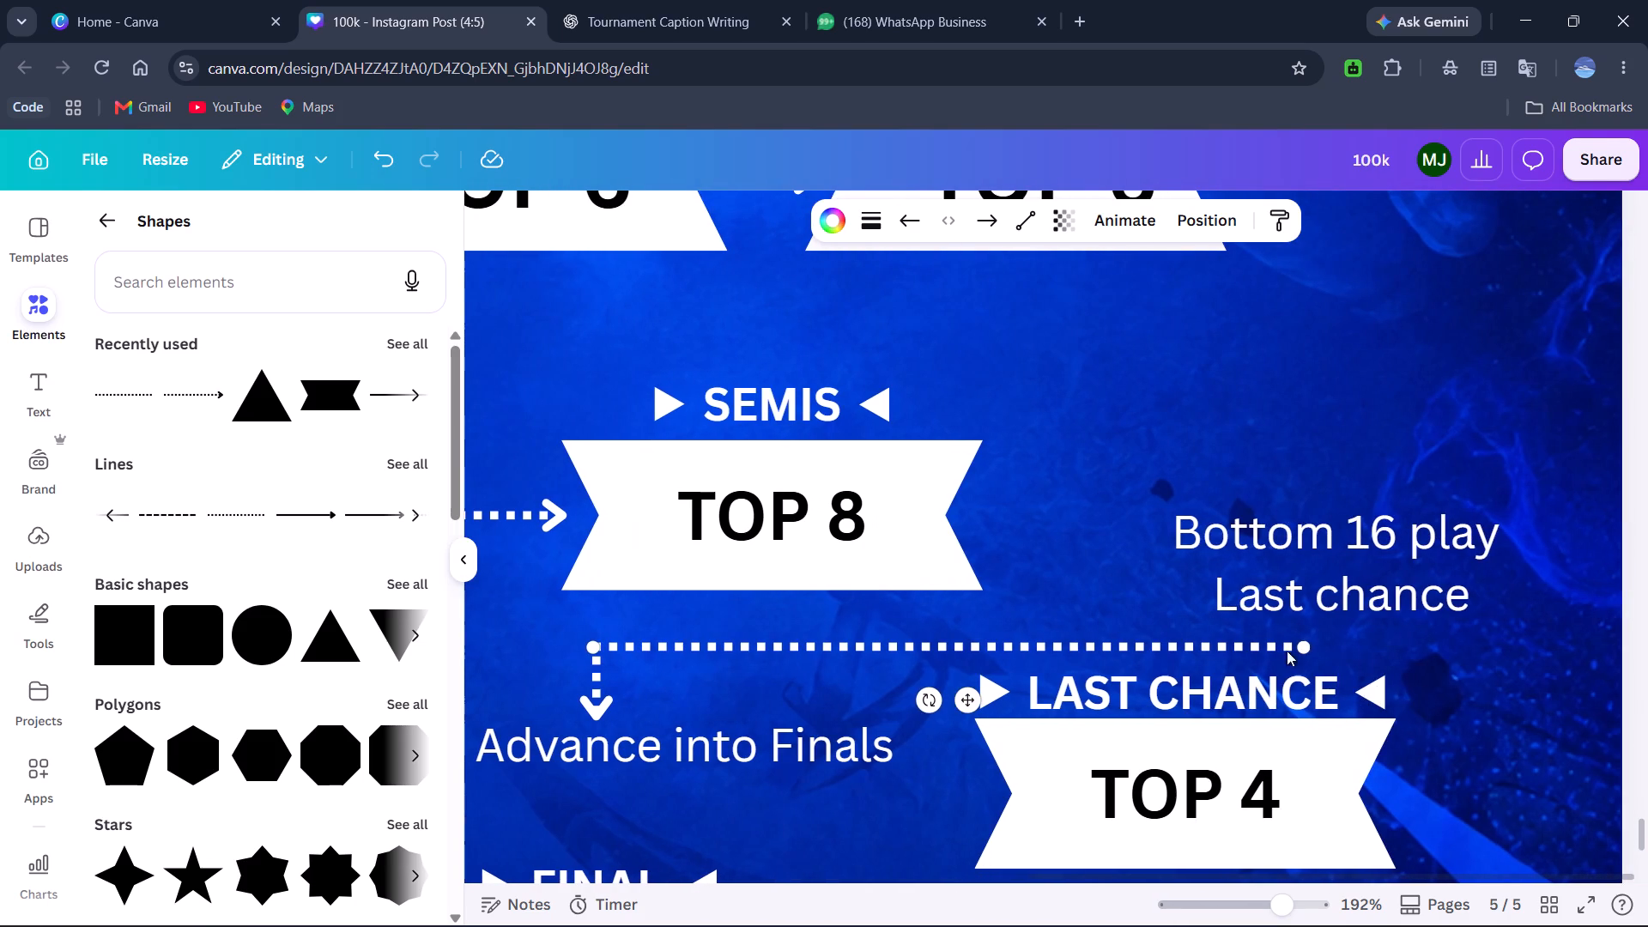
drag(1309, 646, 785, 648)
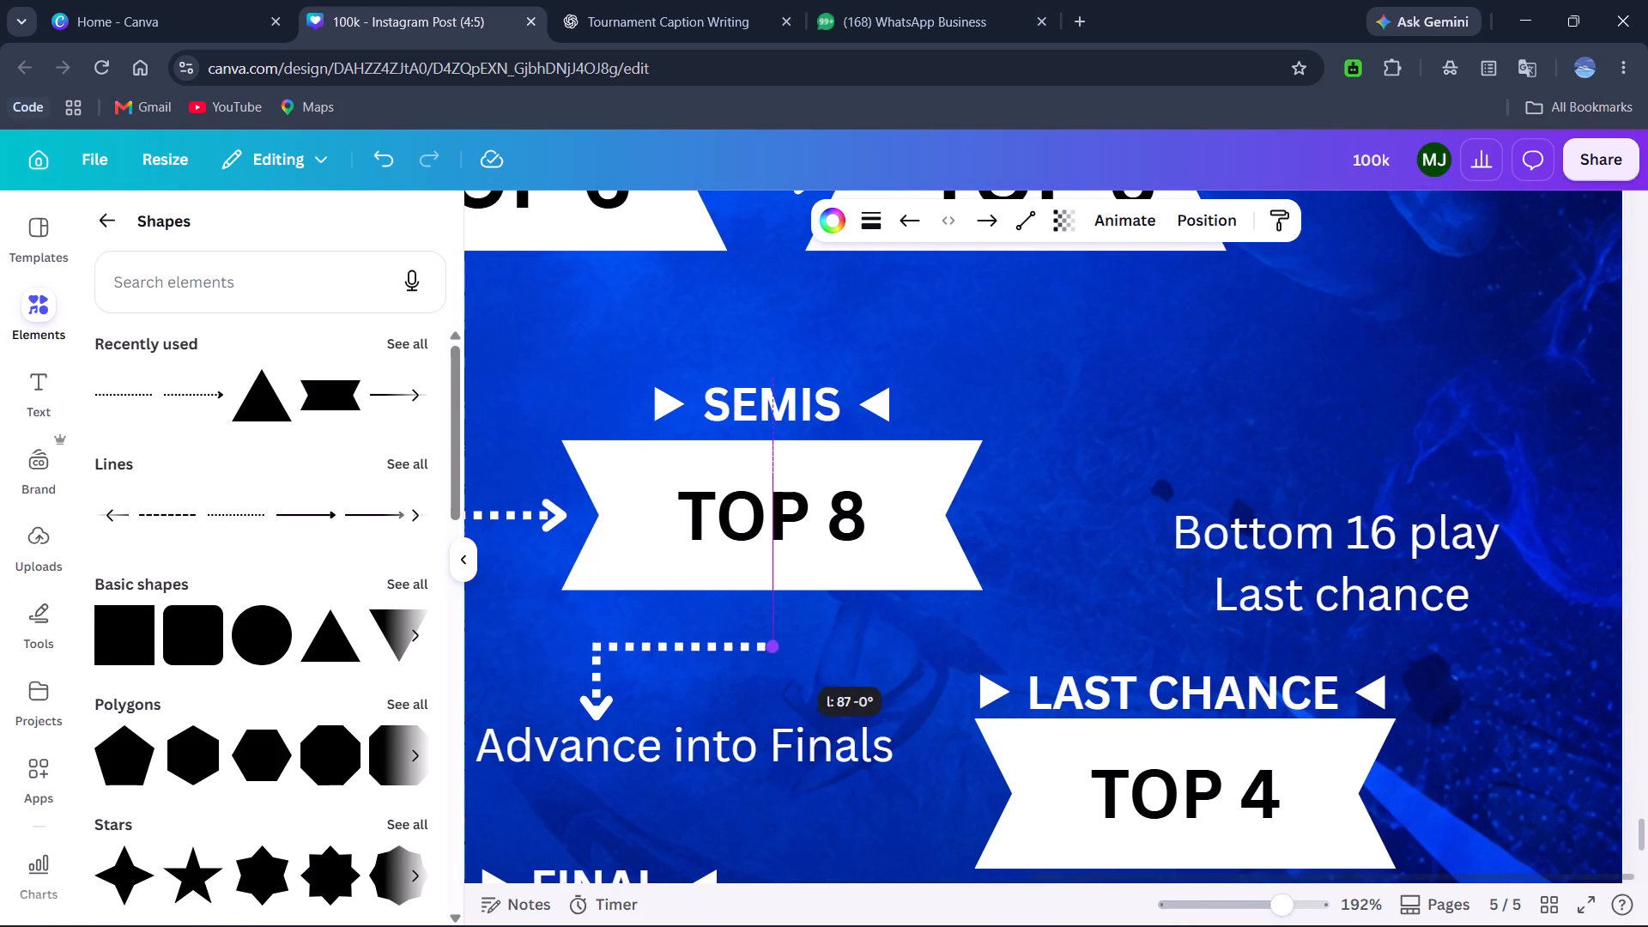
drag(785, 648, 788, 649)
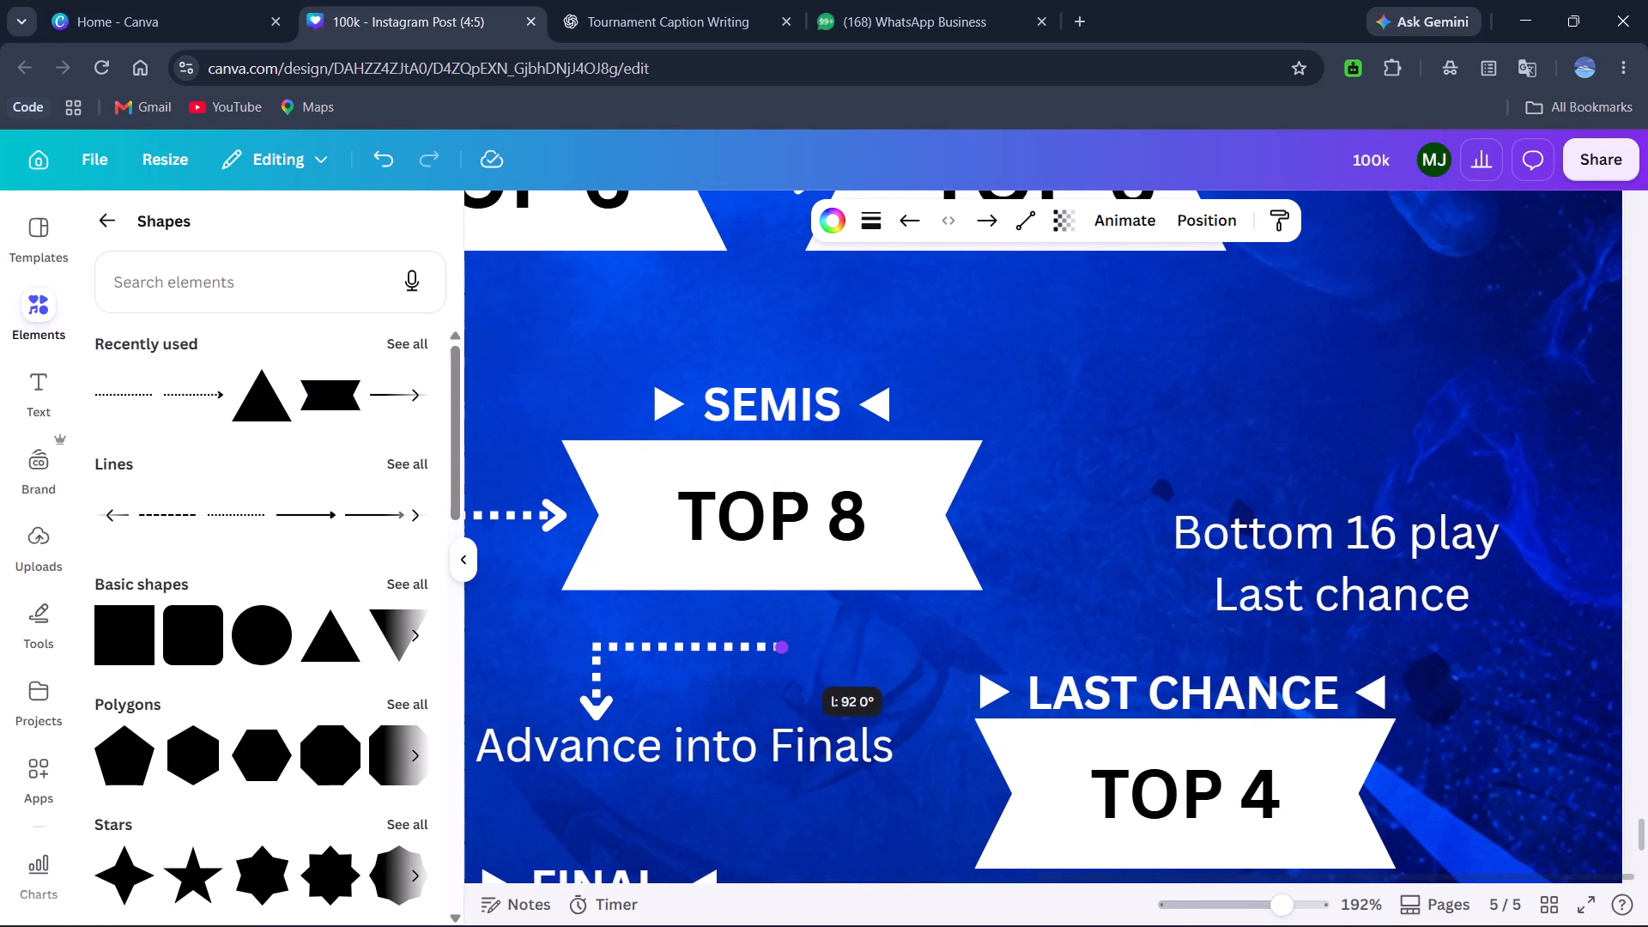
drag(788, 649, 780, 647)
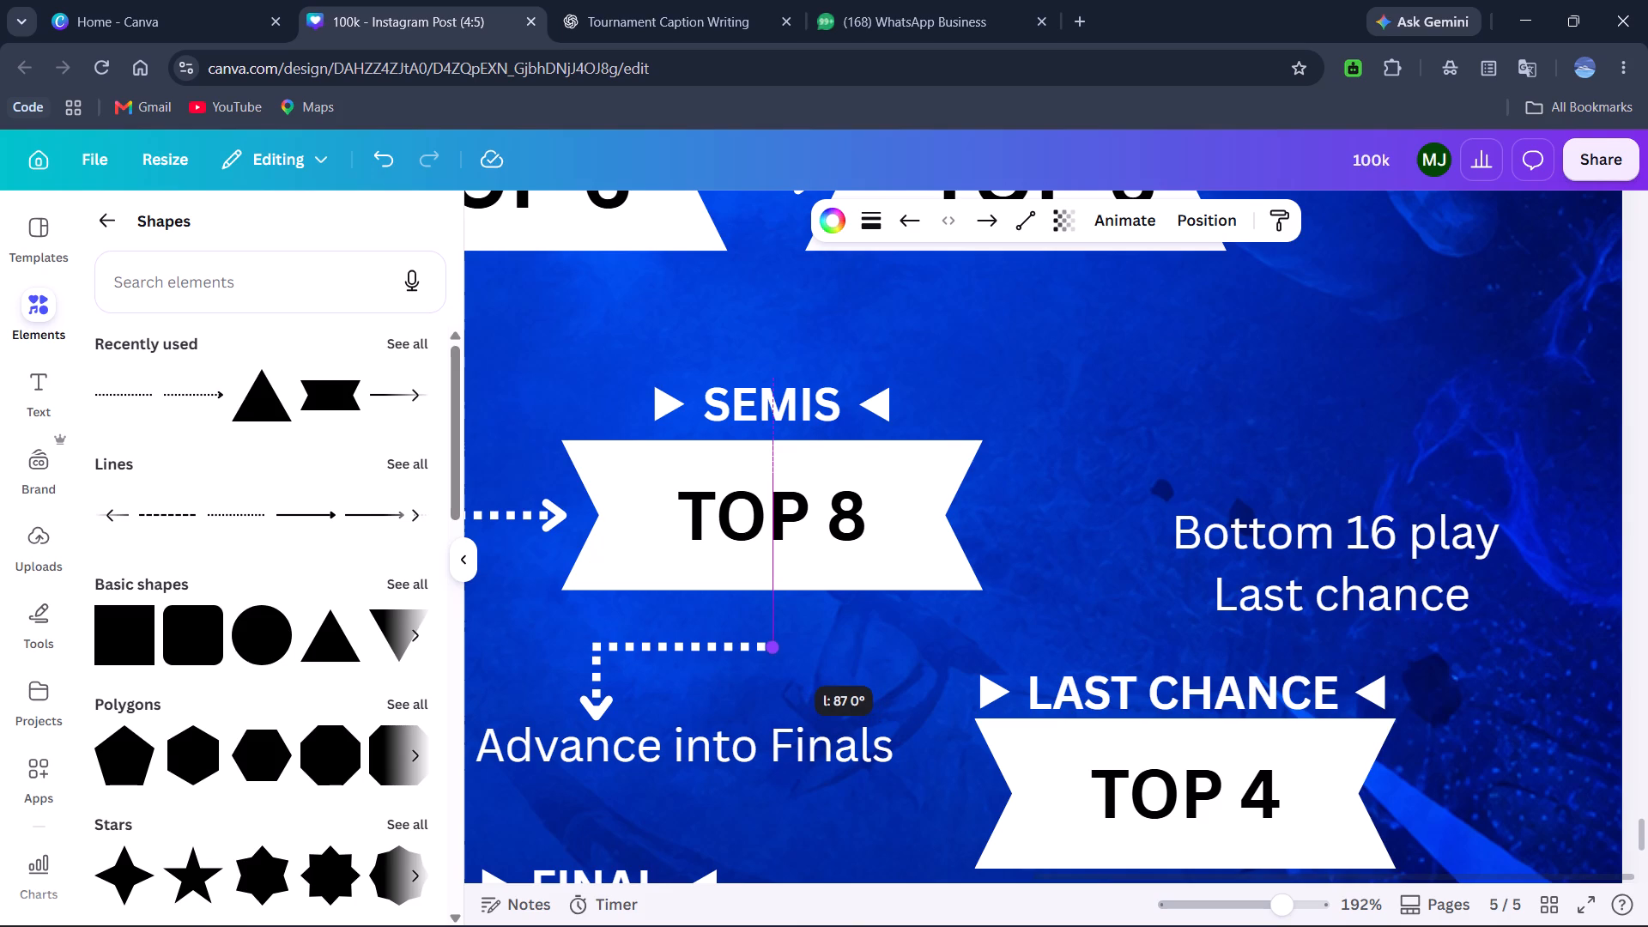
drag(780, 647, 782, 644)
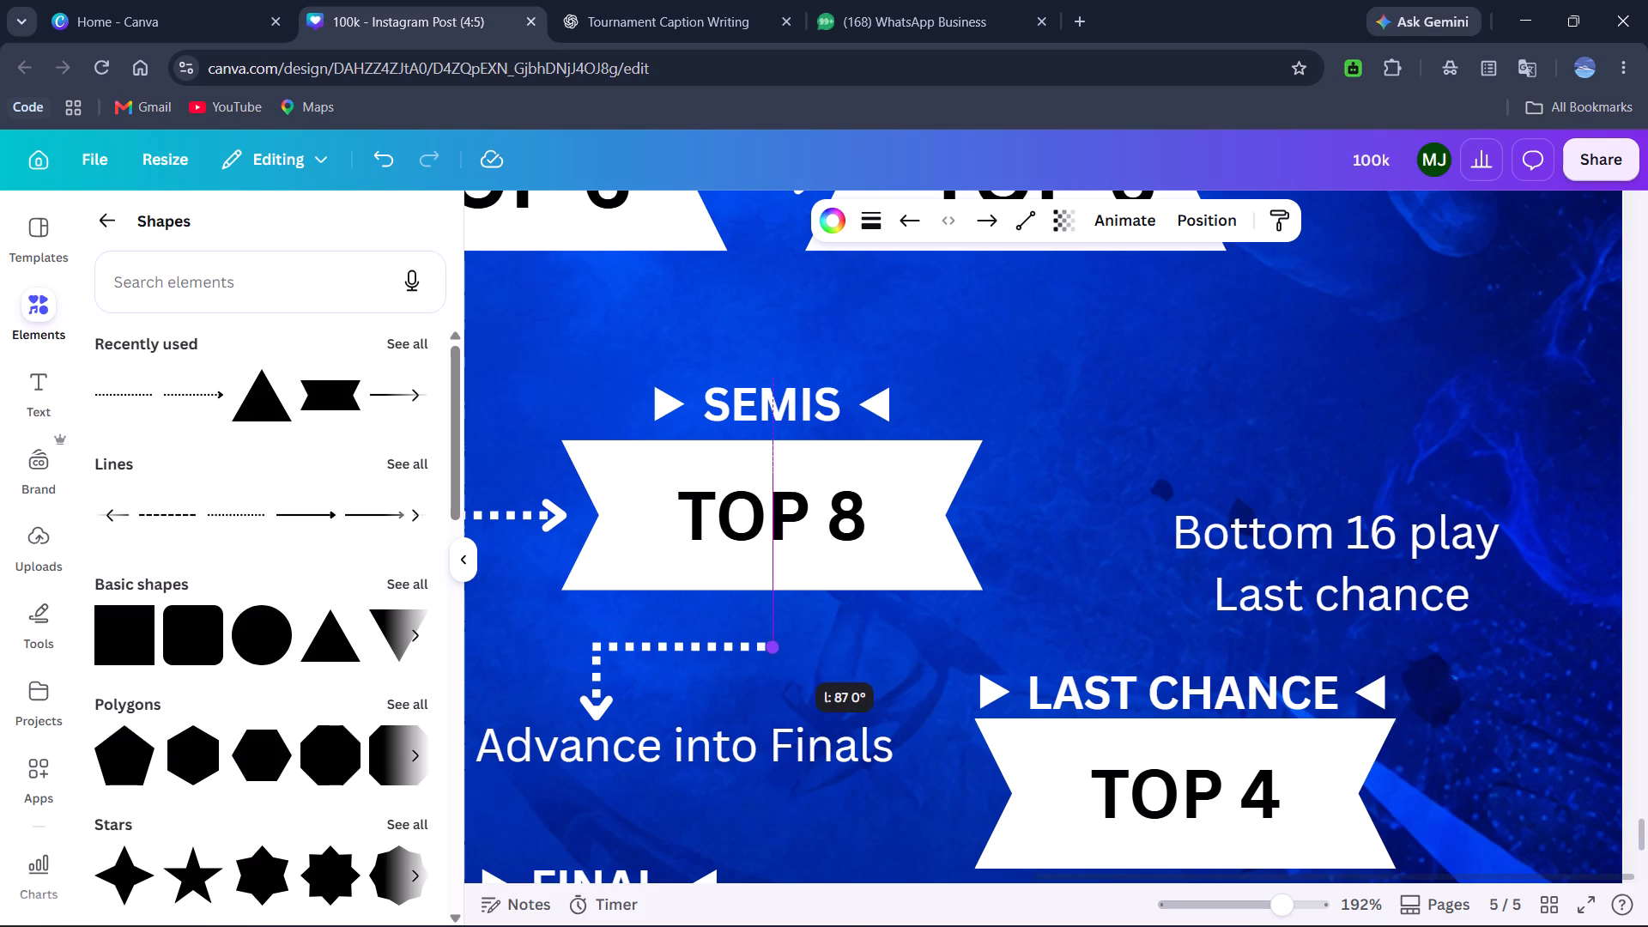
drag(782, 644, 782, 648)
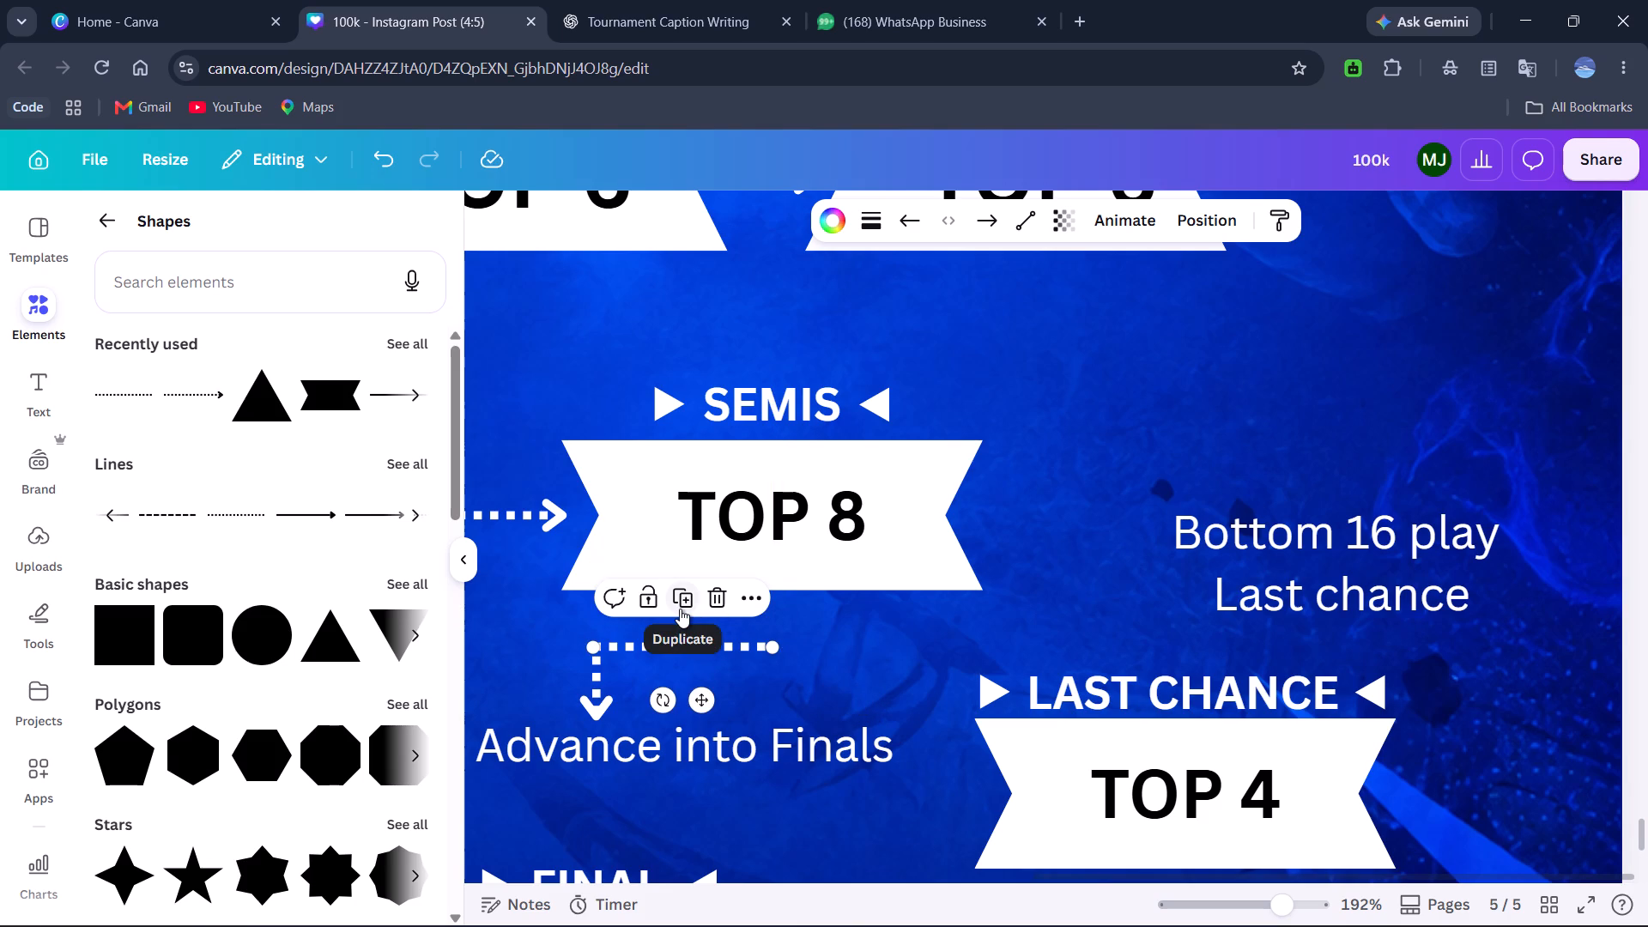
Duplicate the shortened dotted line and rotate the copy to vertical.
click(680, 609)
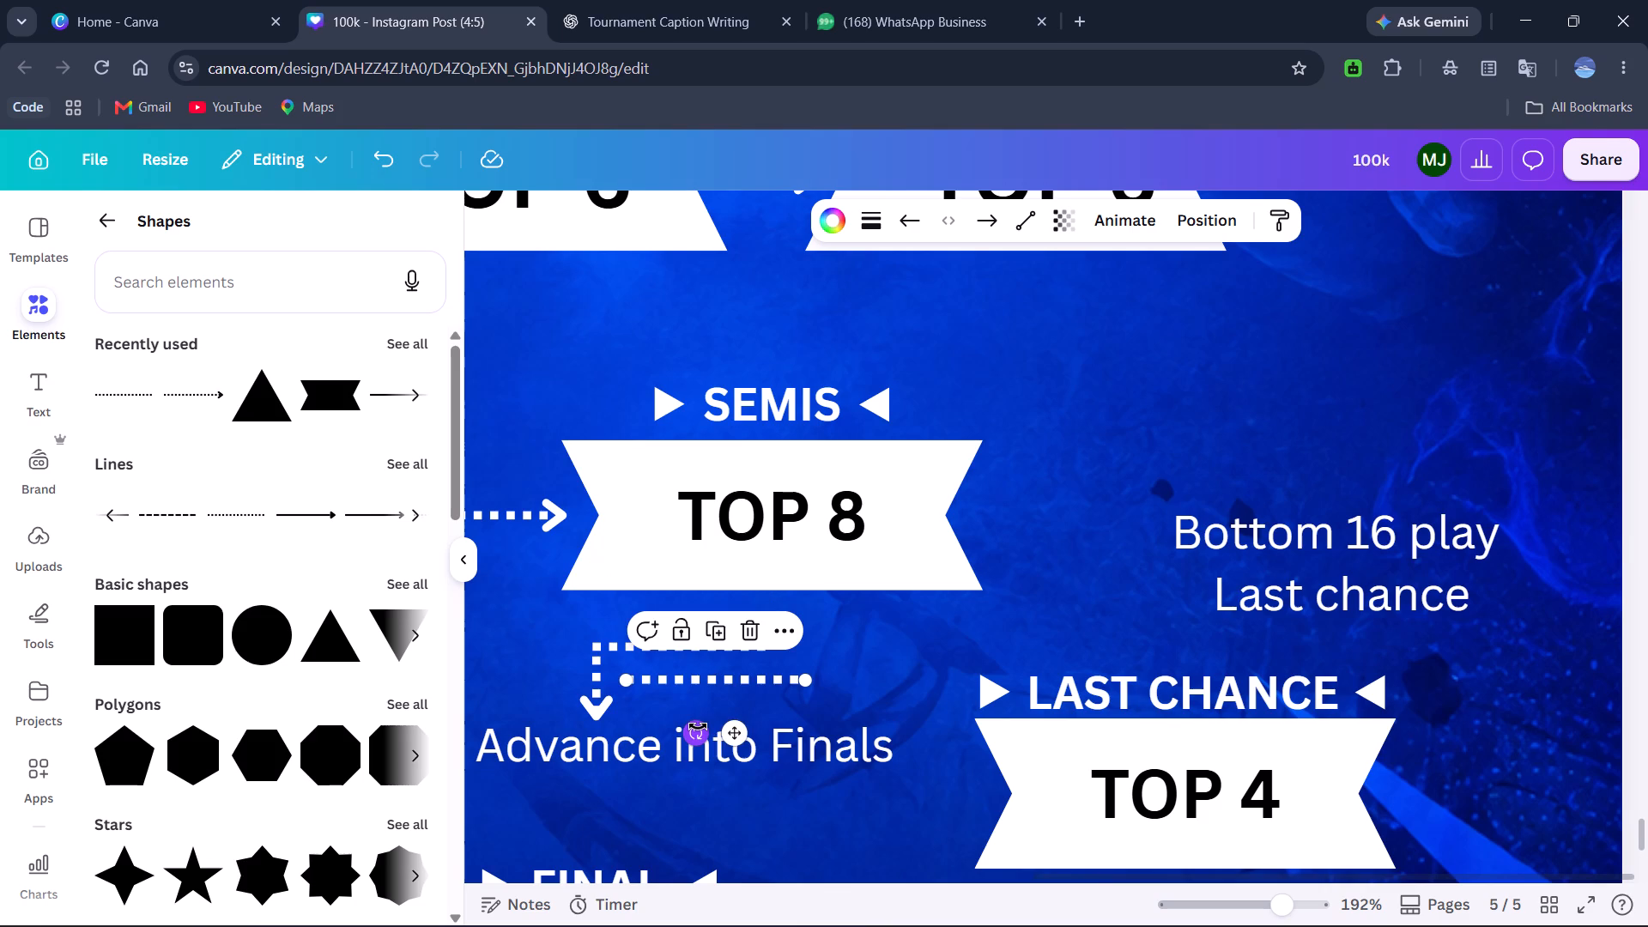
drag(698, 726, 908, 692)
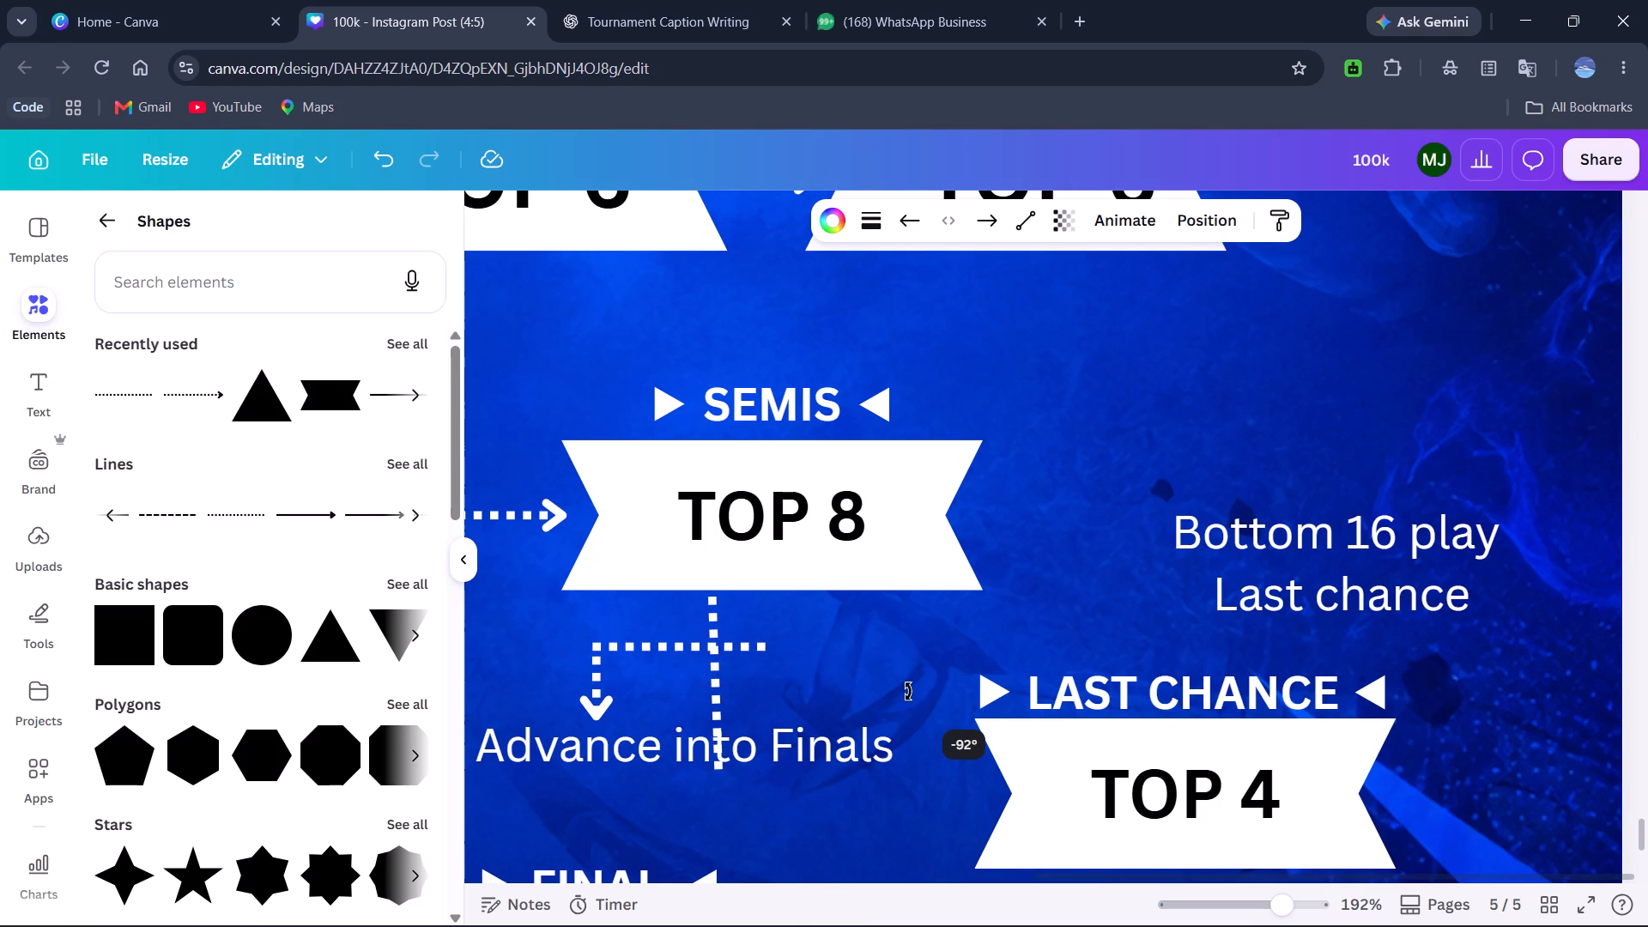
drag(908, 692, 908, 702)
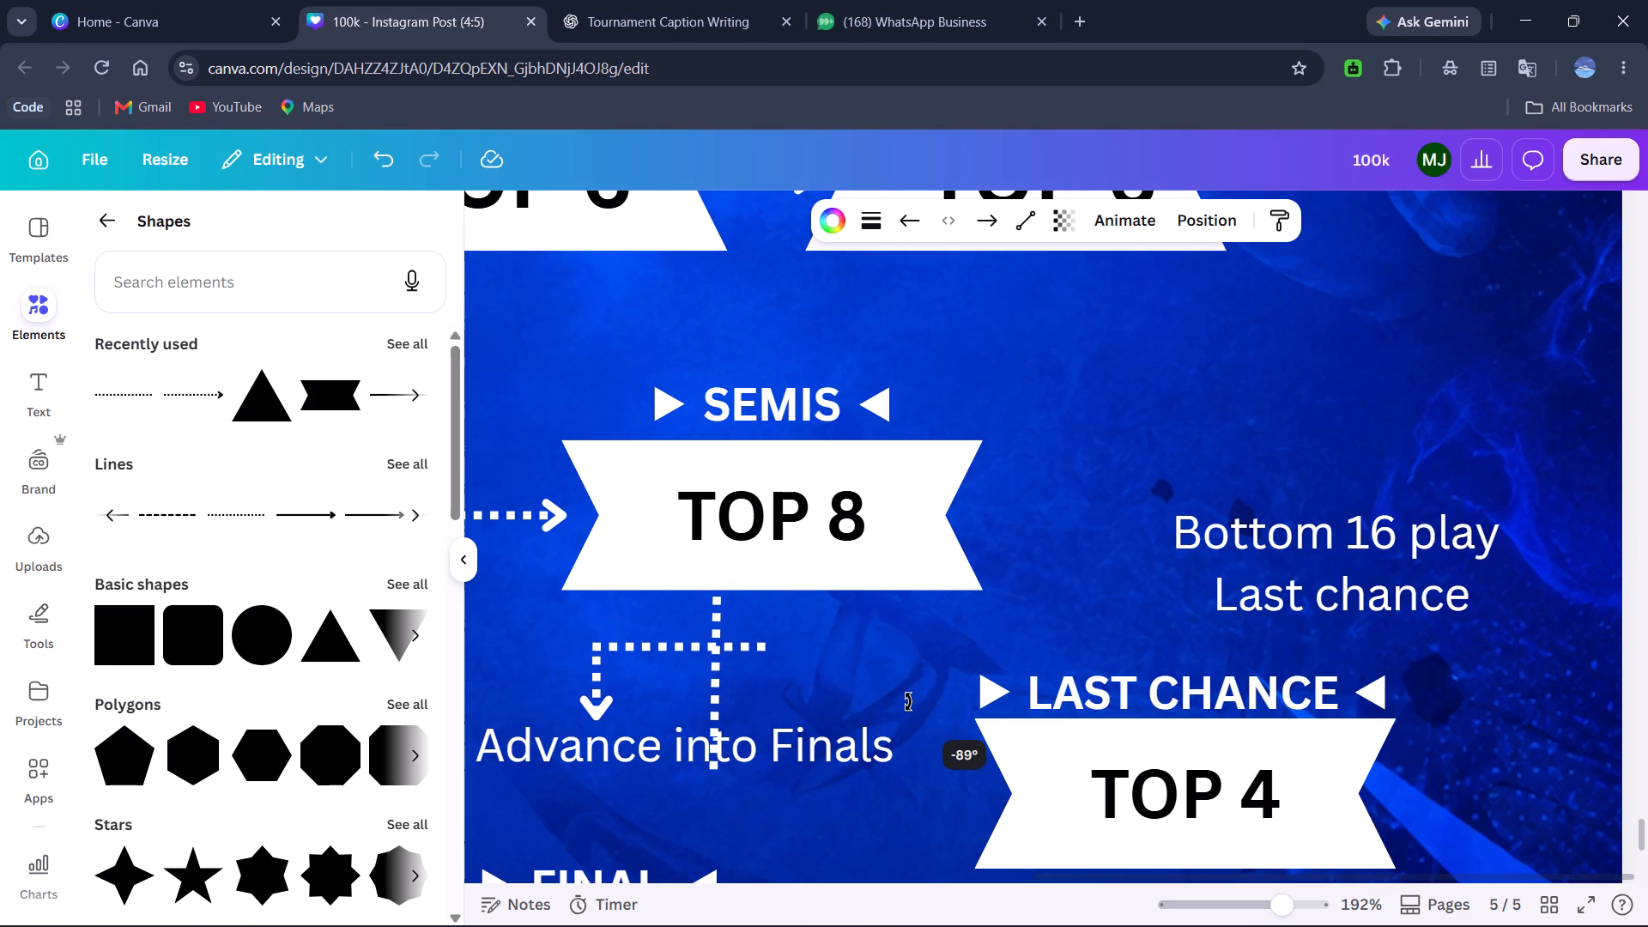
drag(908, 702, 908, 696)
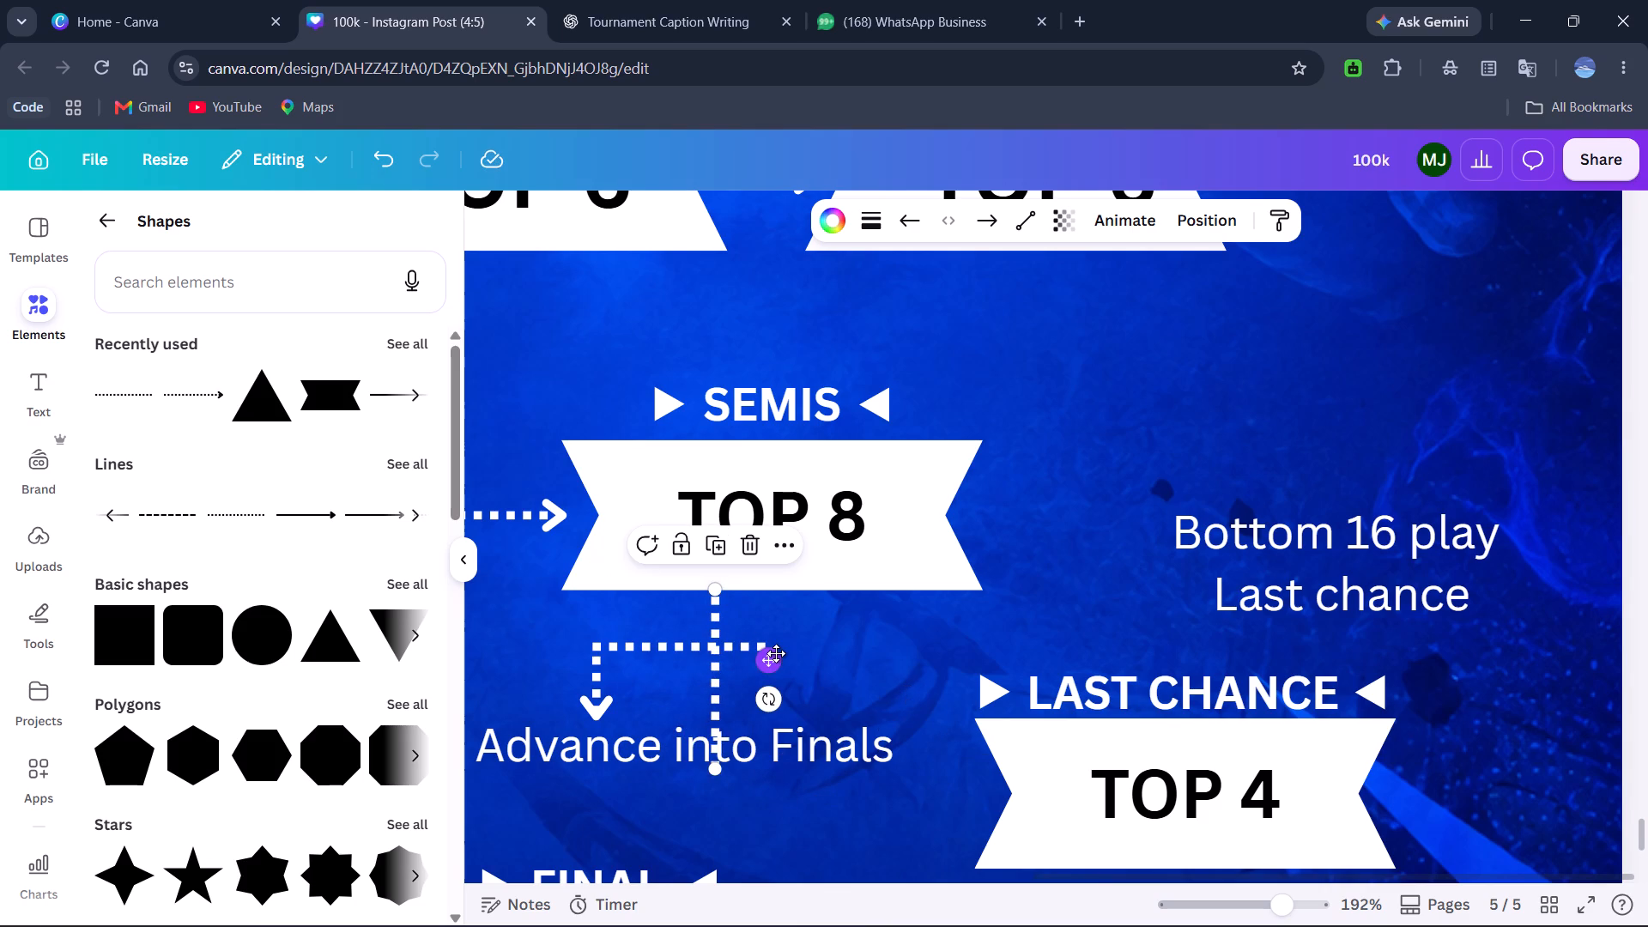
Move the vertical dotted line so its lower end meets the end of the horizontal dotted line under the SEMIS banner.
drag(776, 653, 833, 531)
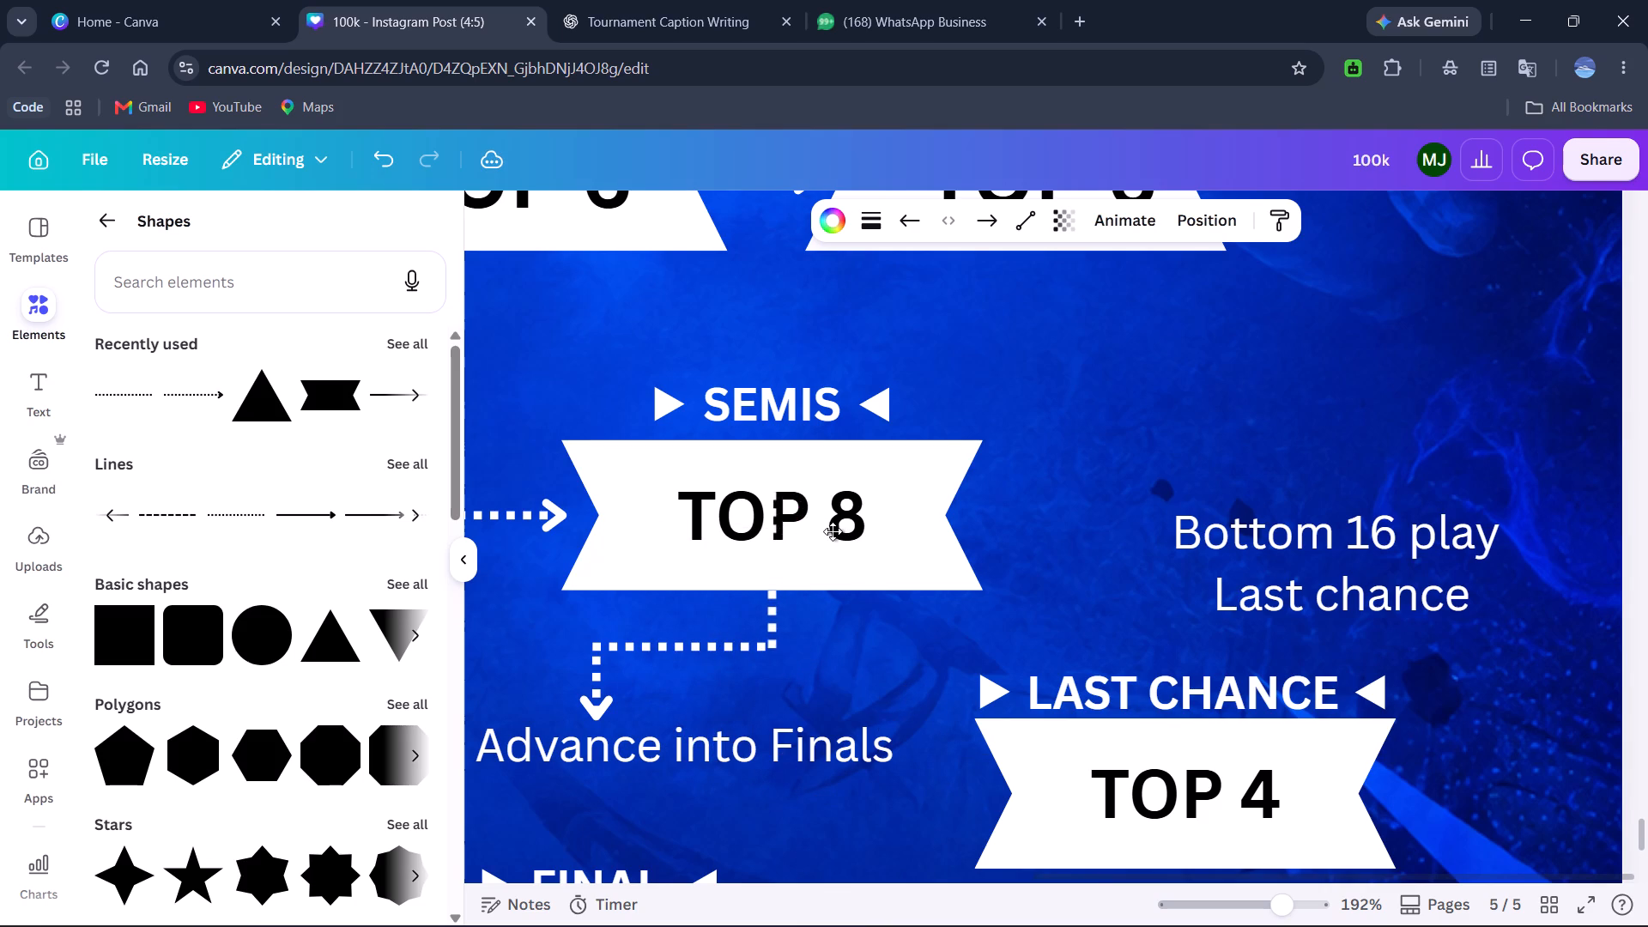
drag(833, 531, 819, 517)
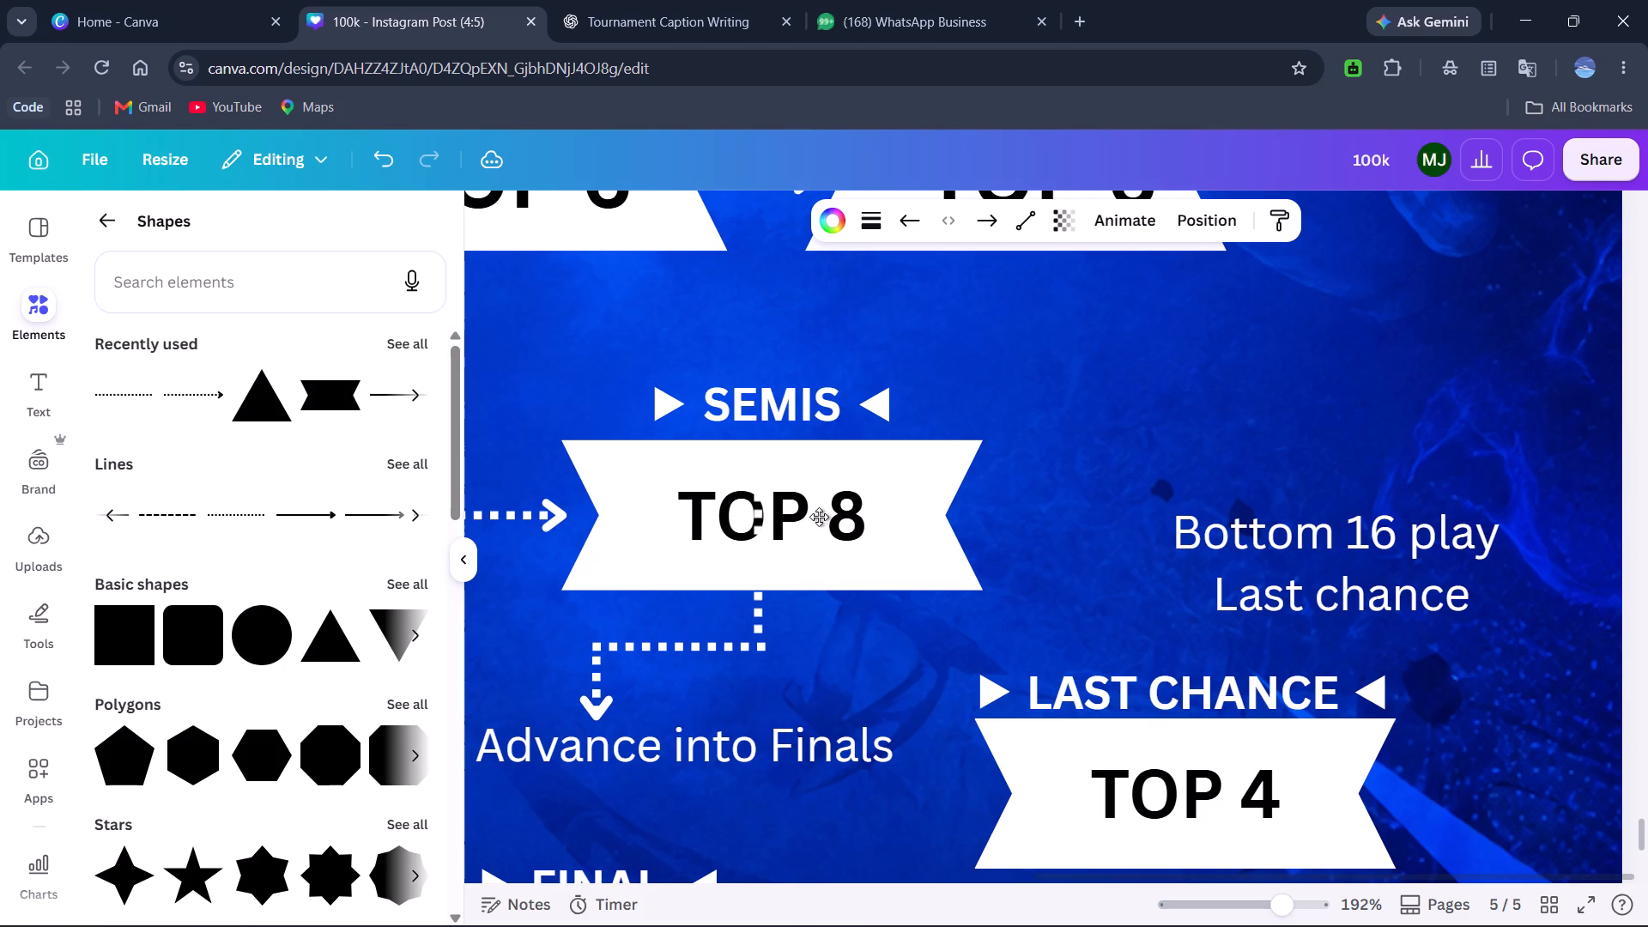
drag(819, 517, 825, 517)
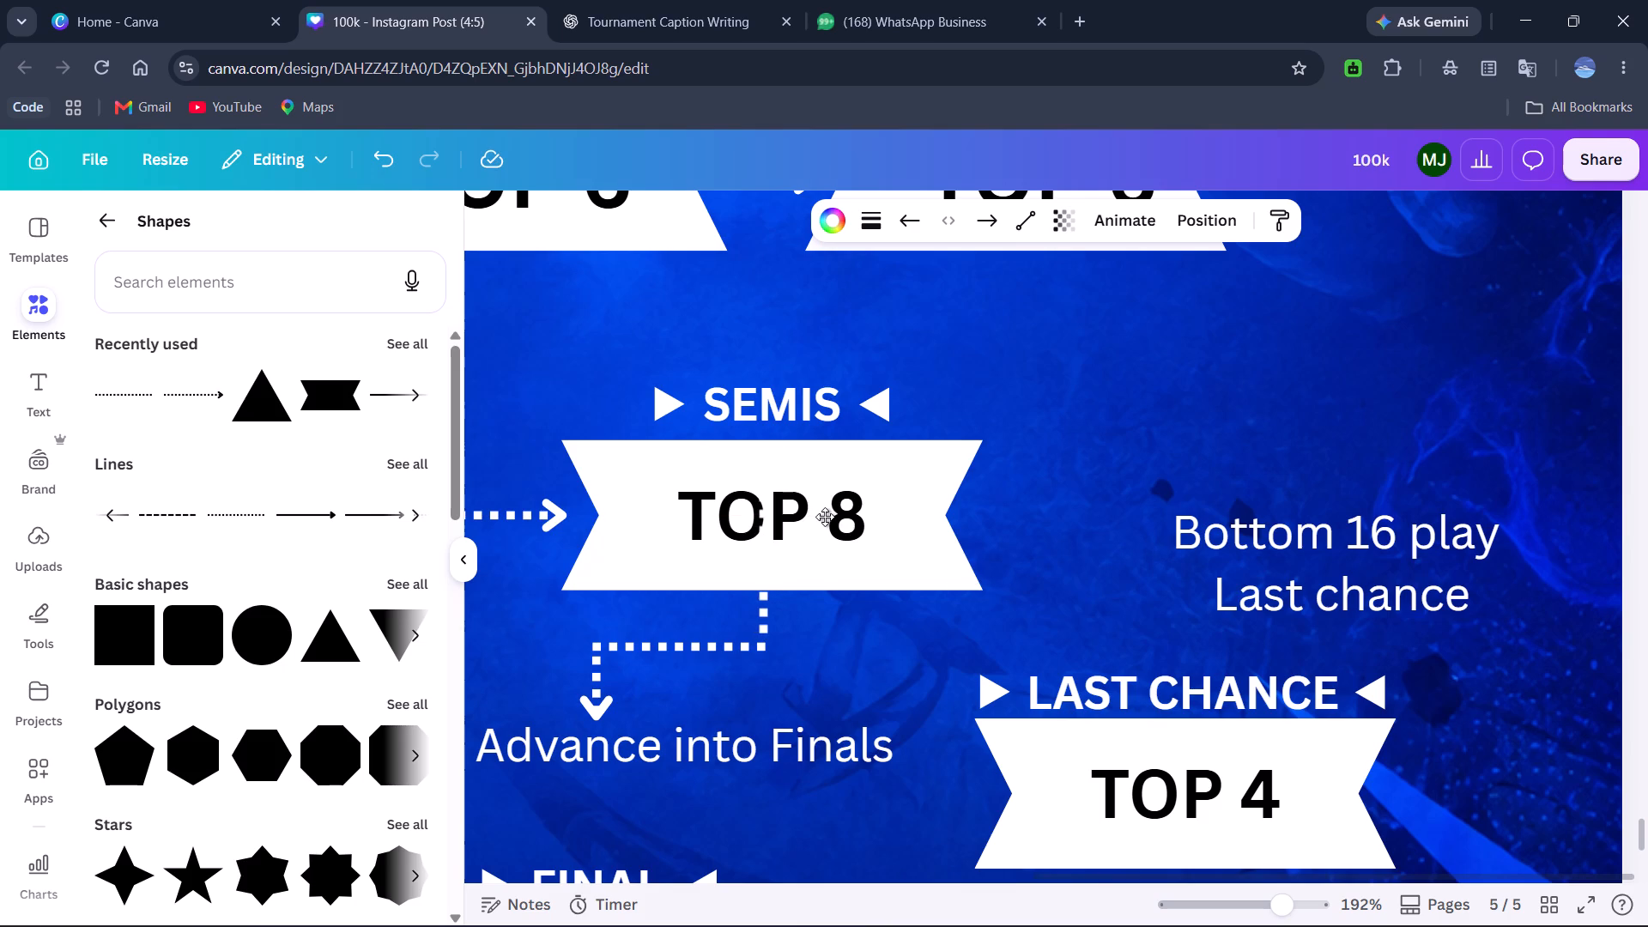
drag(825, 517, 823, 518)
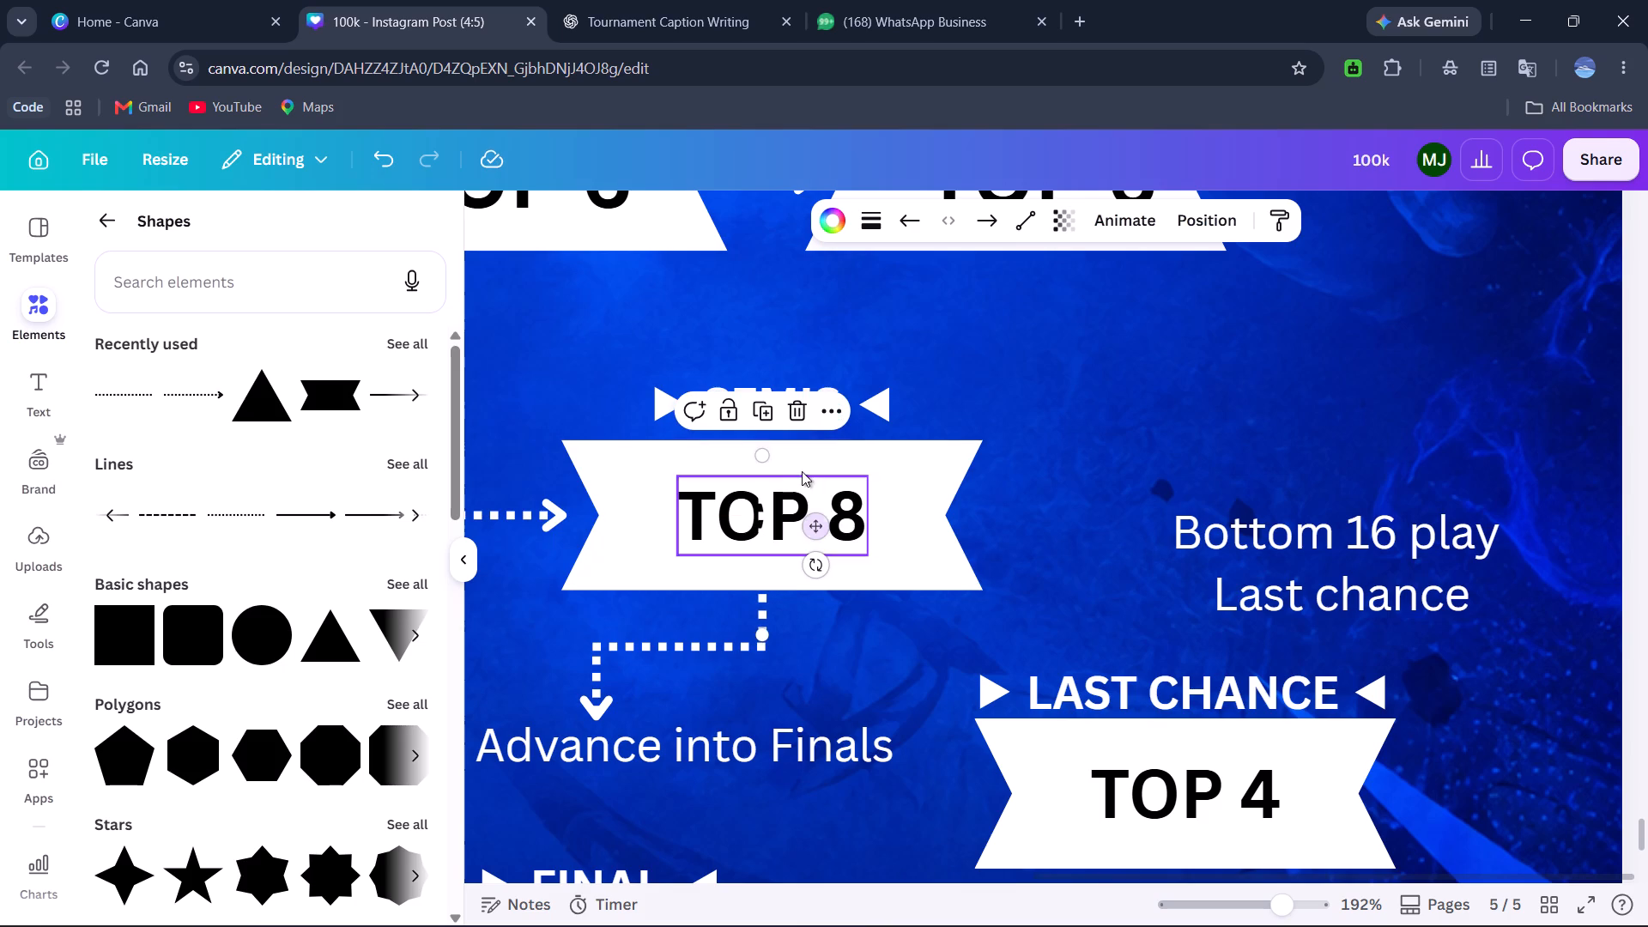
Shorten the vertical dotted line from its upper end to a length of about 34, keeping it at -90°.
drag(761, 450, 763, 567)
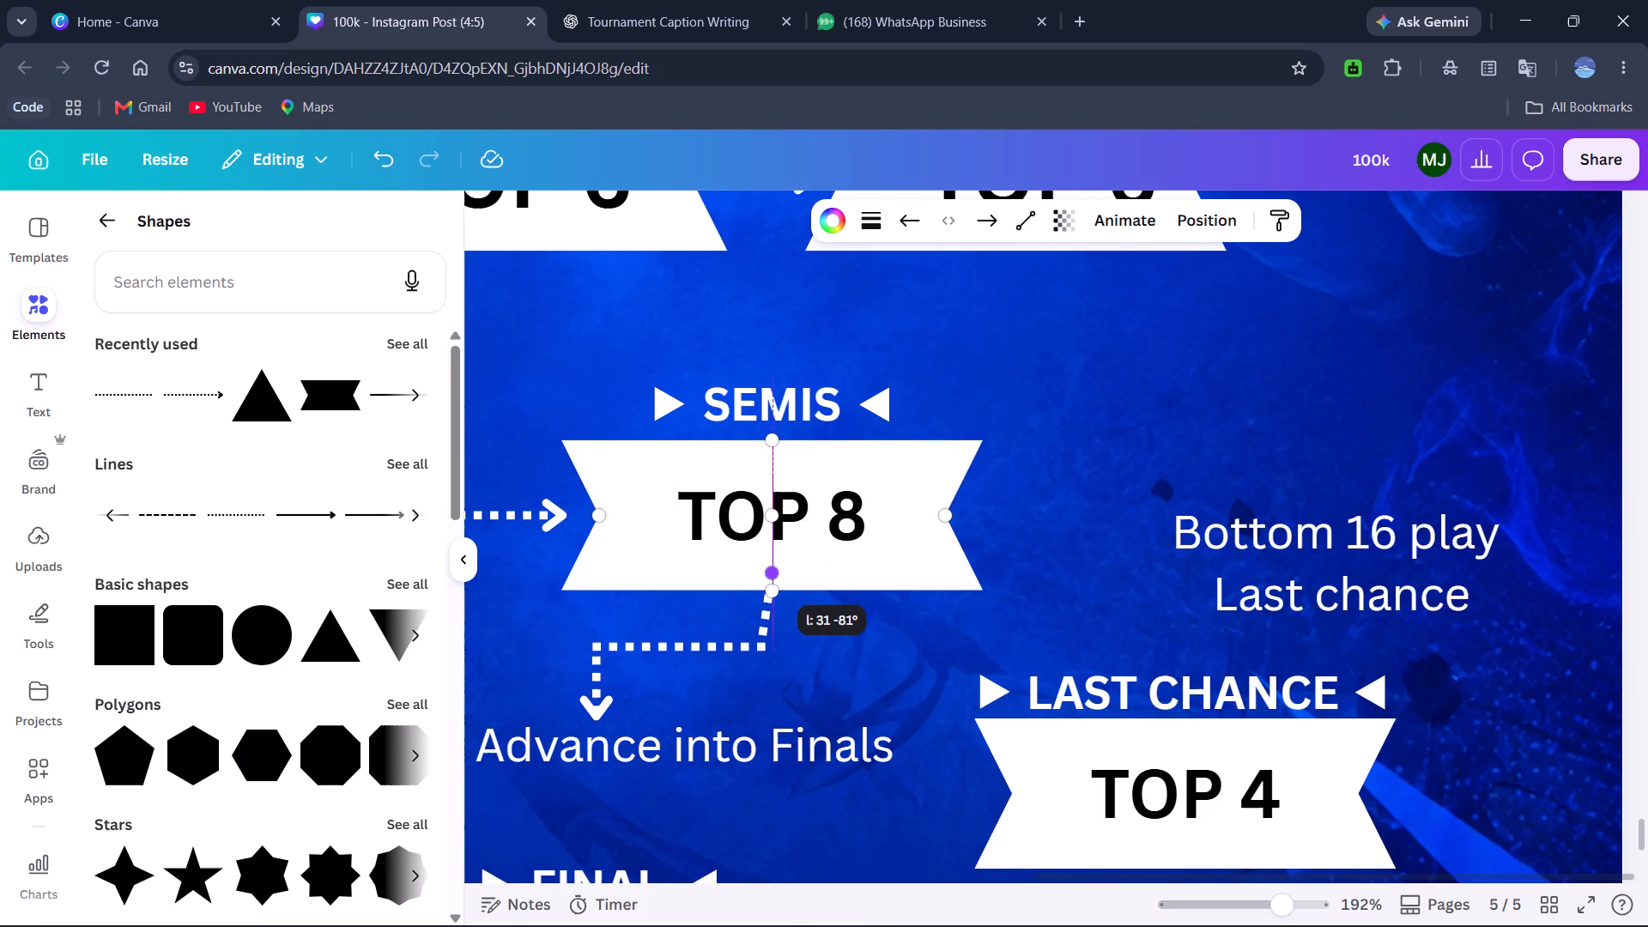
drag(763, 567, 761, 567)
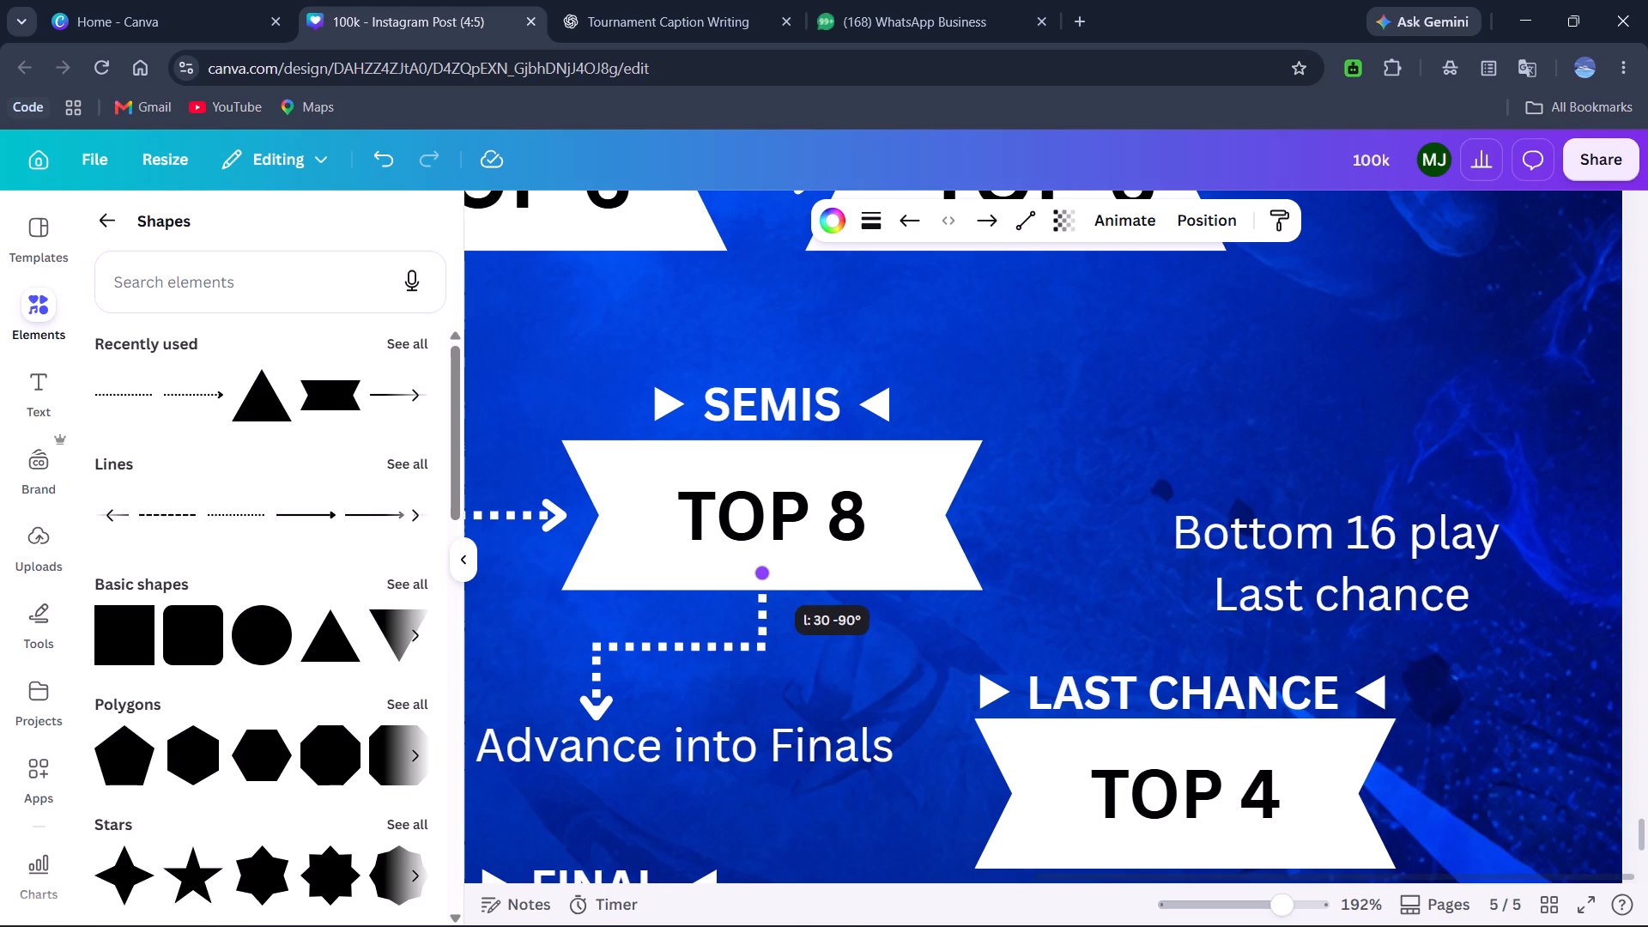
drag(761, 567, 762, 559)
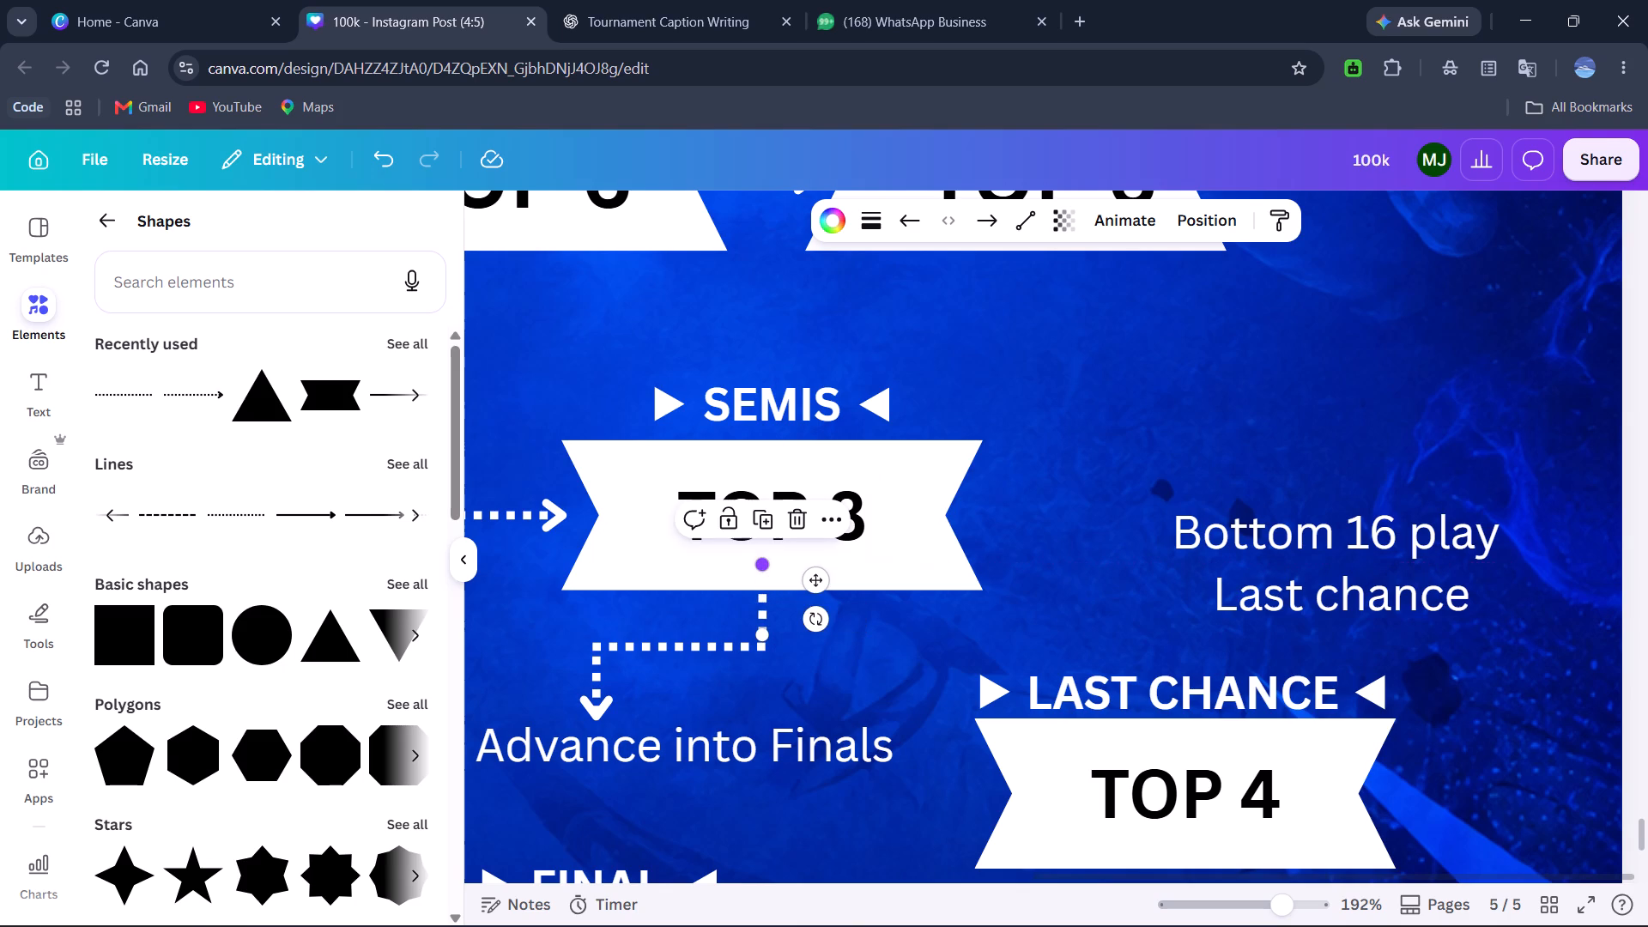
click(762, 559)
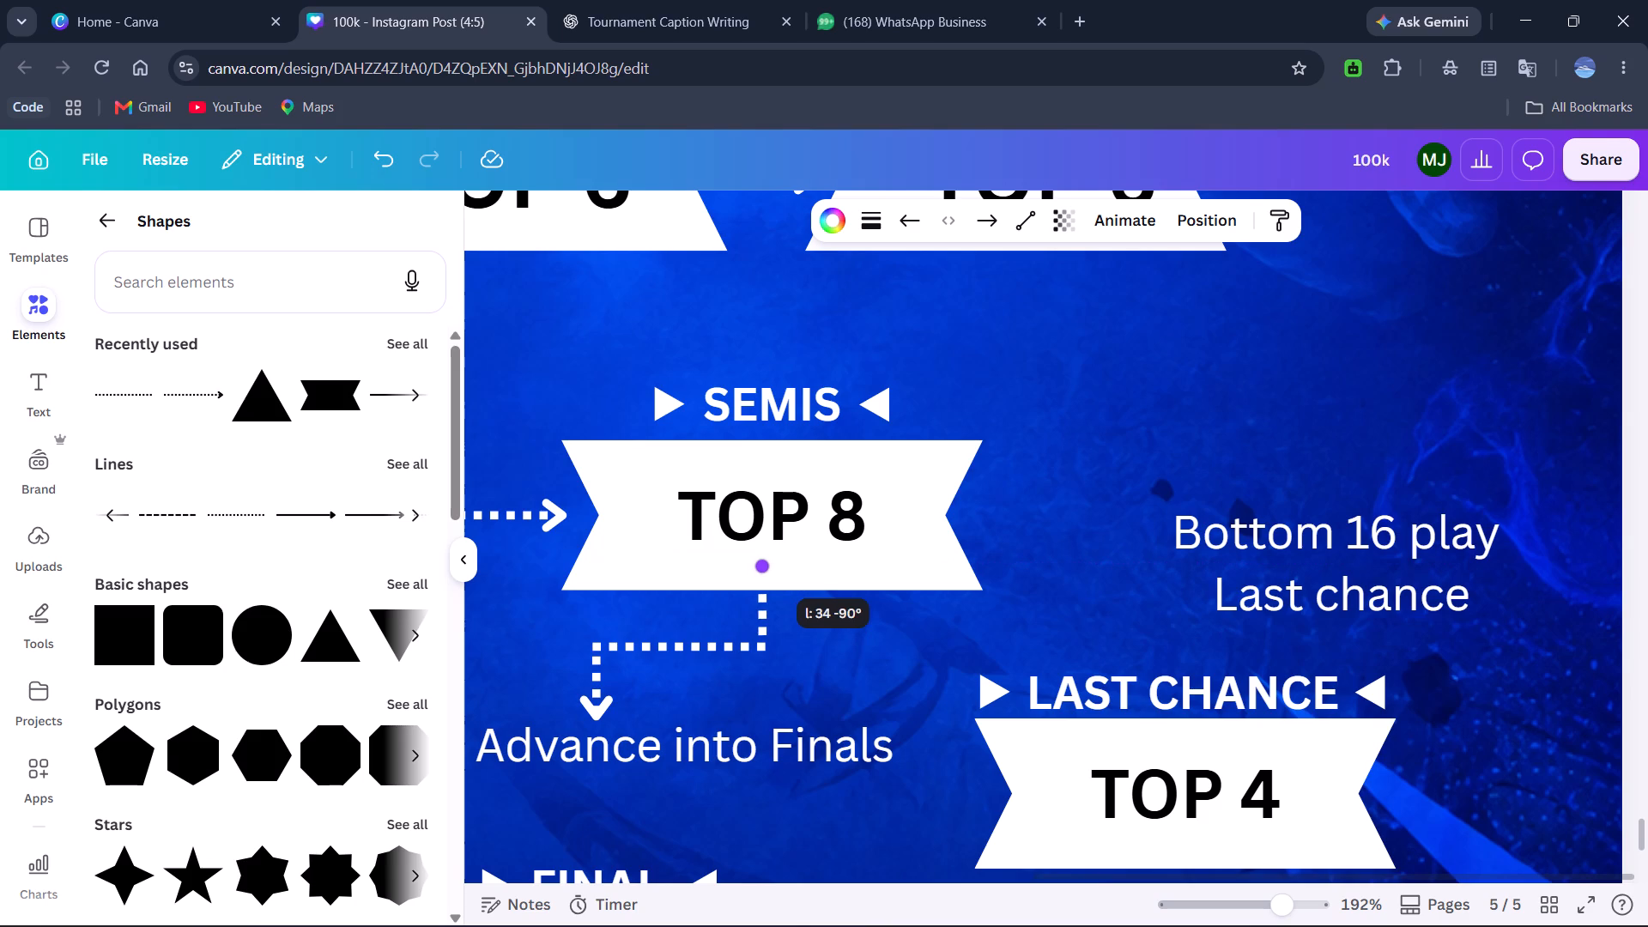
click(1052, 592)
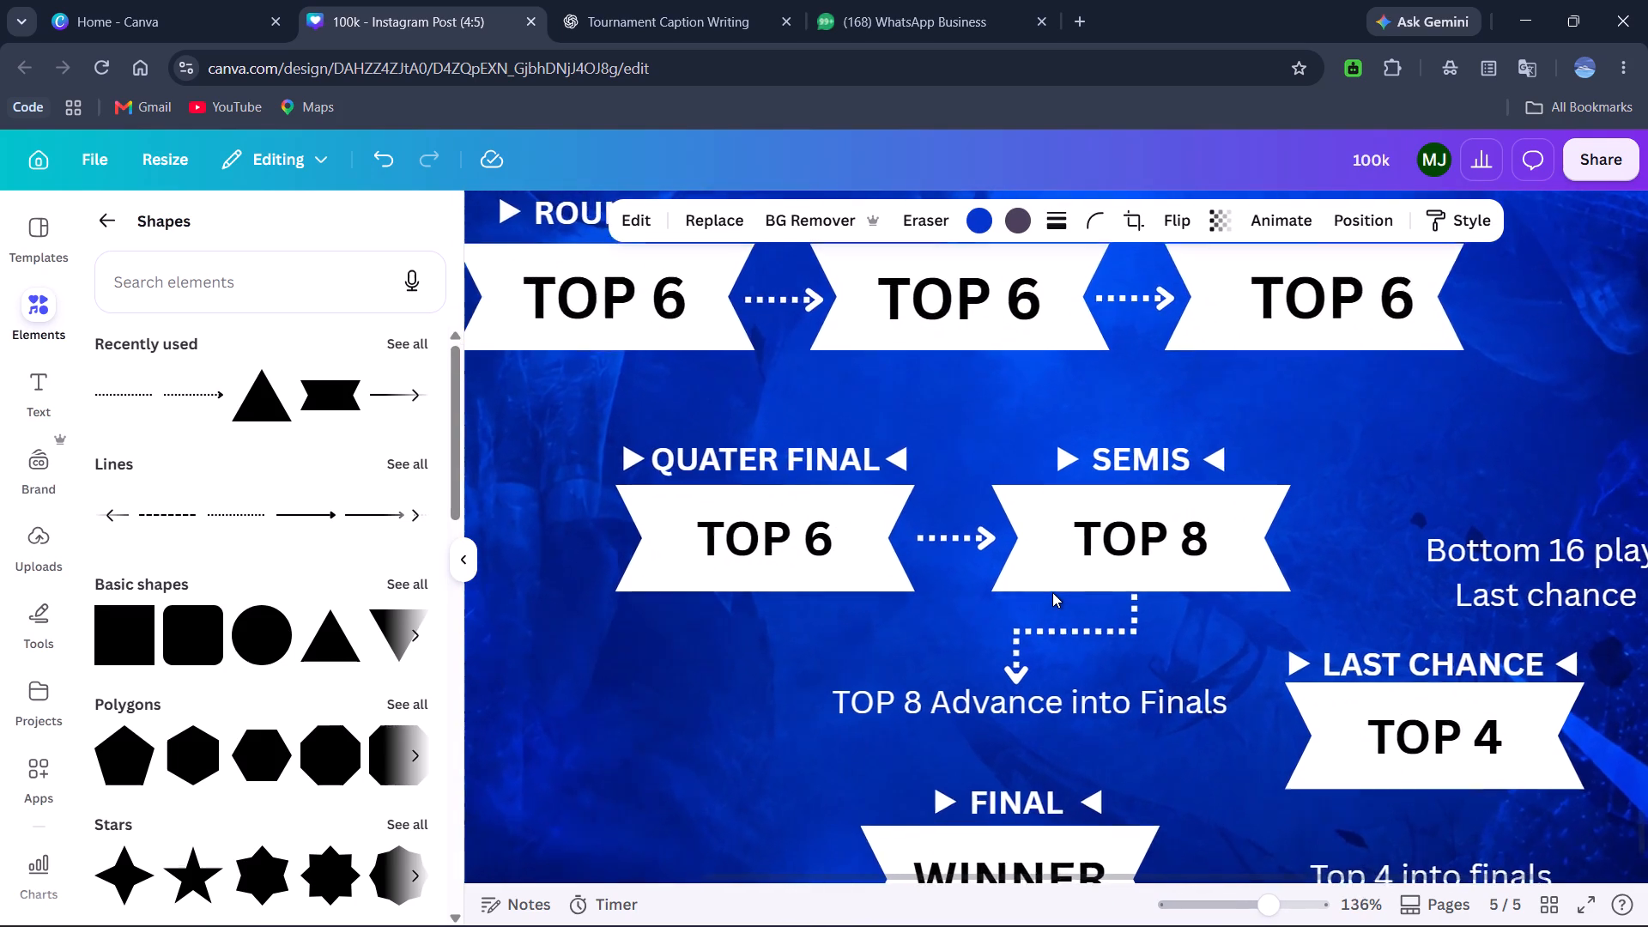
Duplicate the downward dotted arrow and centre the copy between the "TOP 8 Advance into Finals" note and the FINAL heading.
scroll(1052, 592, down, 1)
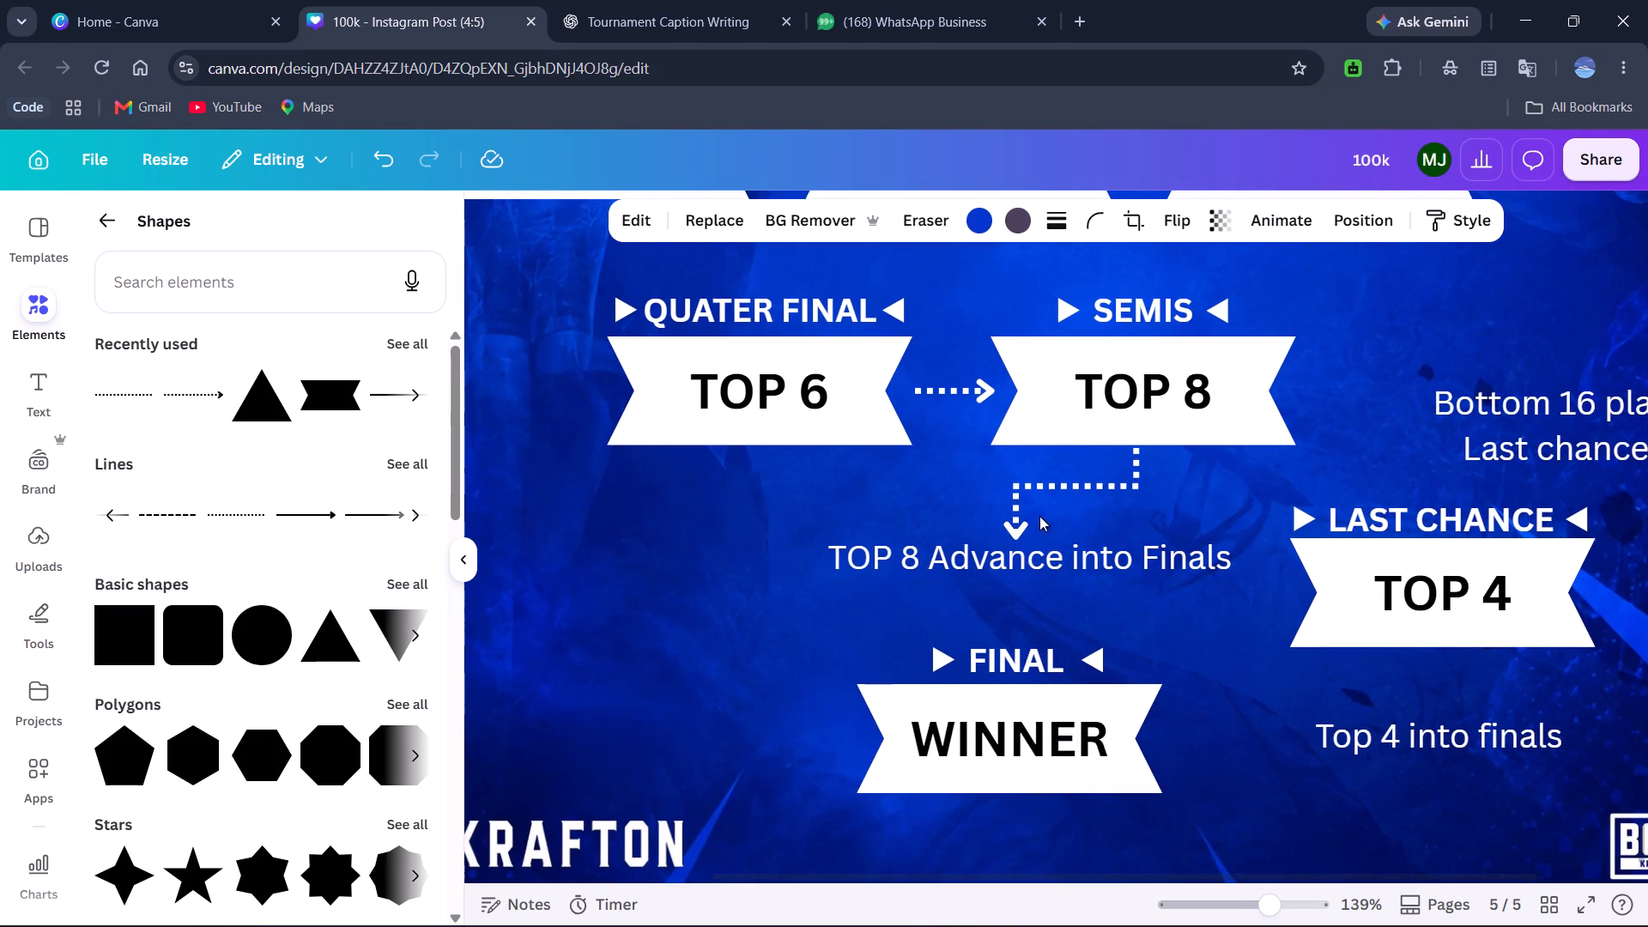
click(1022, 511)
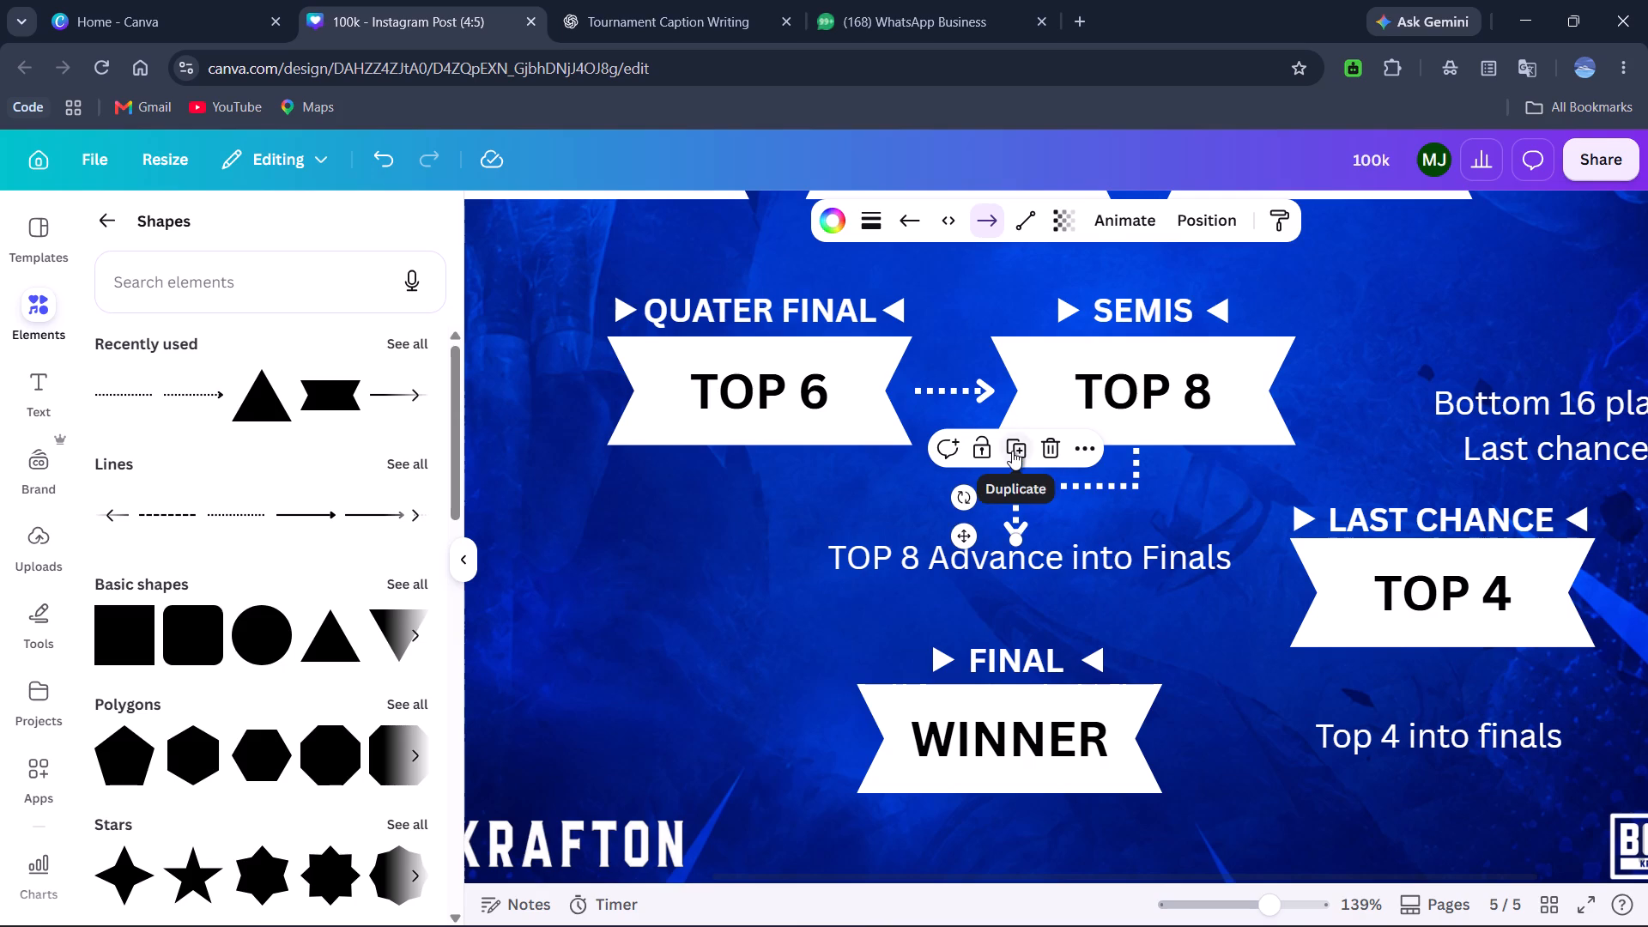
click(1012, 451)
drag(989, 560, 963, 626)
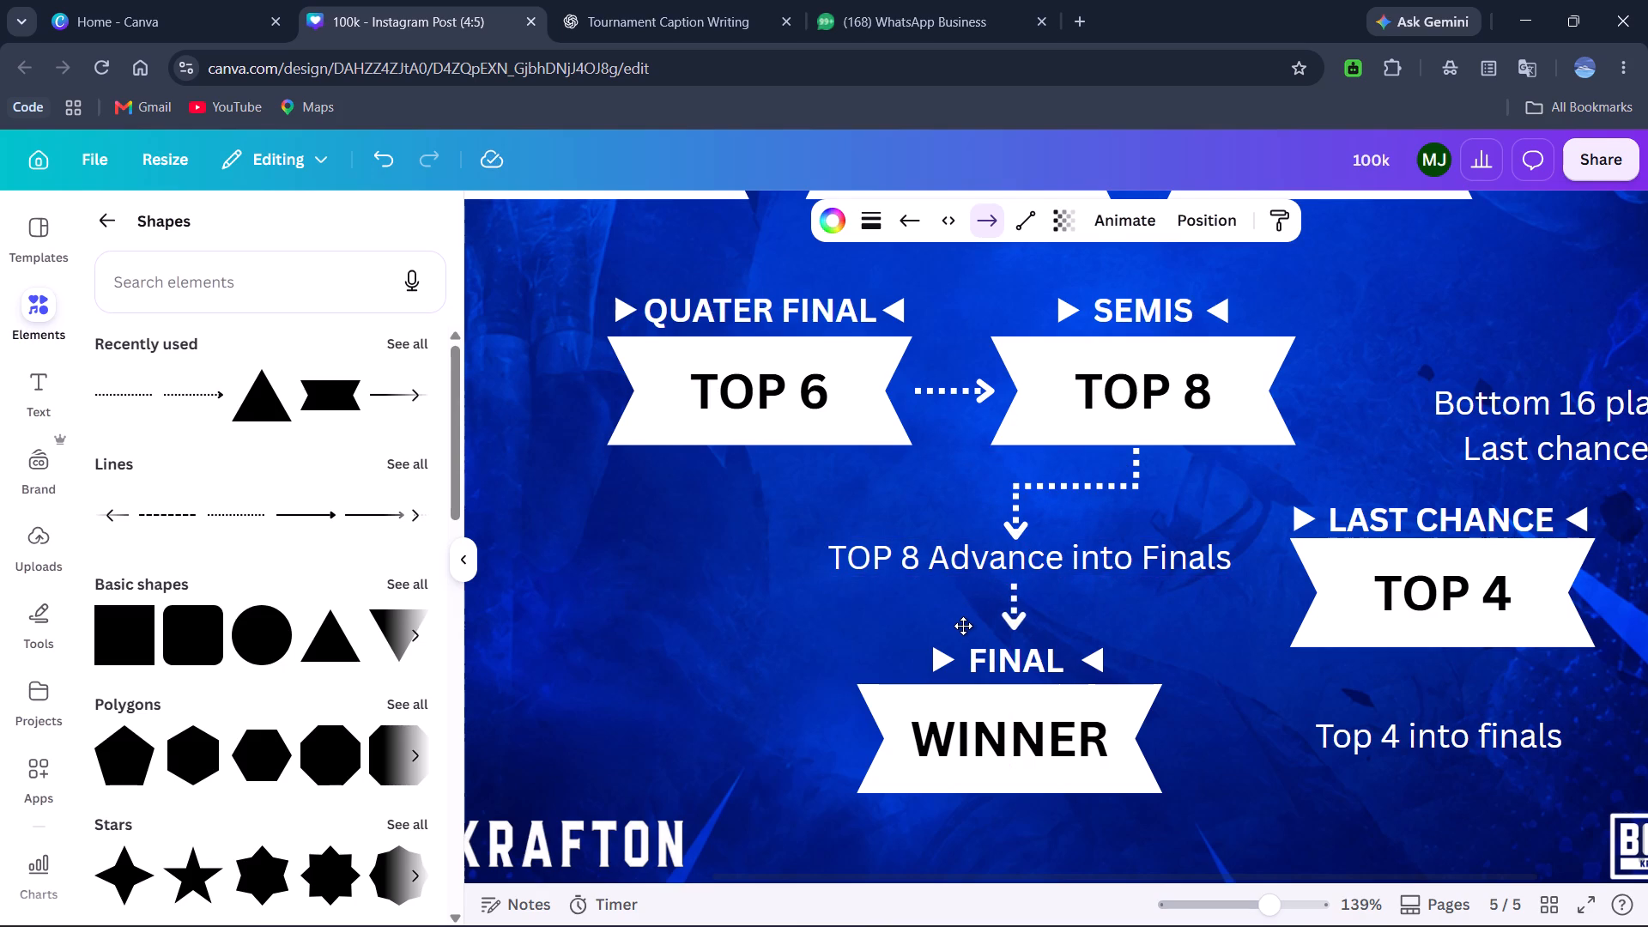
drag(963, 626, 964, 626)
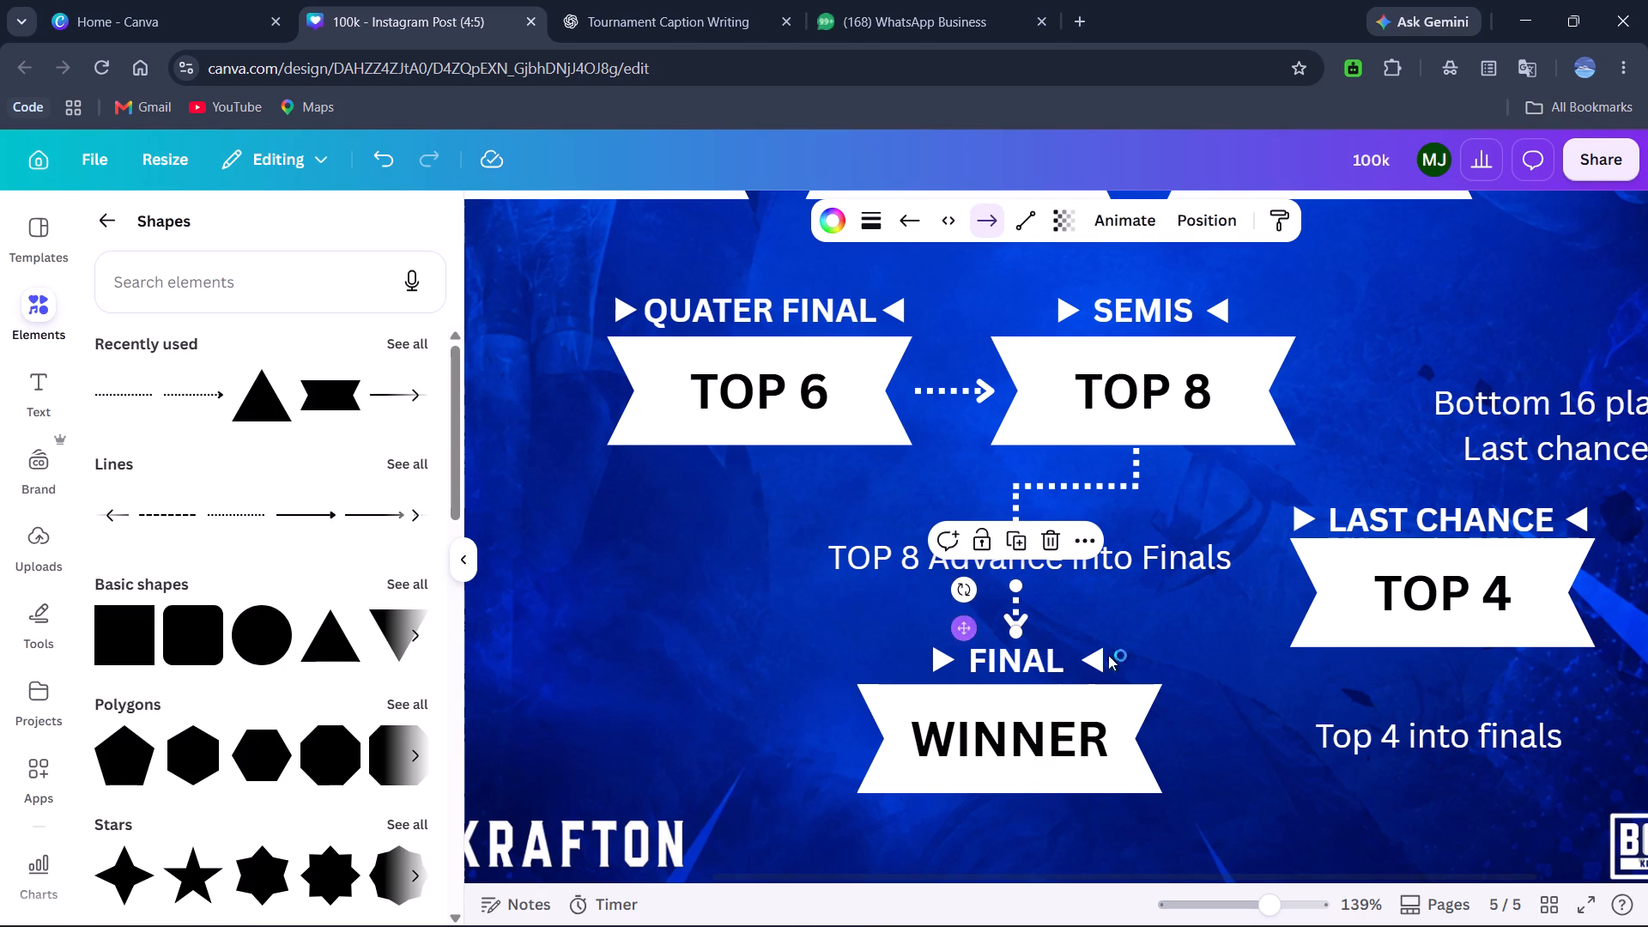
click(1209, 657)
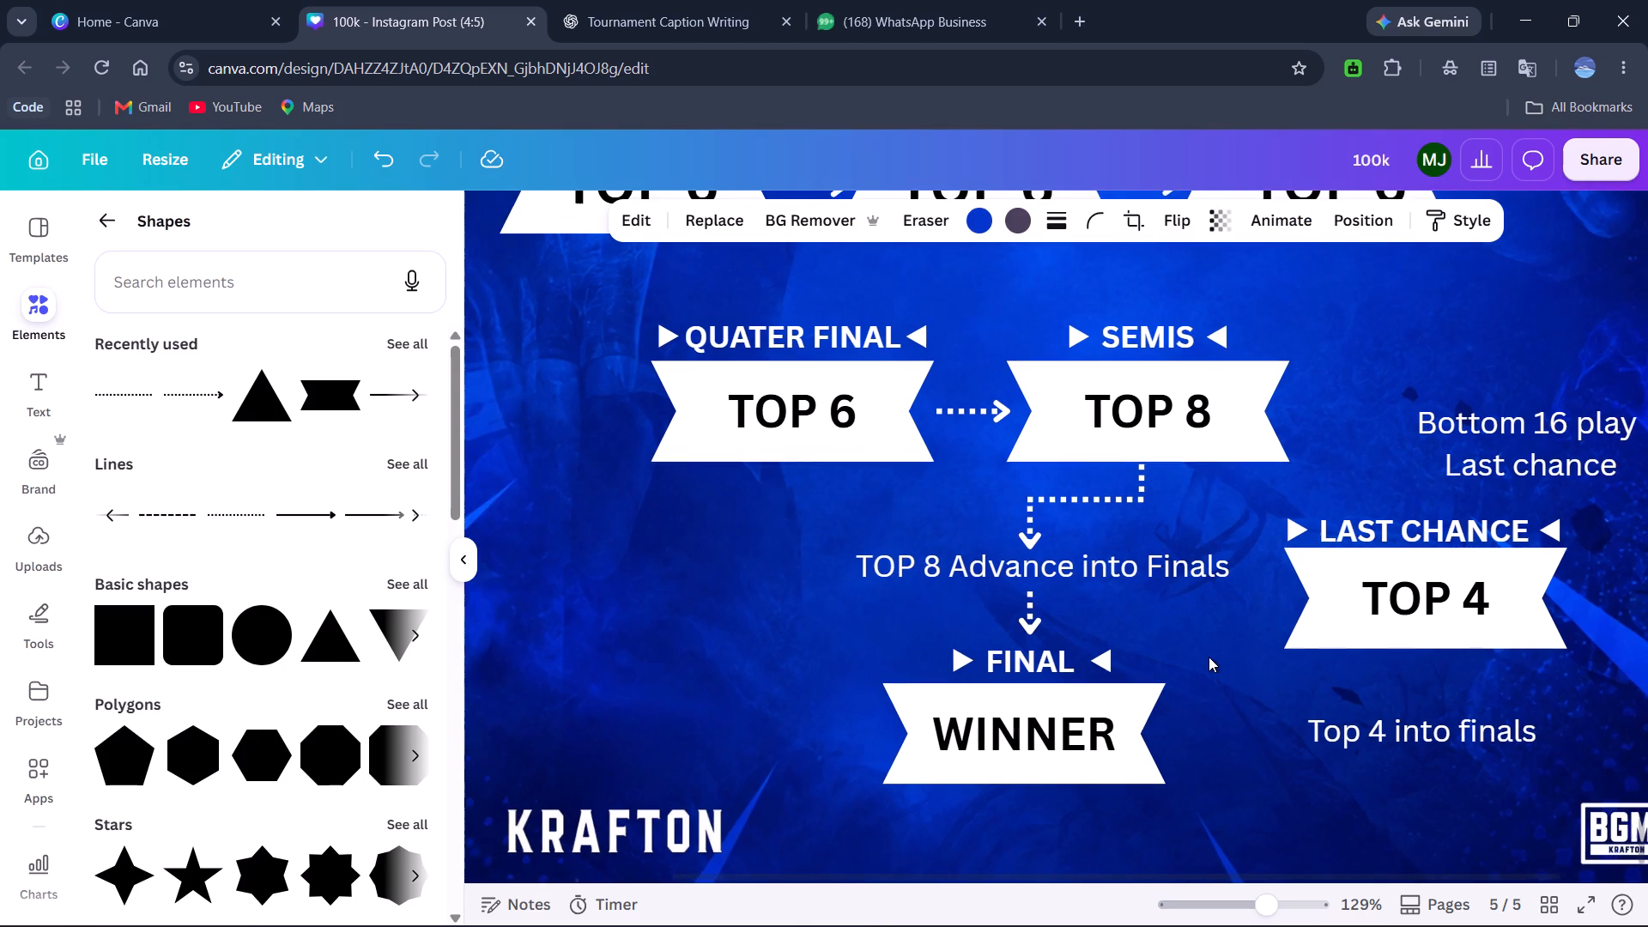
Duplicate the horizontal dotted line and place the copy between the SEMIS banner and the "Bottom 16 play Last chance" note.
scroll(1209, 657, left, 3)
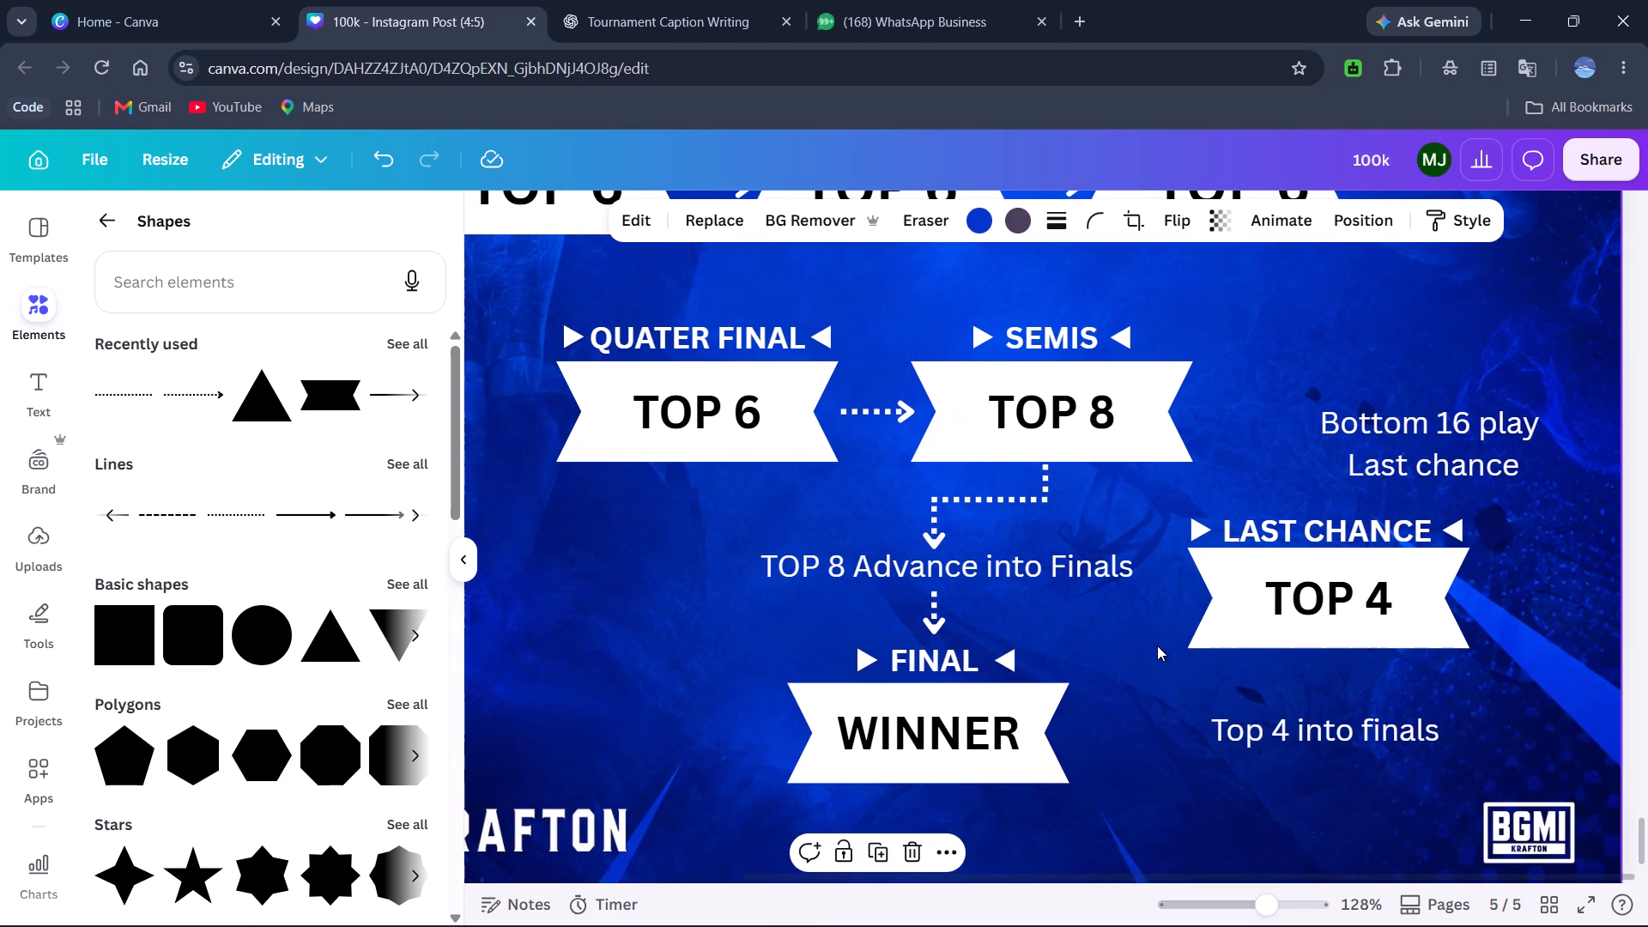
click(1021, 495)
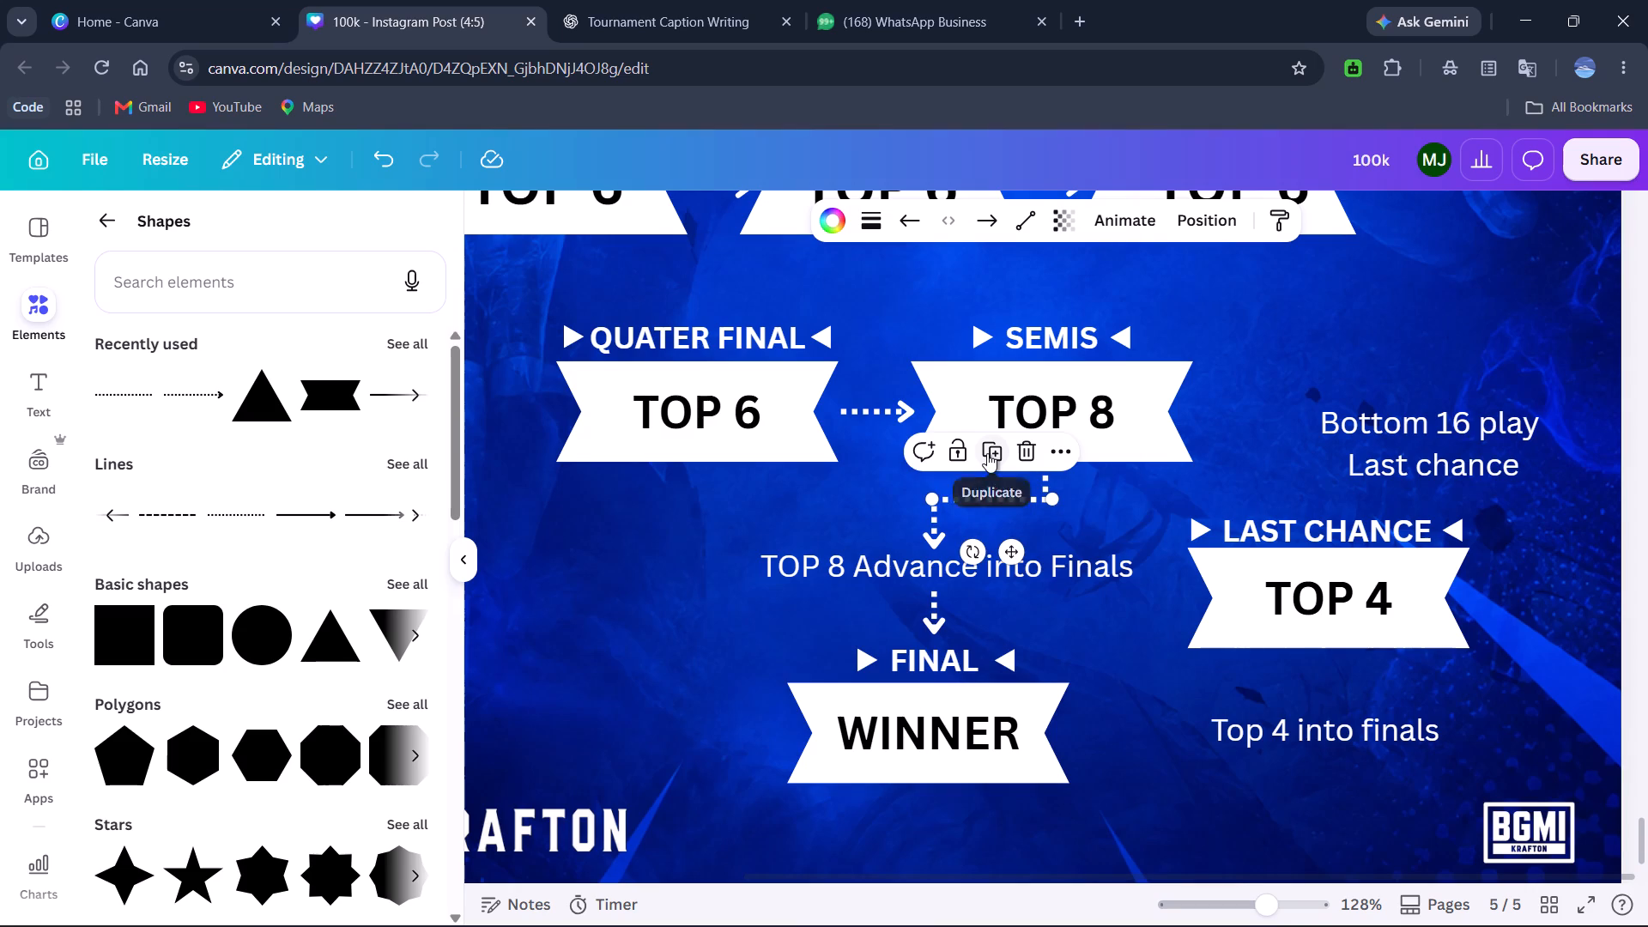
click(987, 453)
drag(1034, 578, 1273, 503)
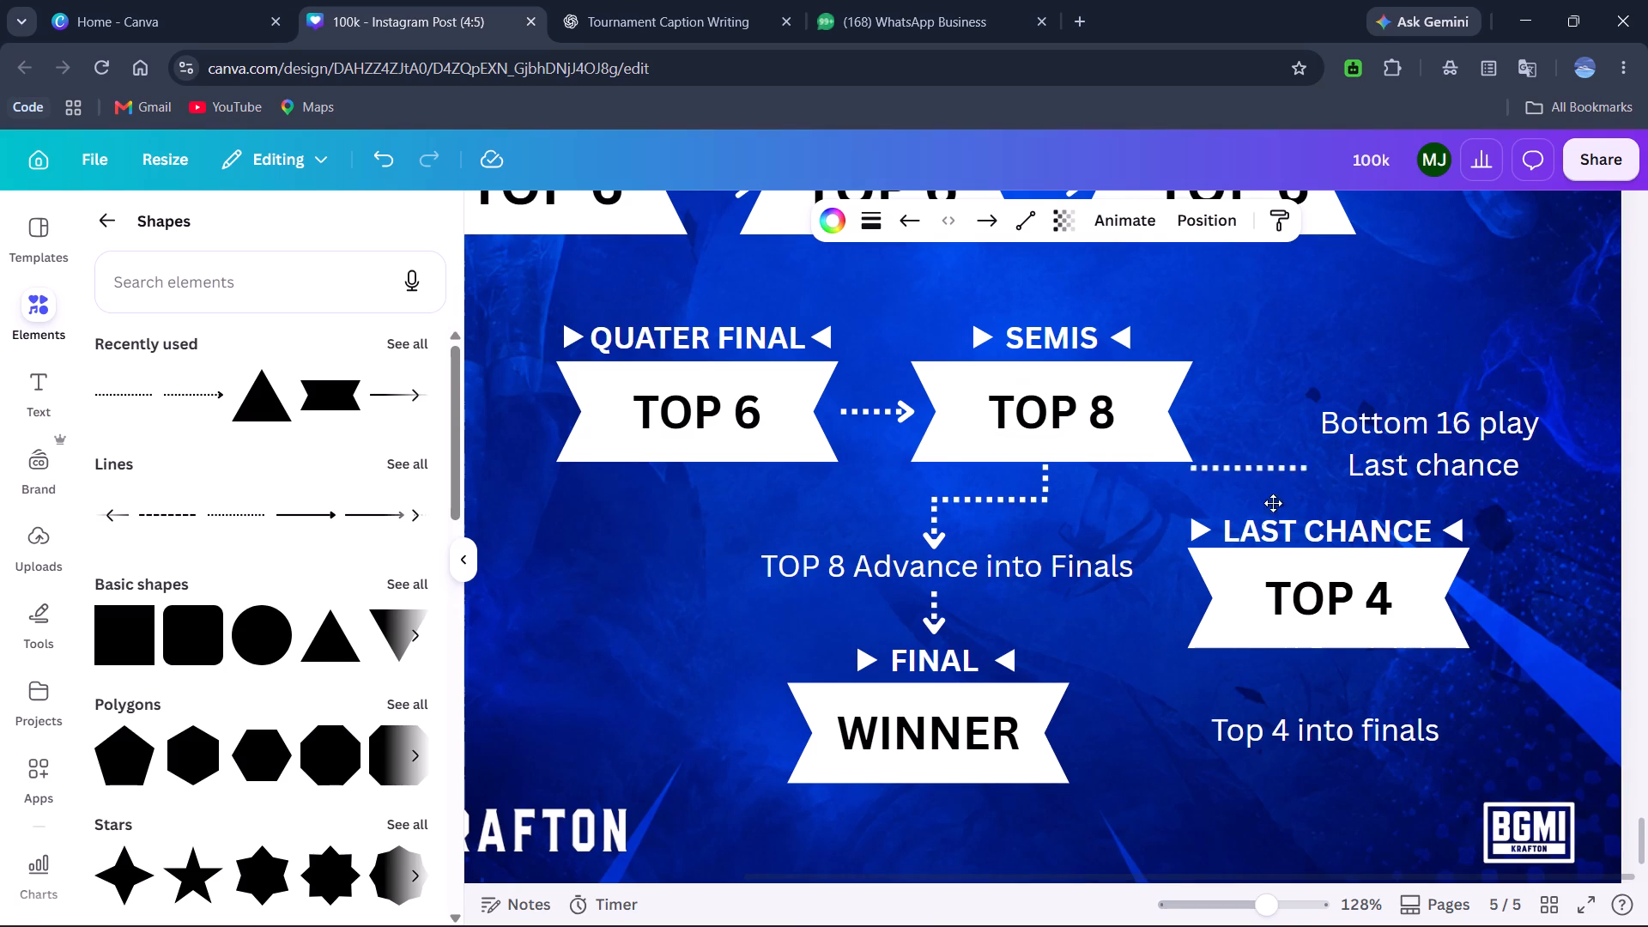
drag(1273, 503, 1280, 454)
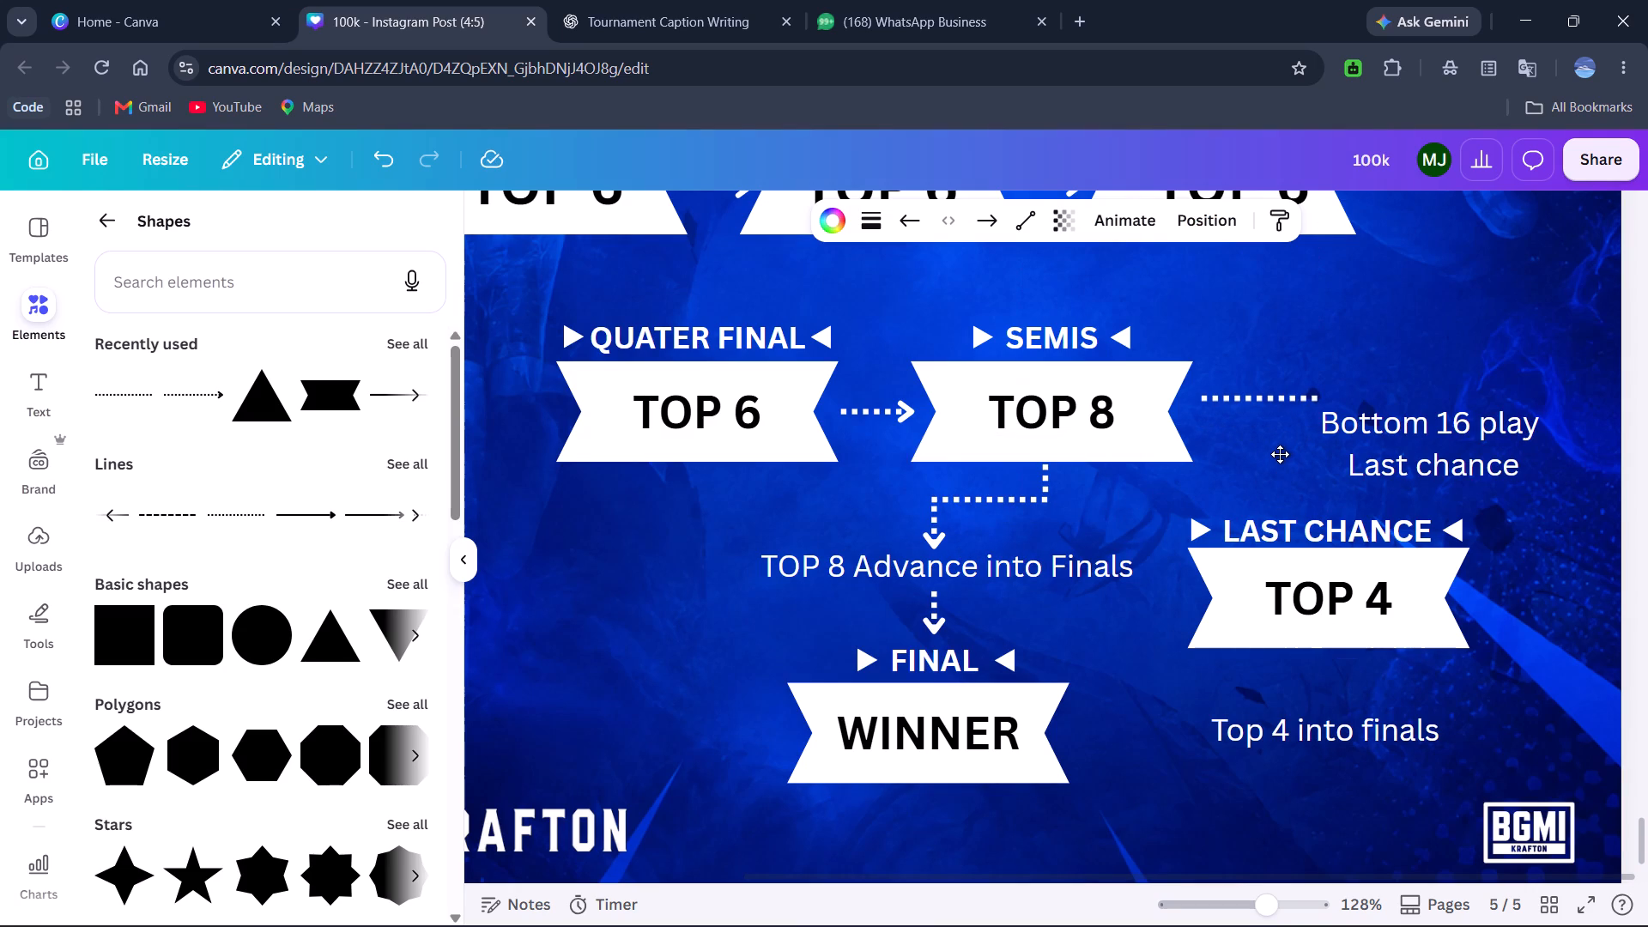
drag(1280, 454, 1277, 464)
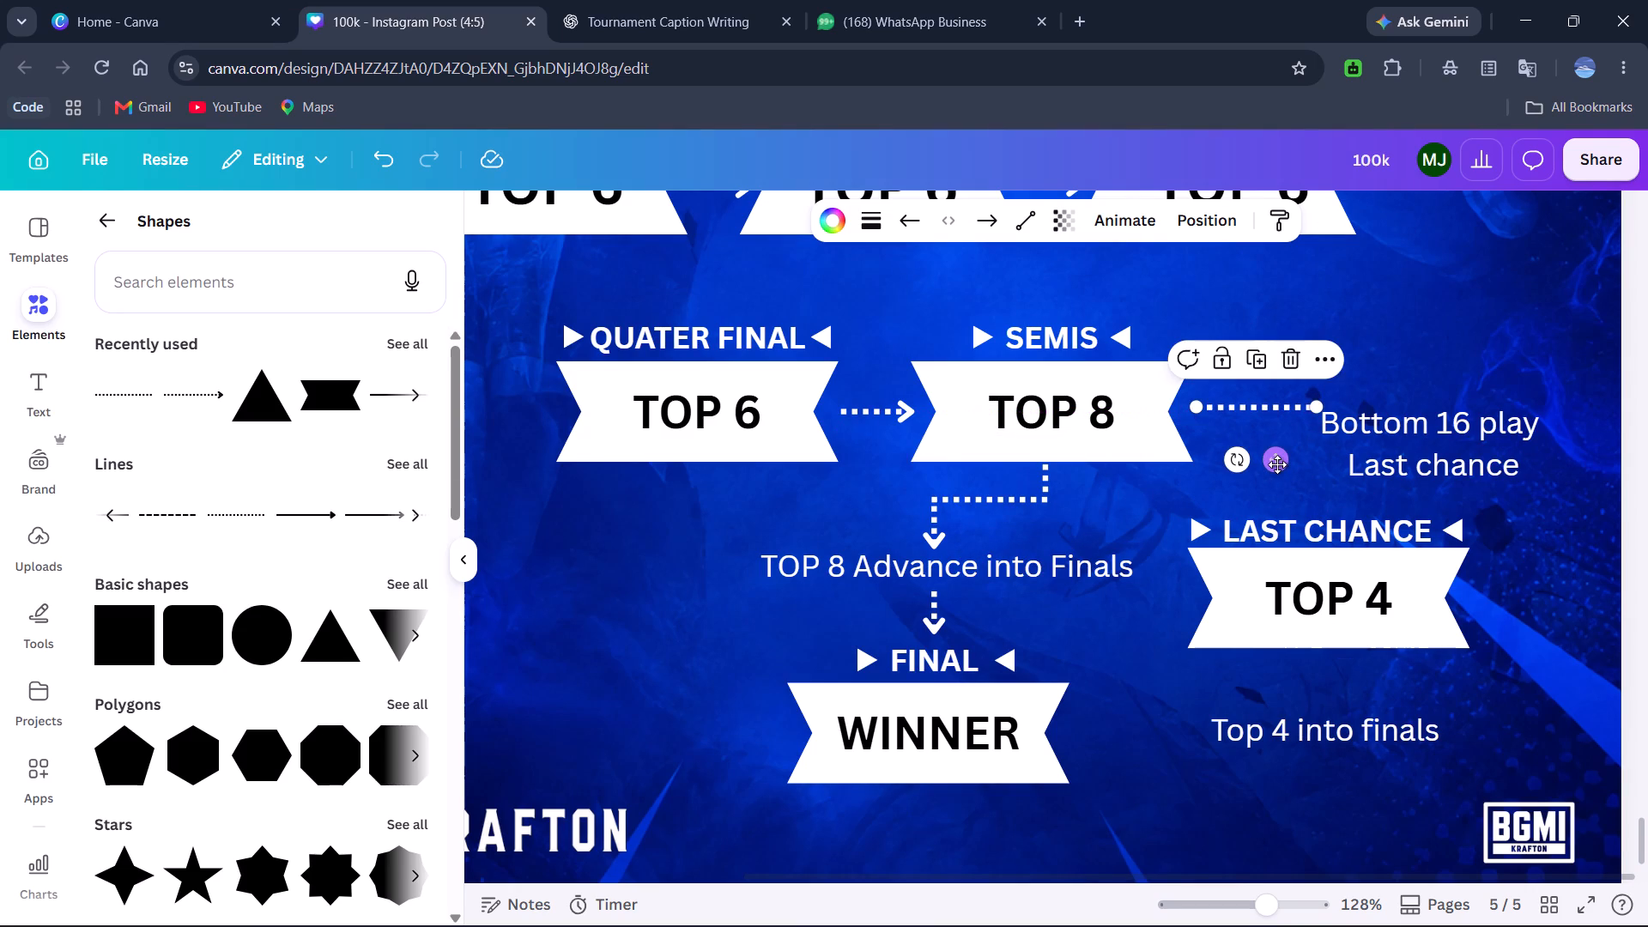
Move the "Bottom 16 play Last chance" note up so it sits level with the end of the new dotted line.
click(1453, 426)
drag(1453, 426, 1467, 412)
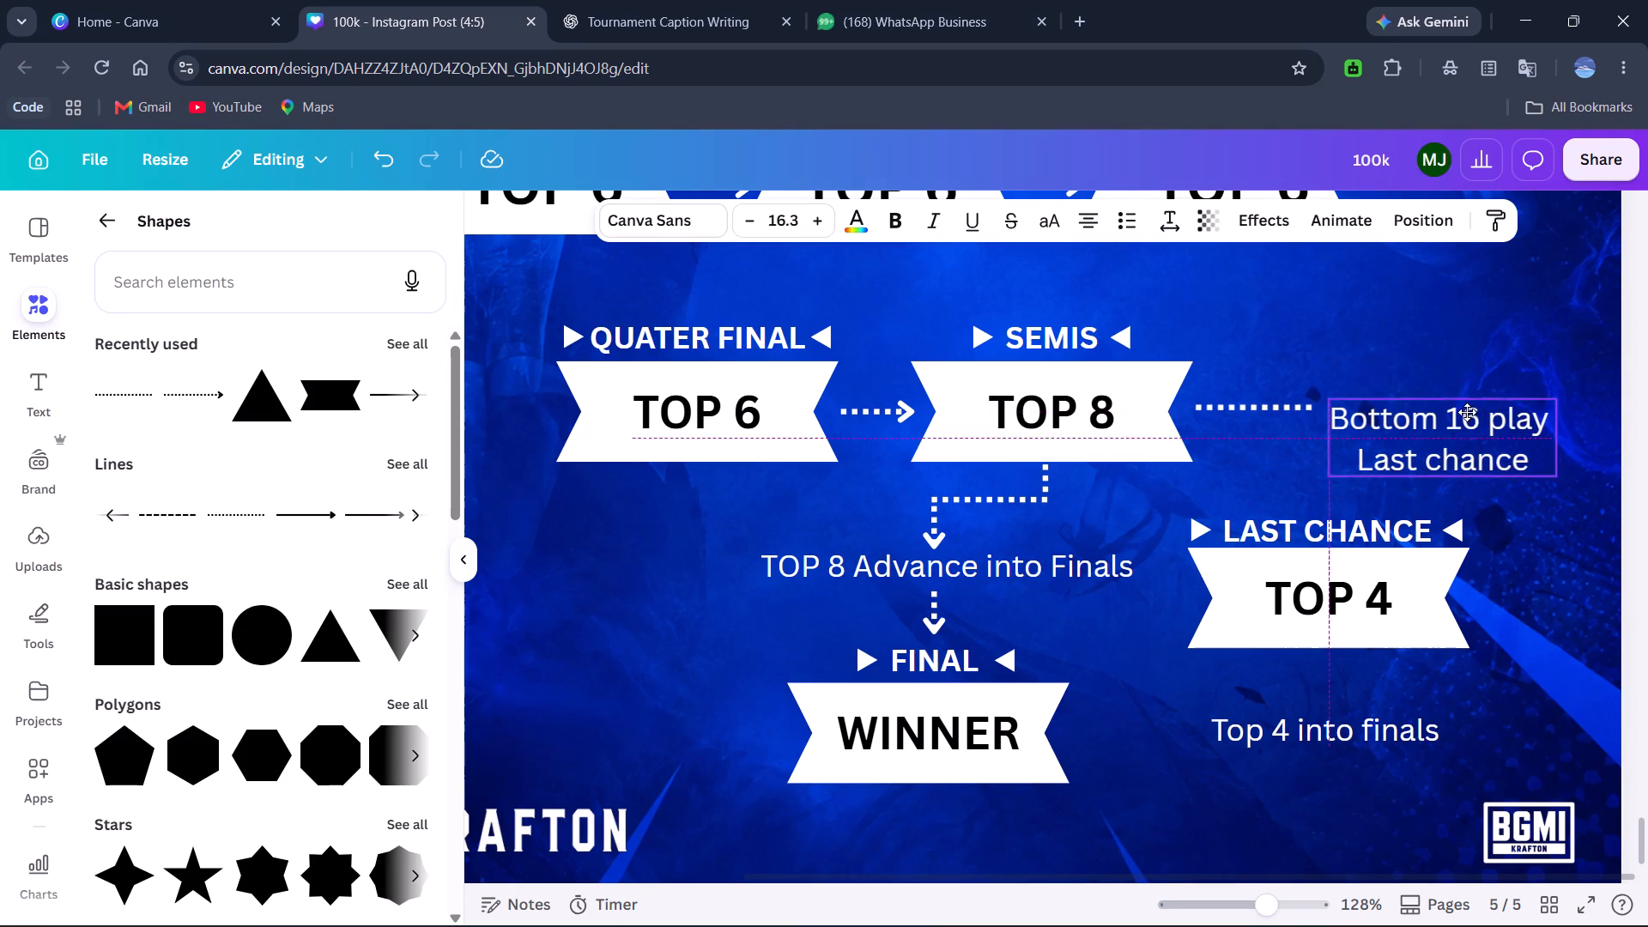
drag(1467, 412, 1466, 392)
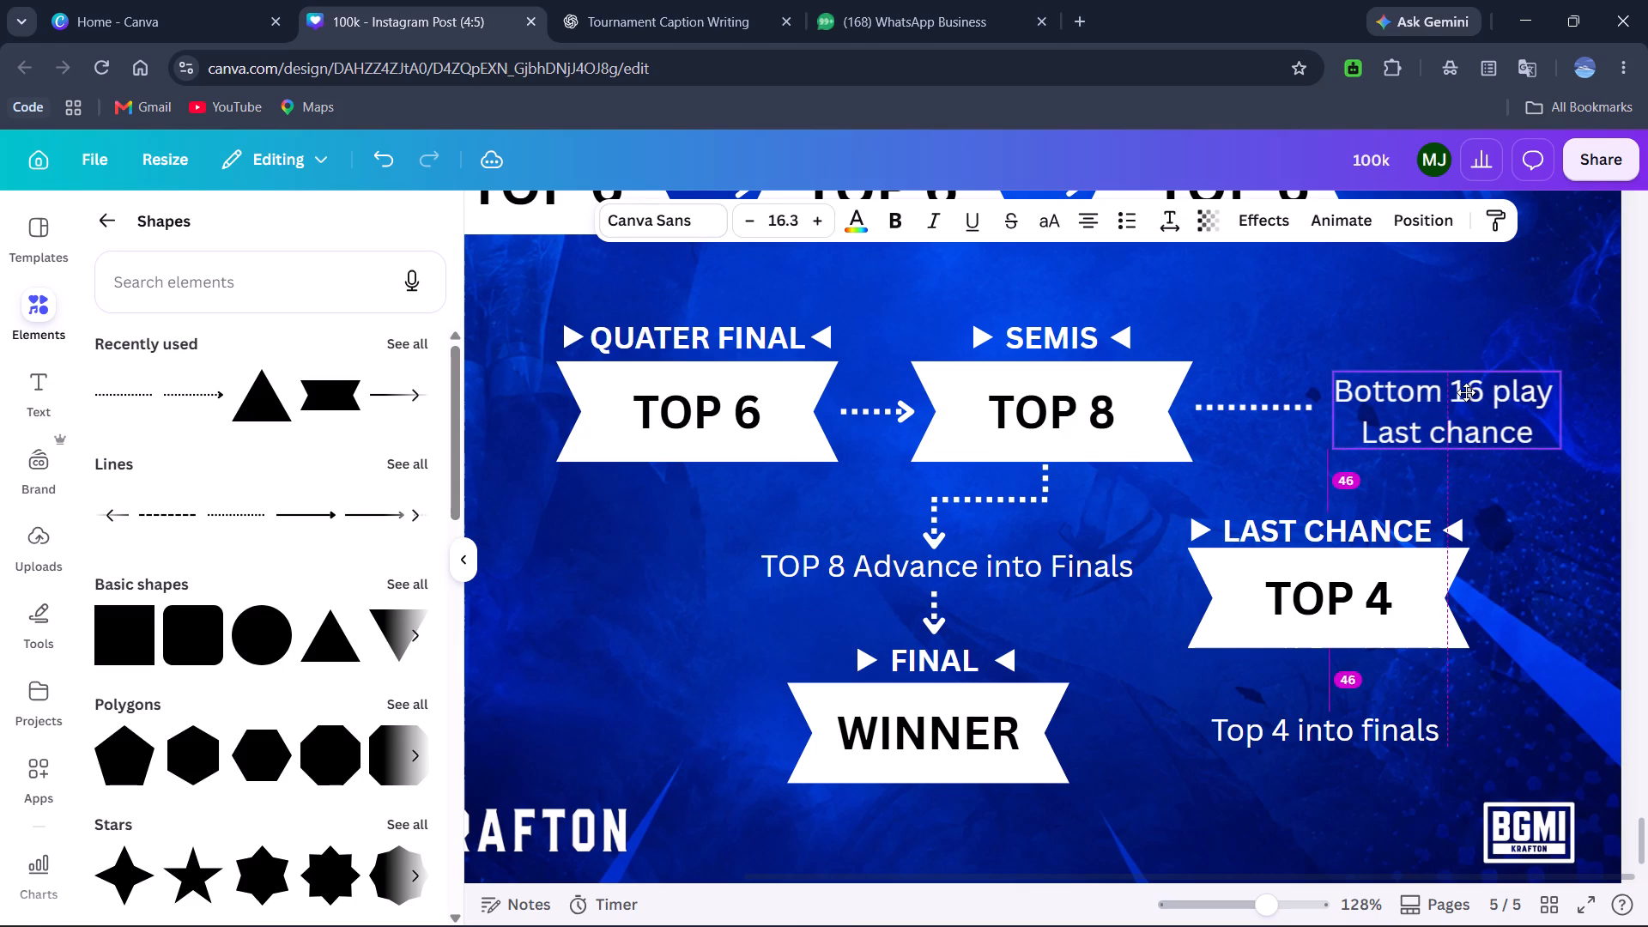
drag(1466, 392, 1455, 385)
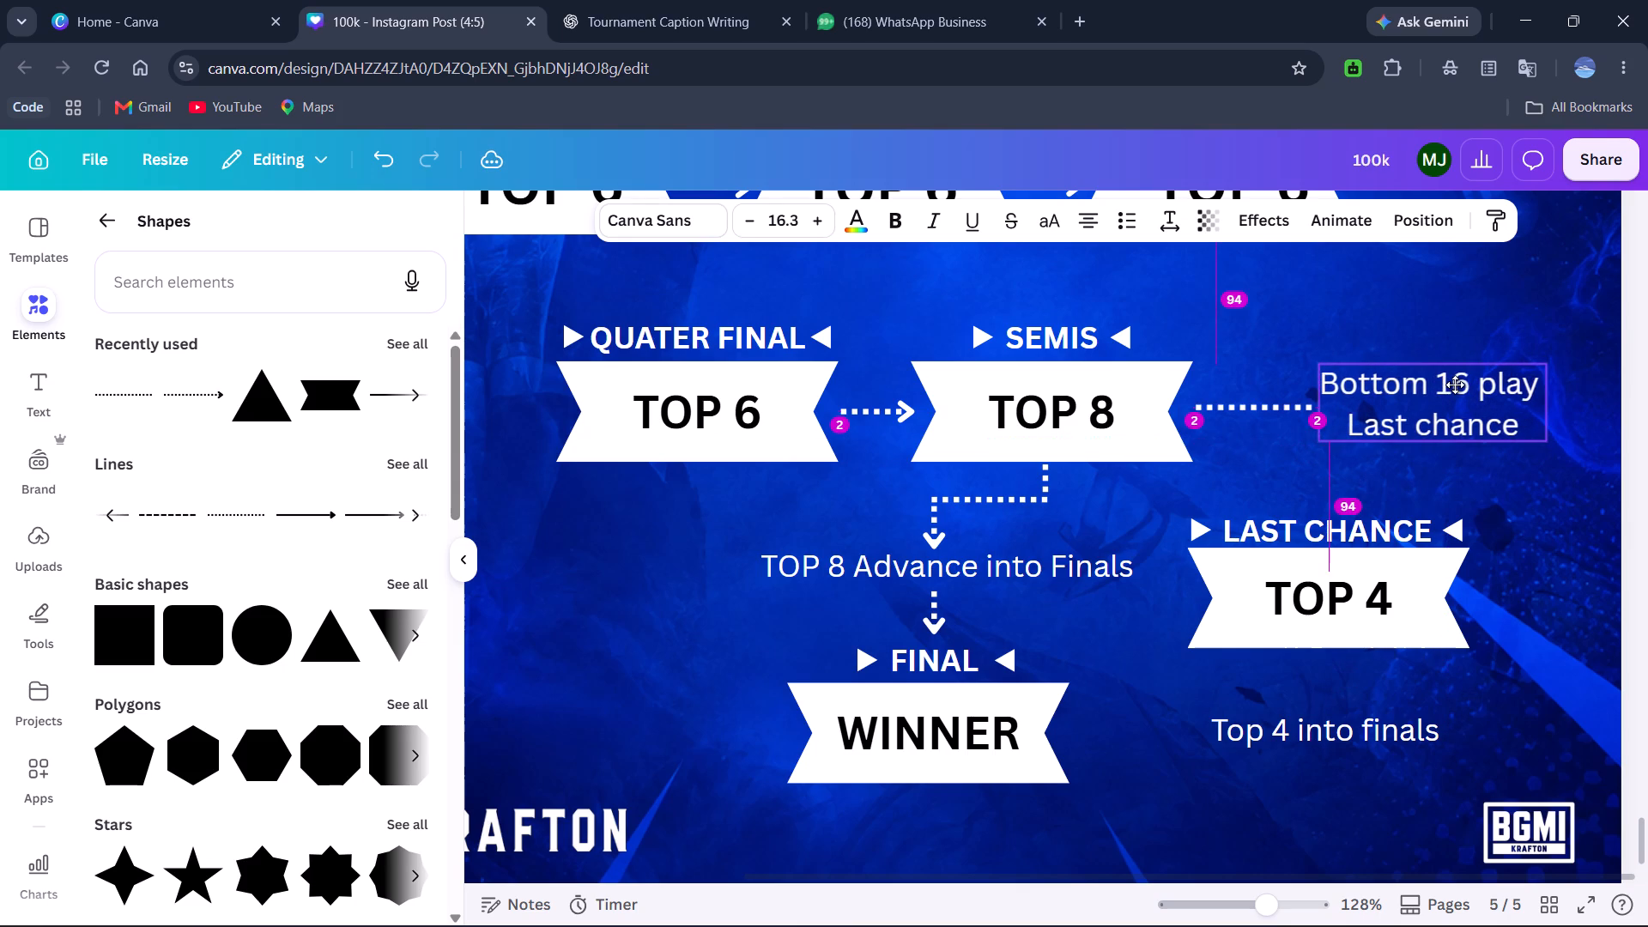
drag(1455, 385, 1455, 384)
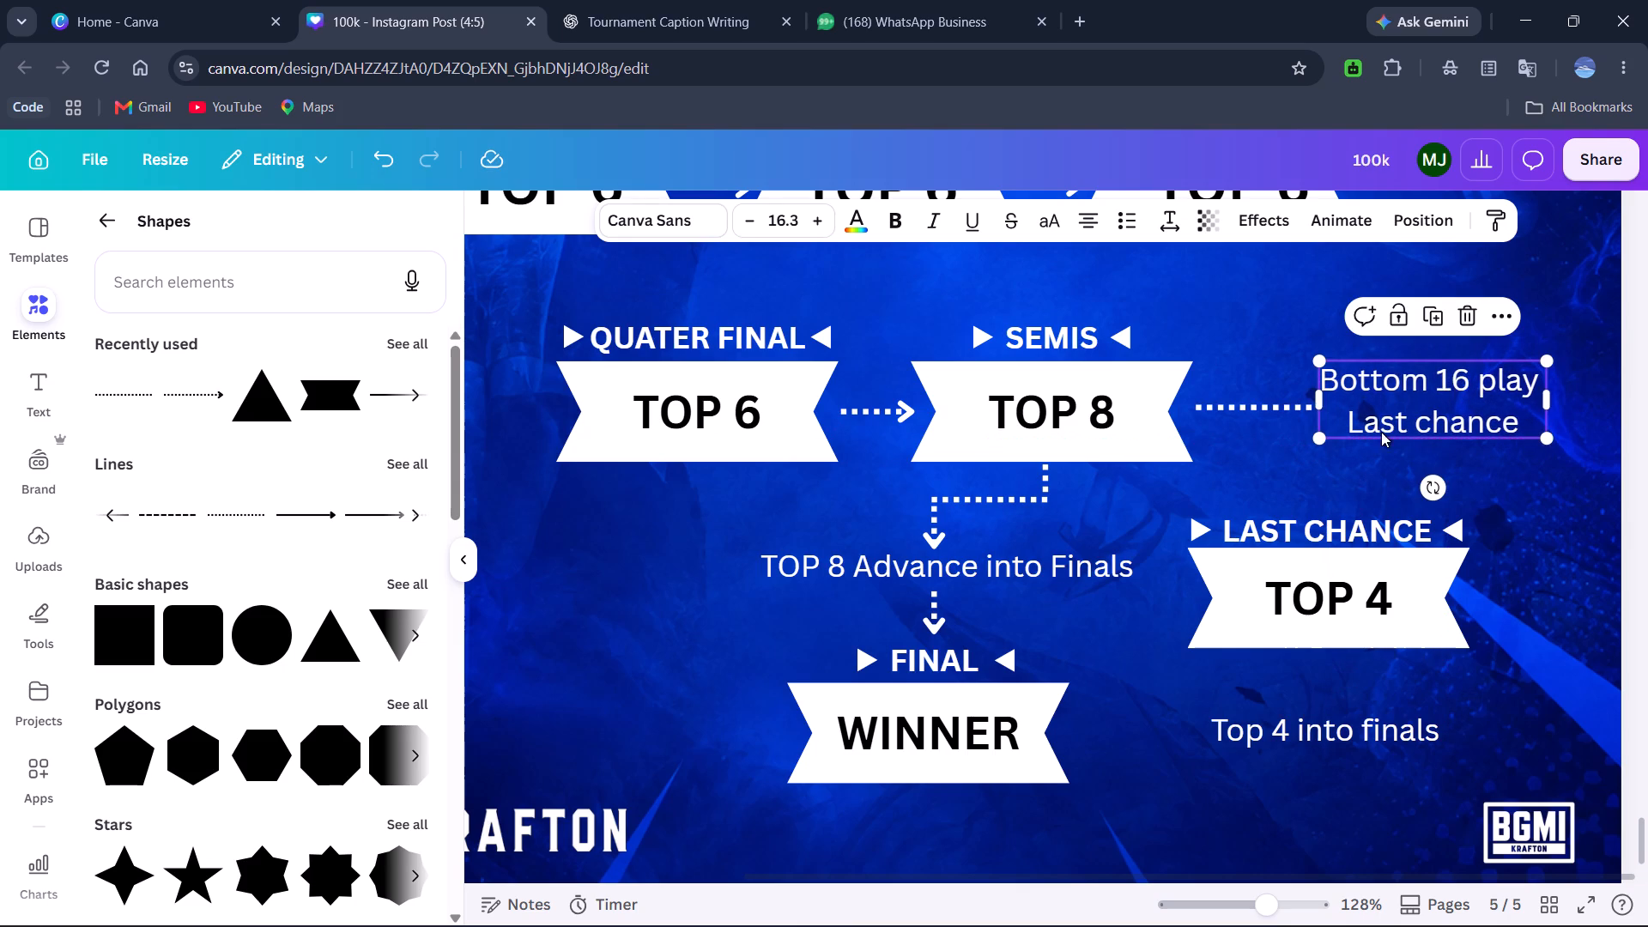
click(1342, 471)
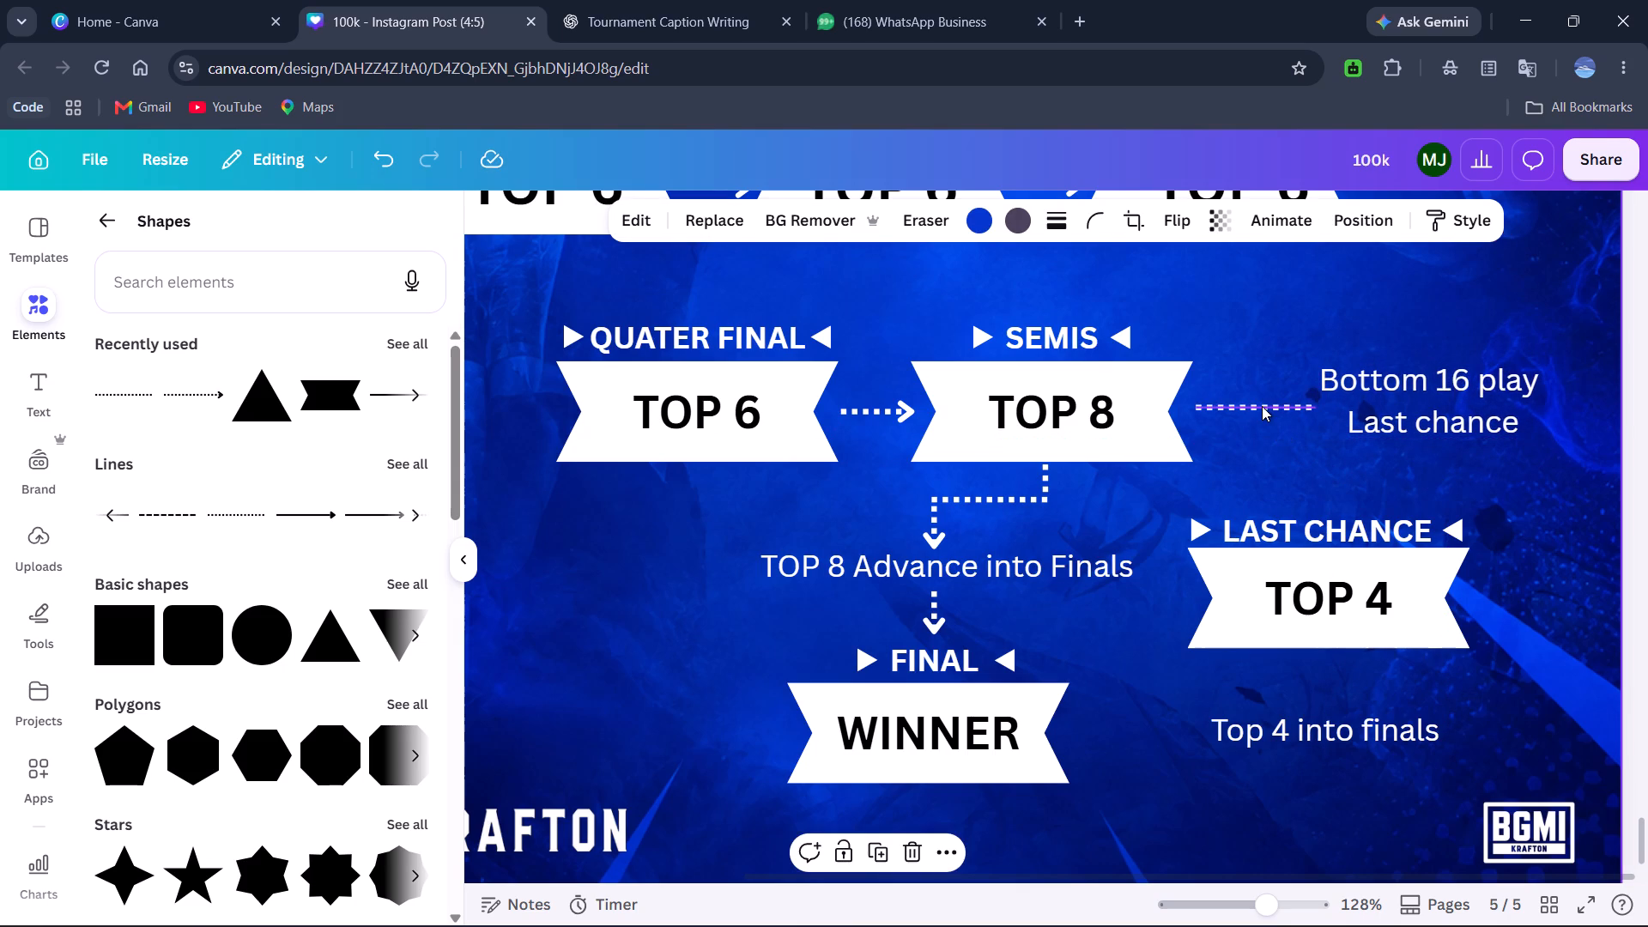
Nudge the dotted line beside the SEMIS banner down two steps and the "Bottom 16 play Last chance" note down one step.
click(1262, 406)
key(Down)
key(Down)
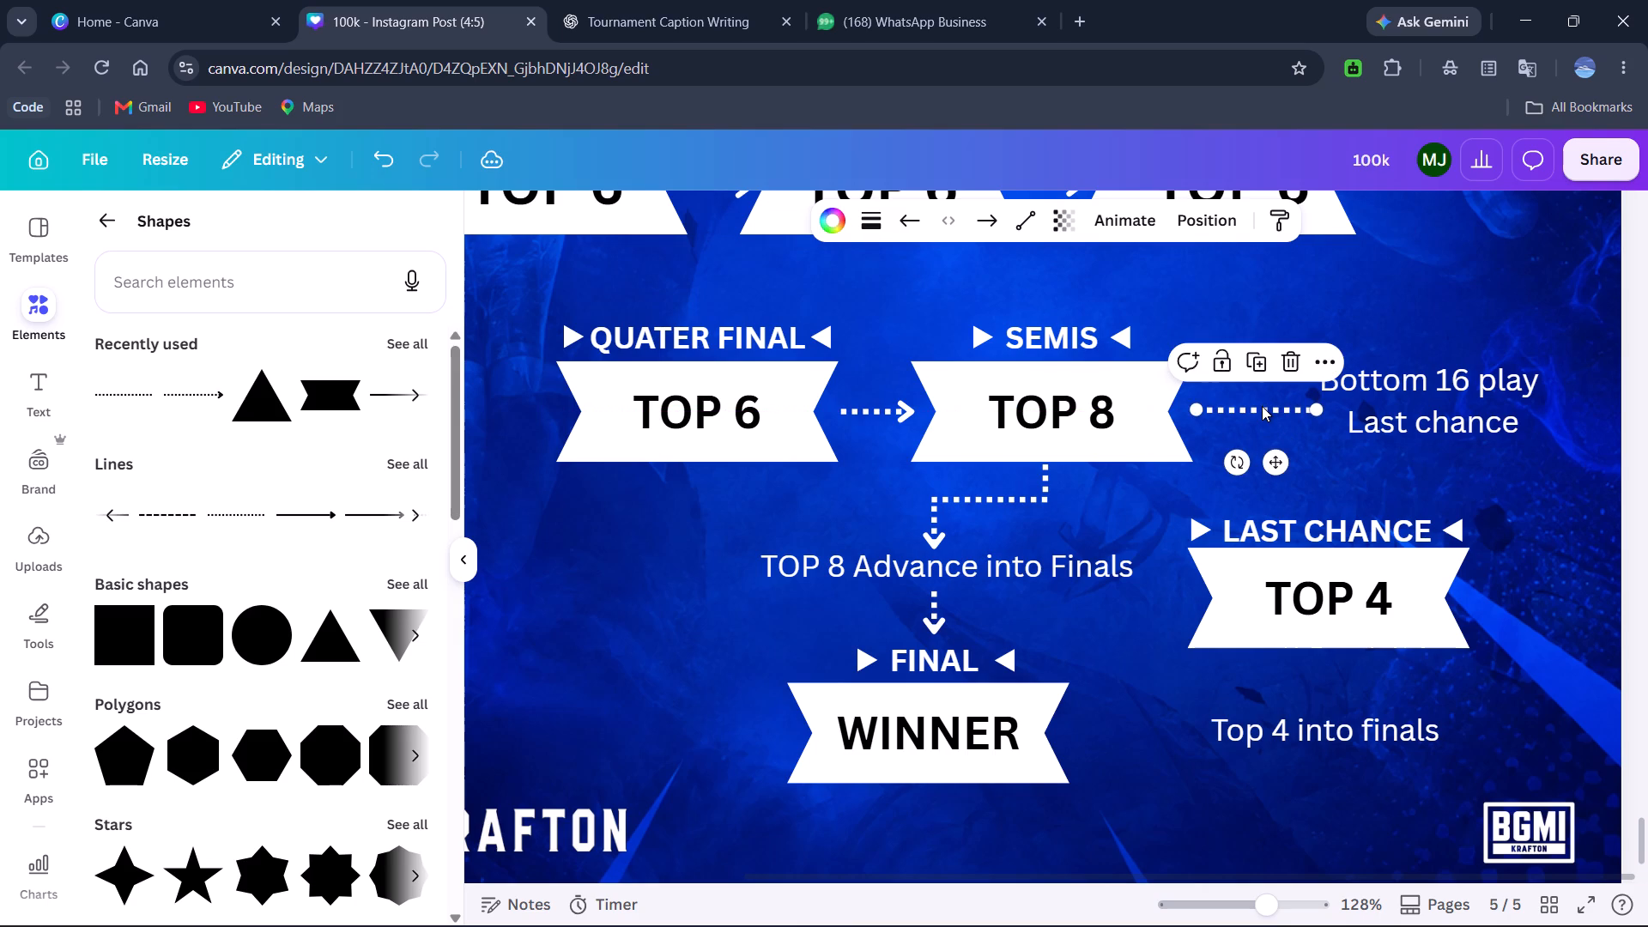
click(1456, 404)
key(Down)
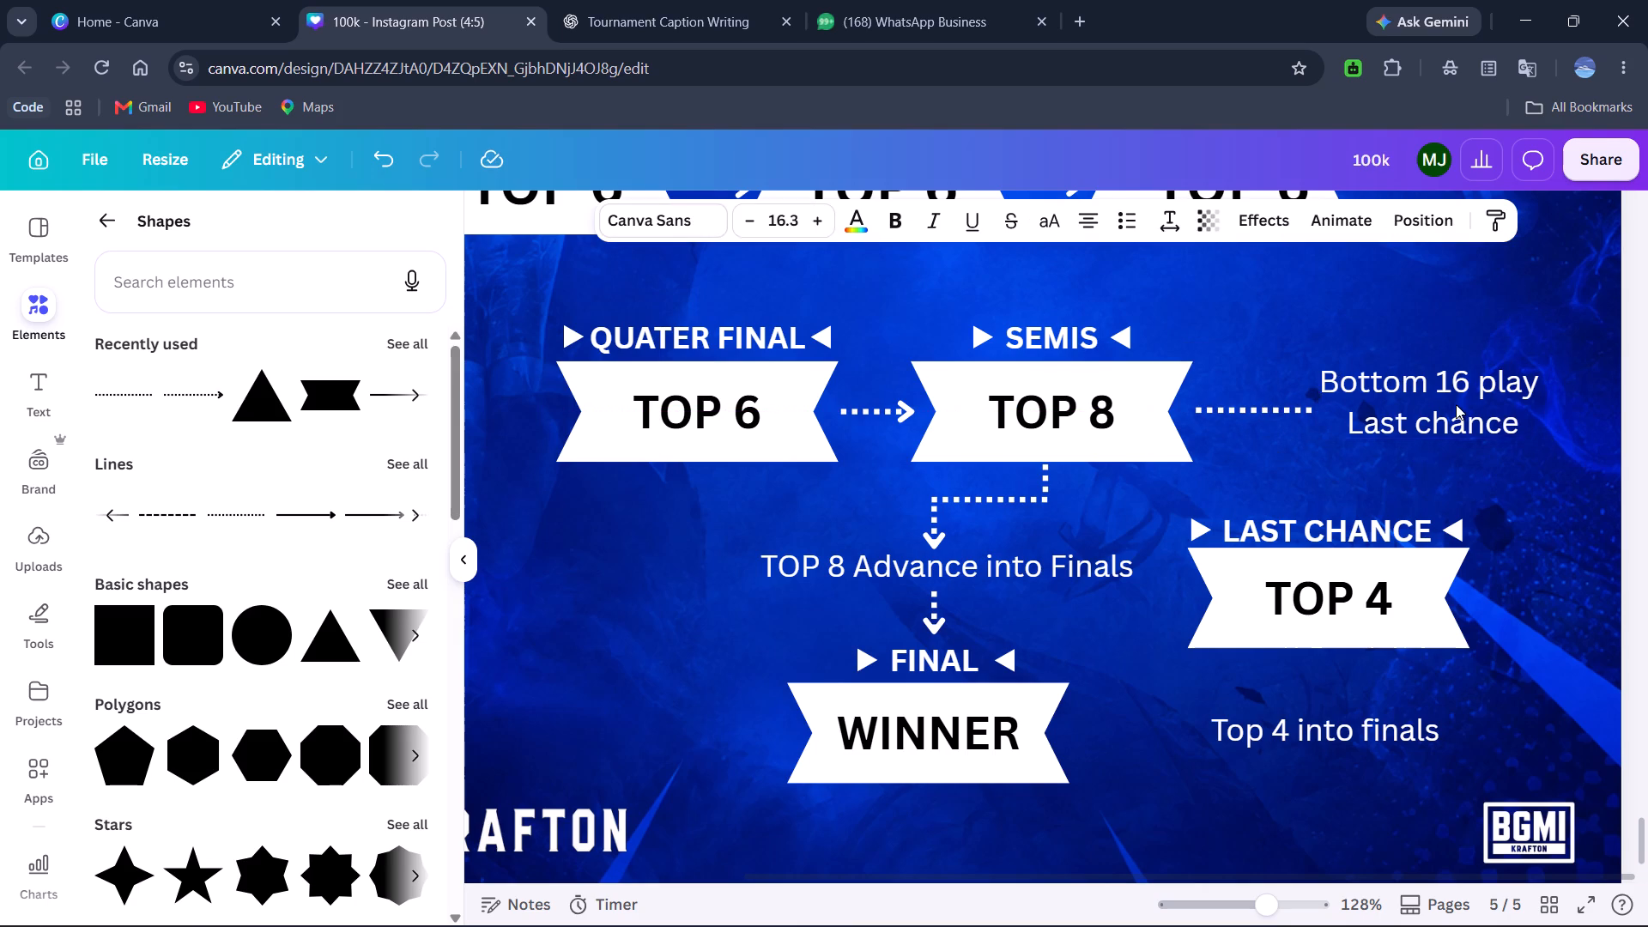
click(1281, 463)
click(1281, 463)
click(1281, 463)
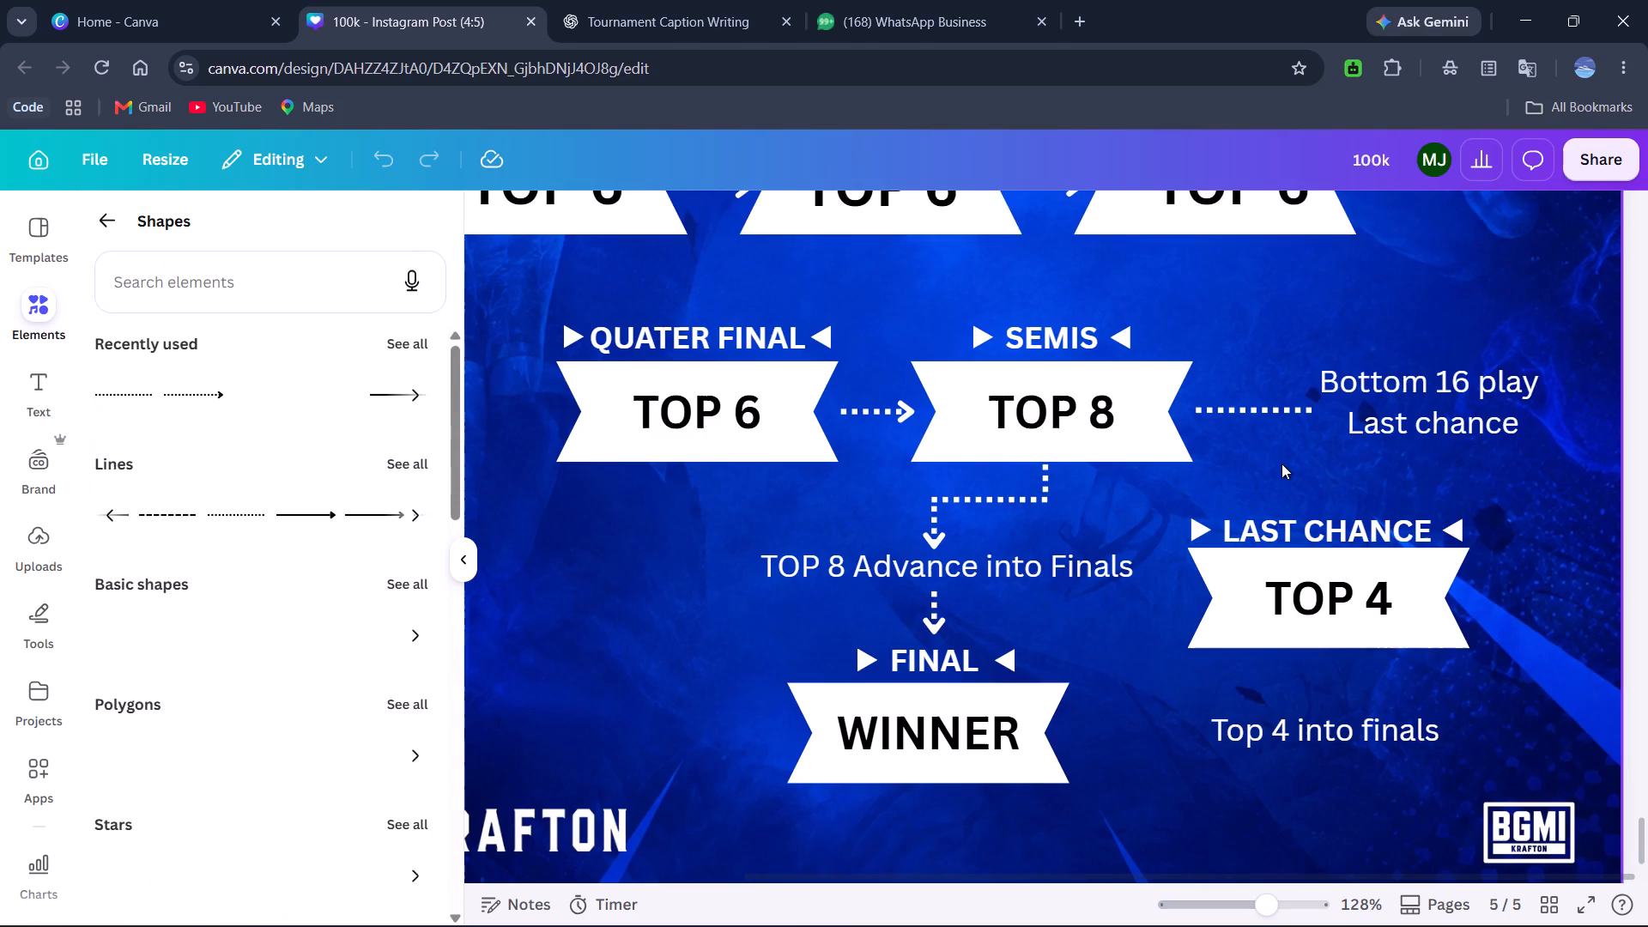
Copy the three-piece dotted connector under the SEMIS banner and place the copy between the Bottom 16 note and the LAST CHANCE heading.
click(940, 521)
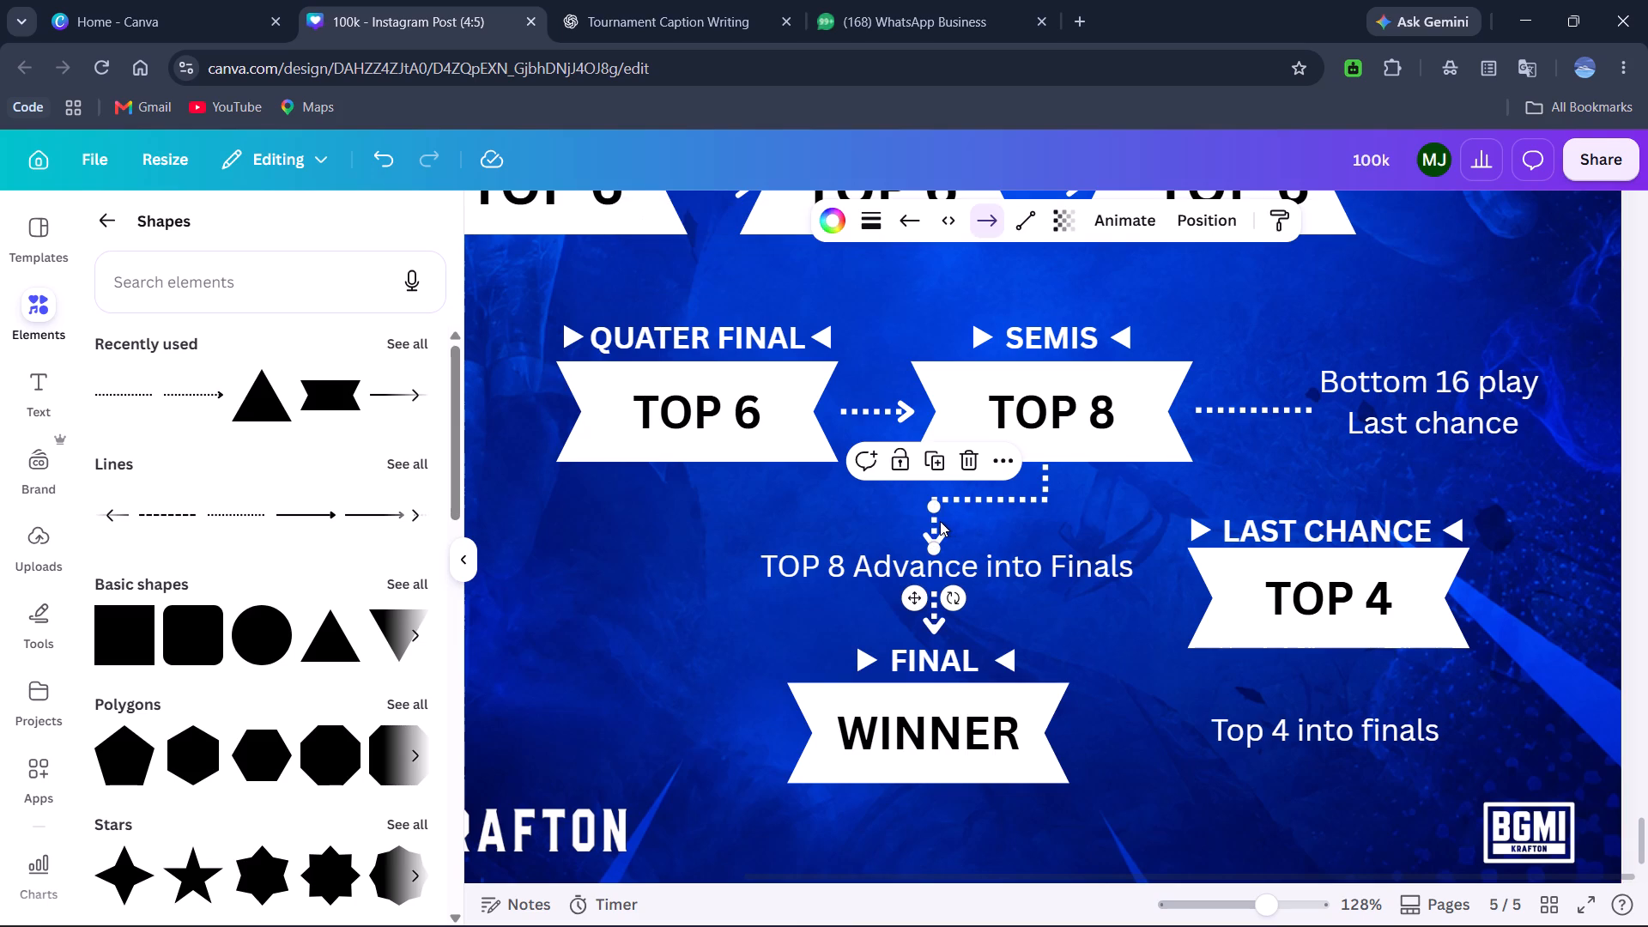
shift+click(977, 509)
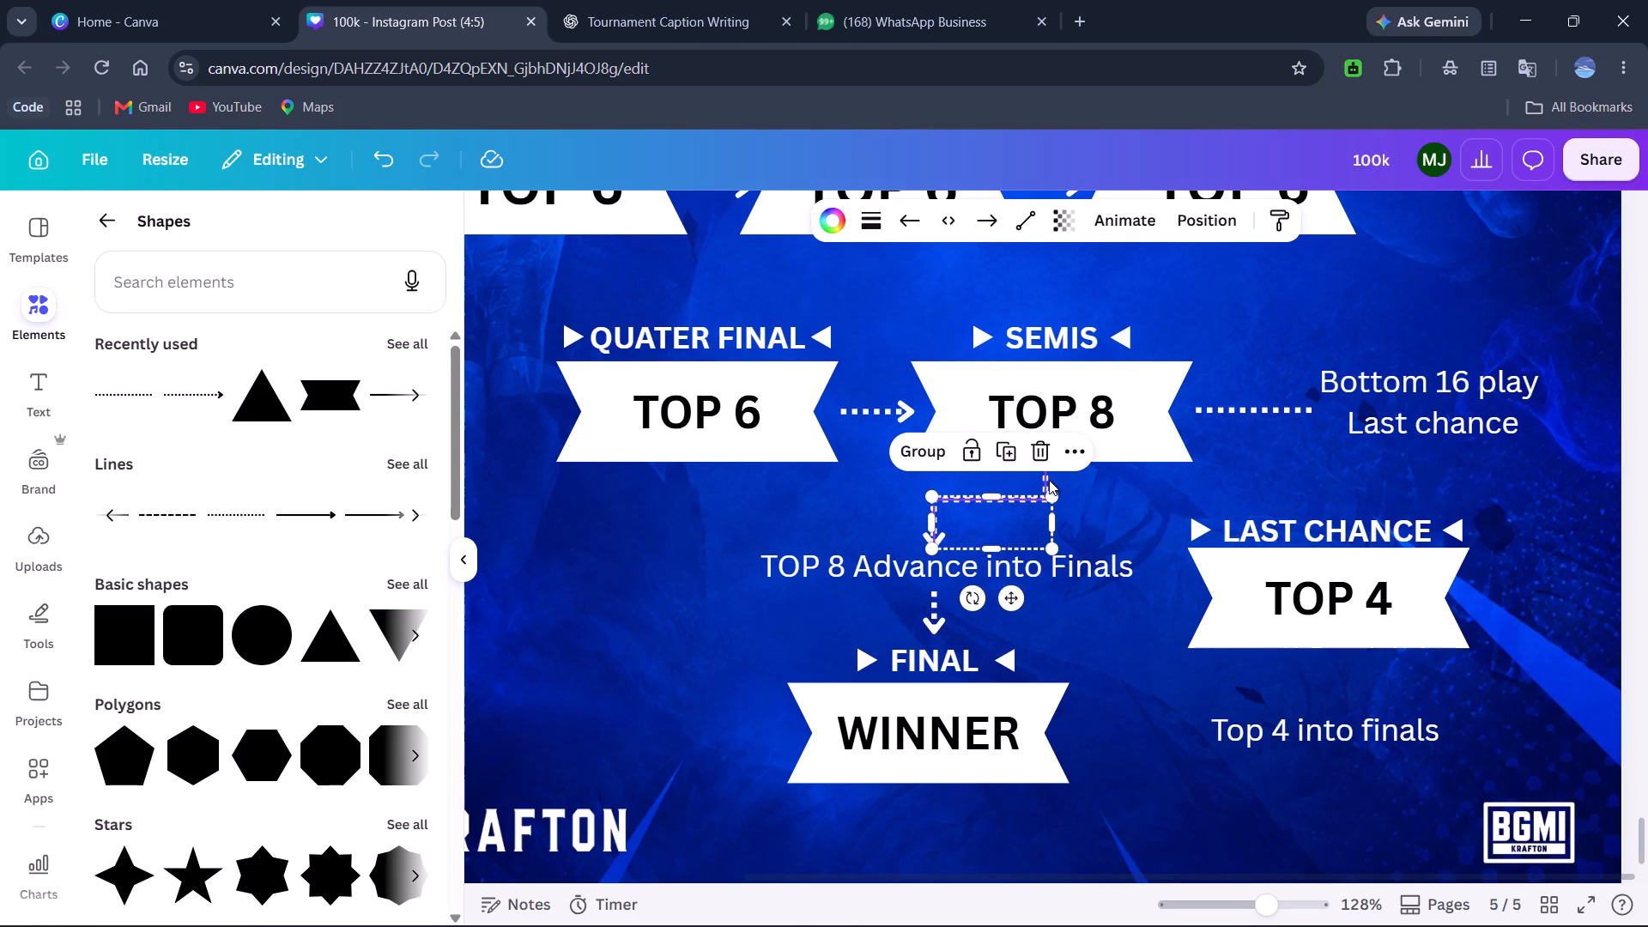
shift+click(1049, 480)
key(ctrl+c)
key(ctrl+v)
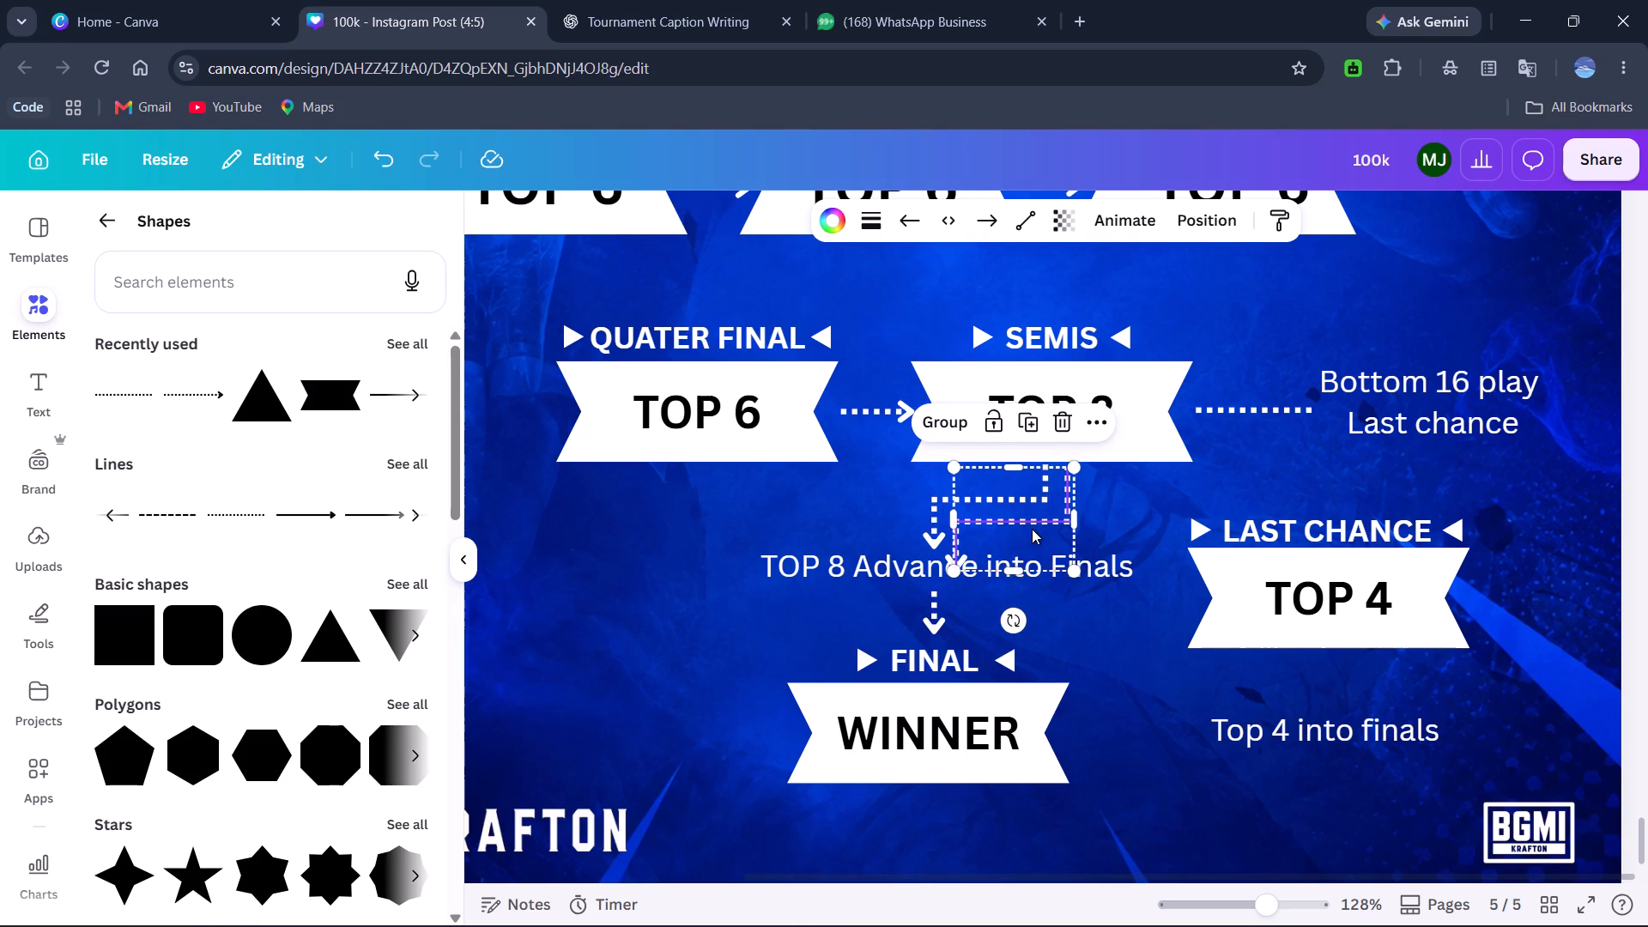
drag(1032, 529, 1409, 478)
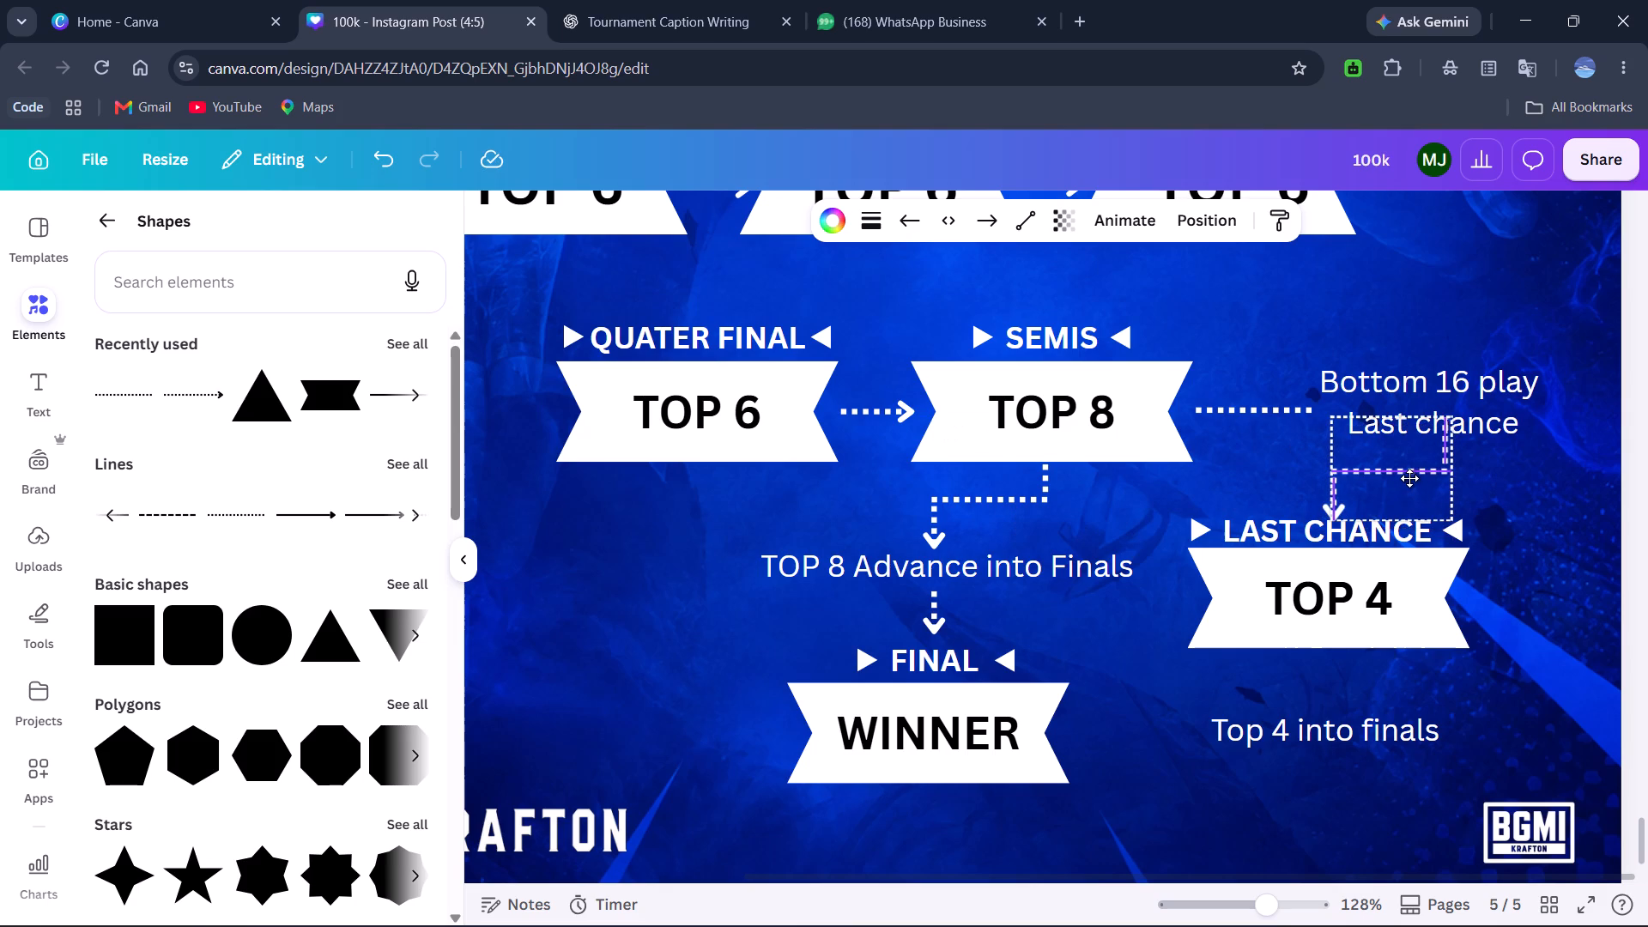
drag(1409, 478, 1400, 472)
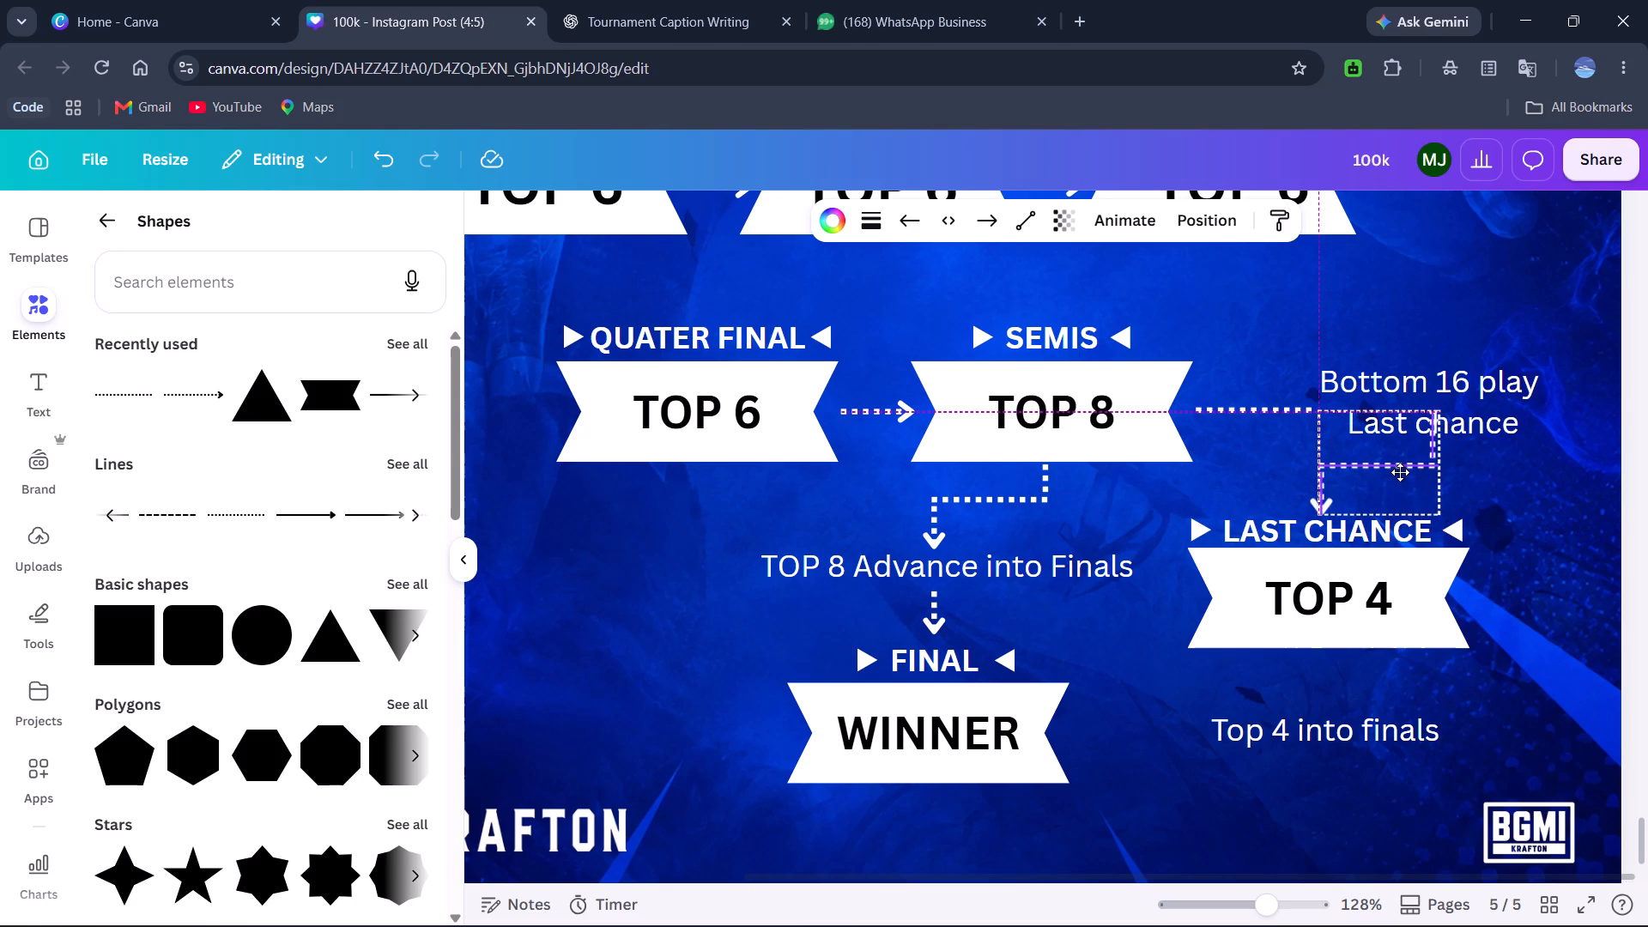
drag(1400, 472, 1395, 472)
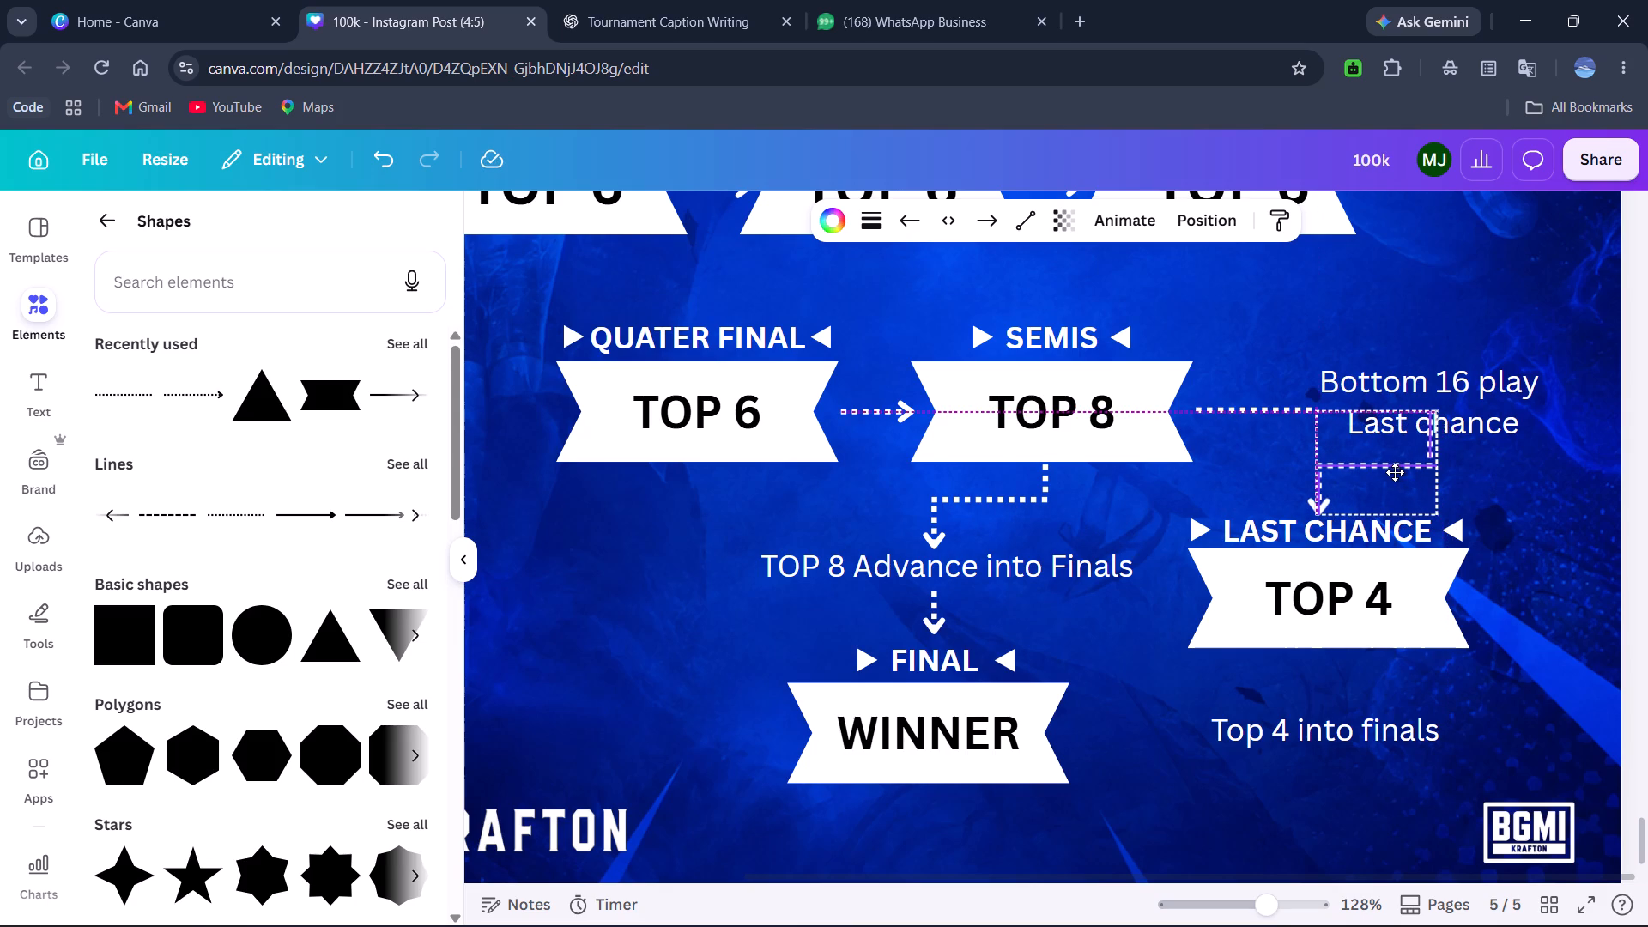
drag(1395, 472, 1394, 474)
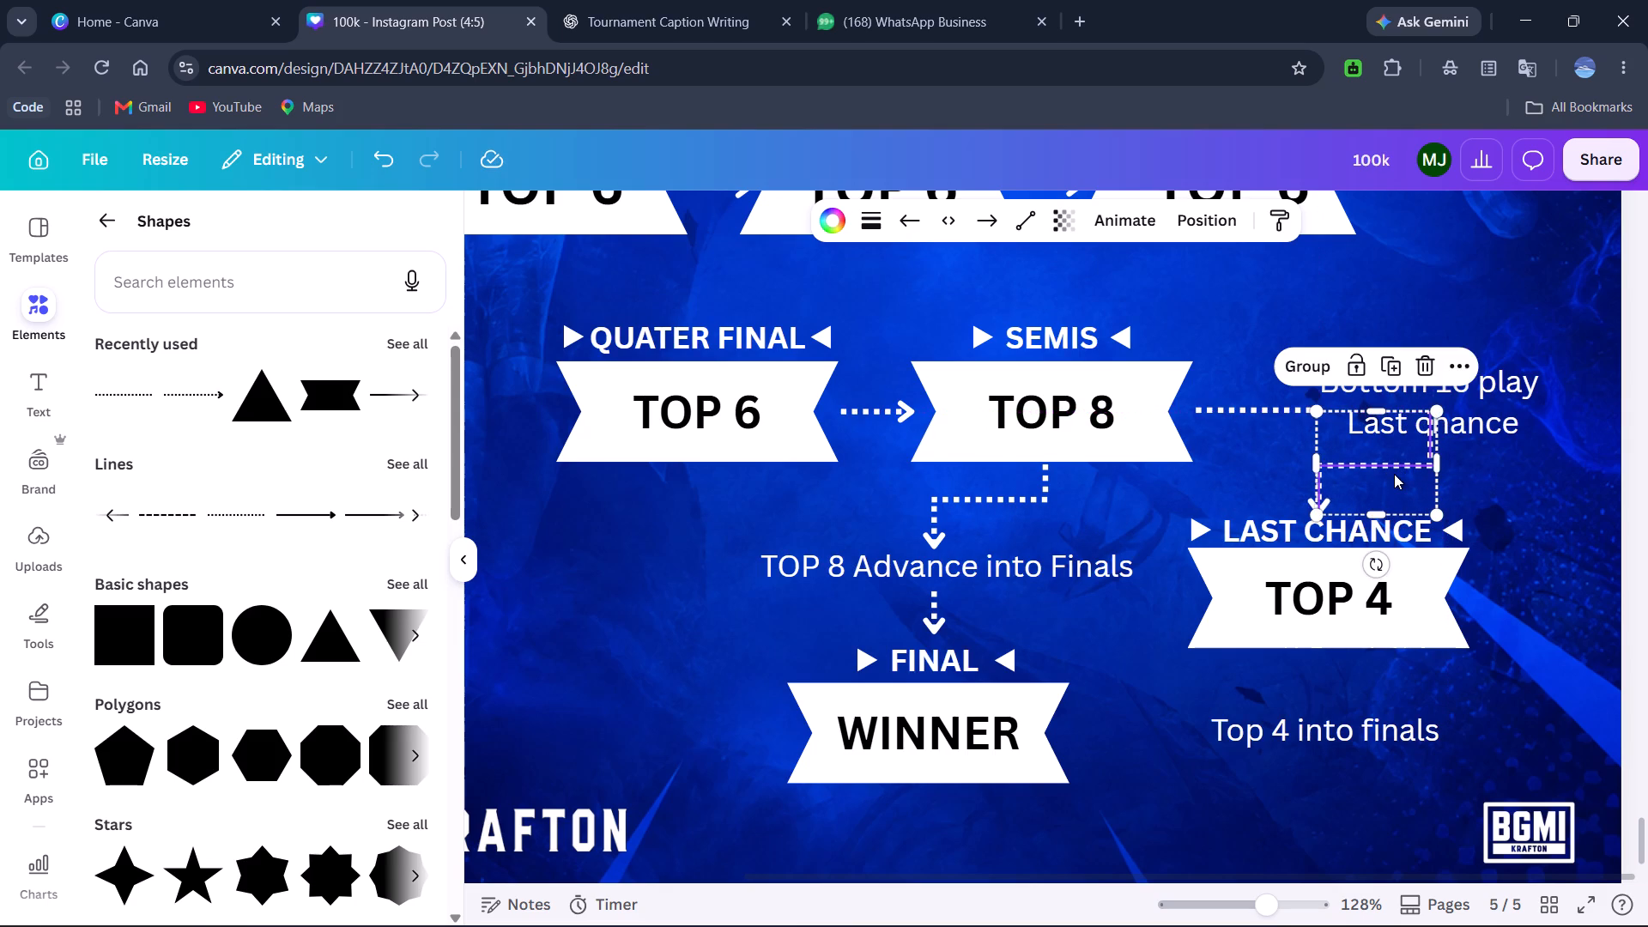
scroll(1394, 474, up, 1)
click(1578, 497)
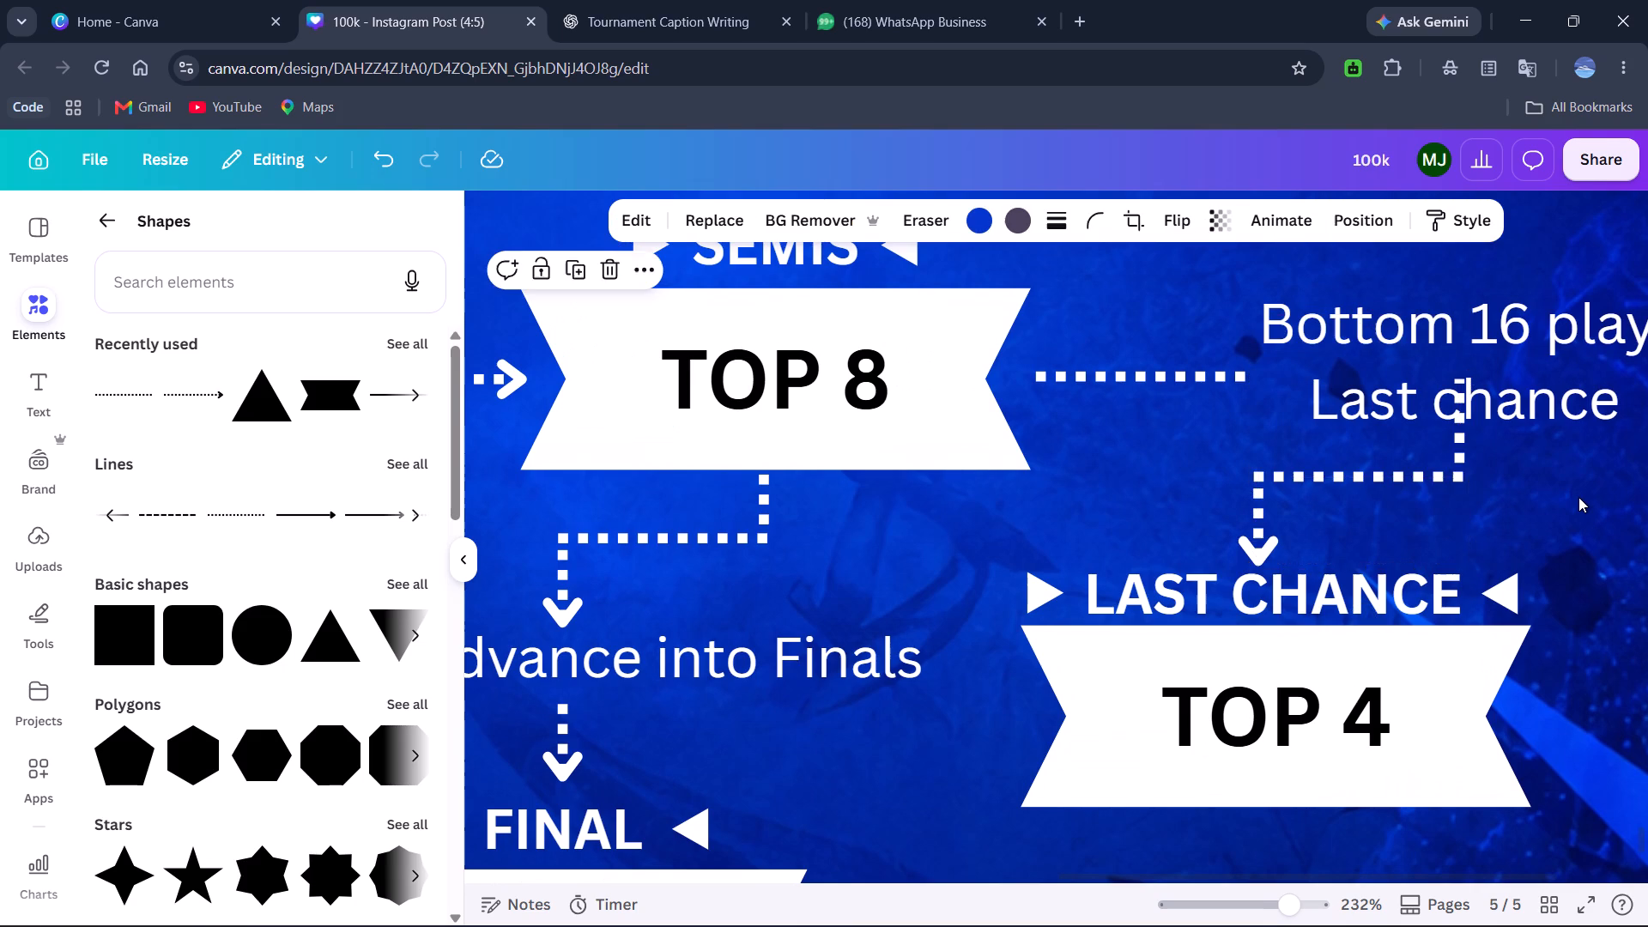
Shorten the arrow above the LAST CHANCE heading from its upper end and lower the horizontal dotted line to meet it.
click(1255, 505)
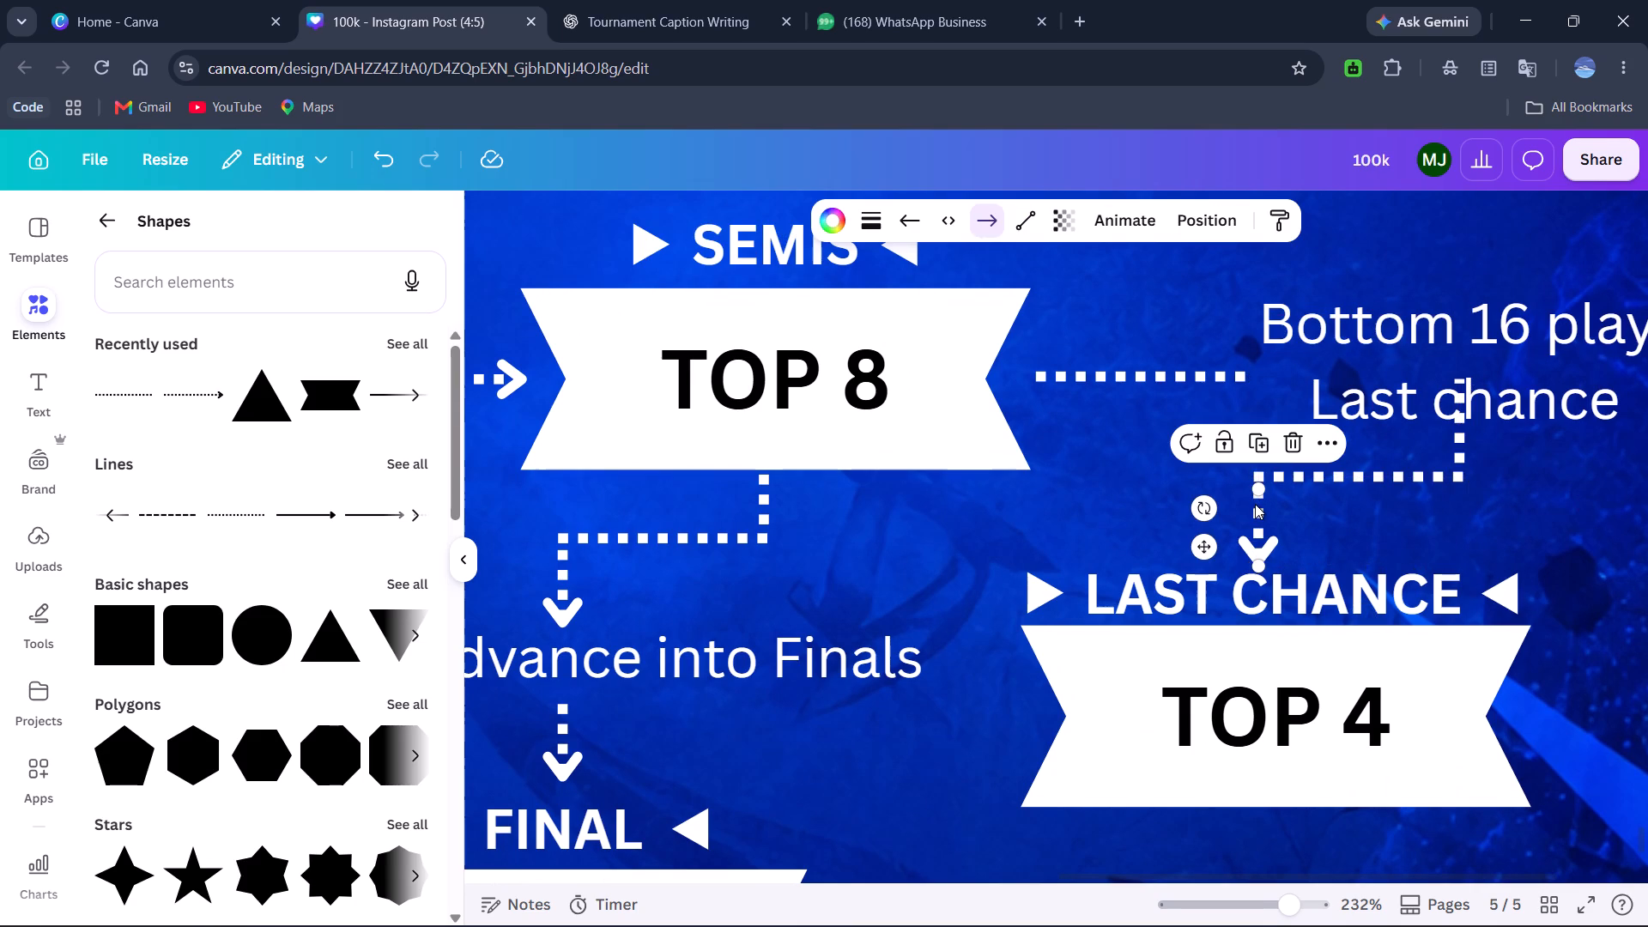
drag(1259, 486, 1263, 504)
click(1388, 482)
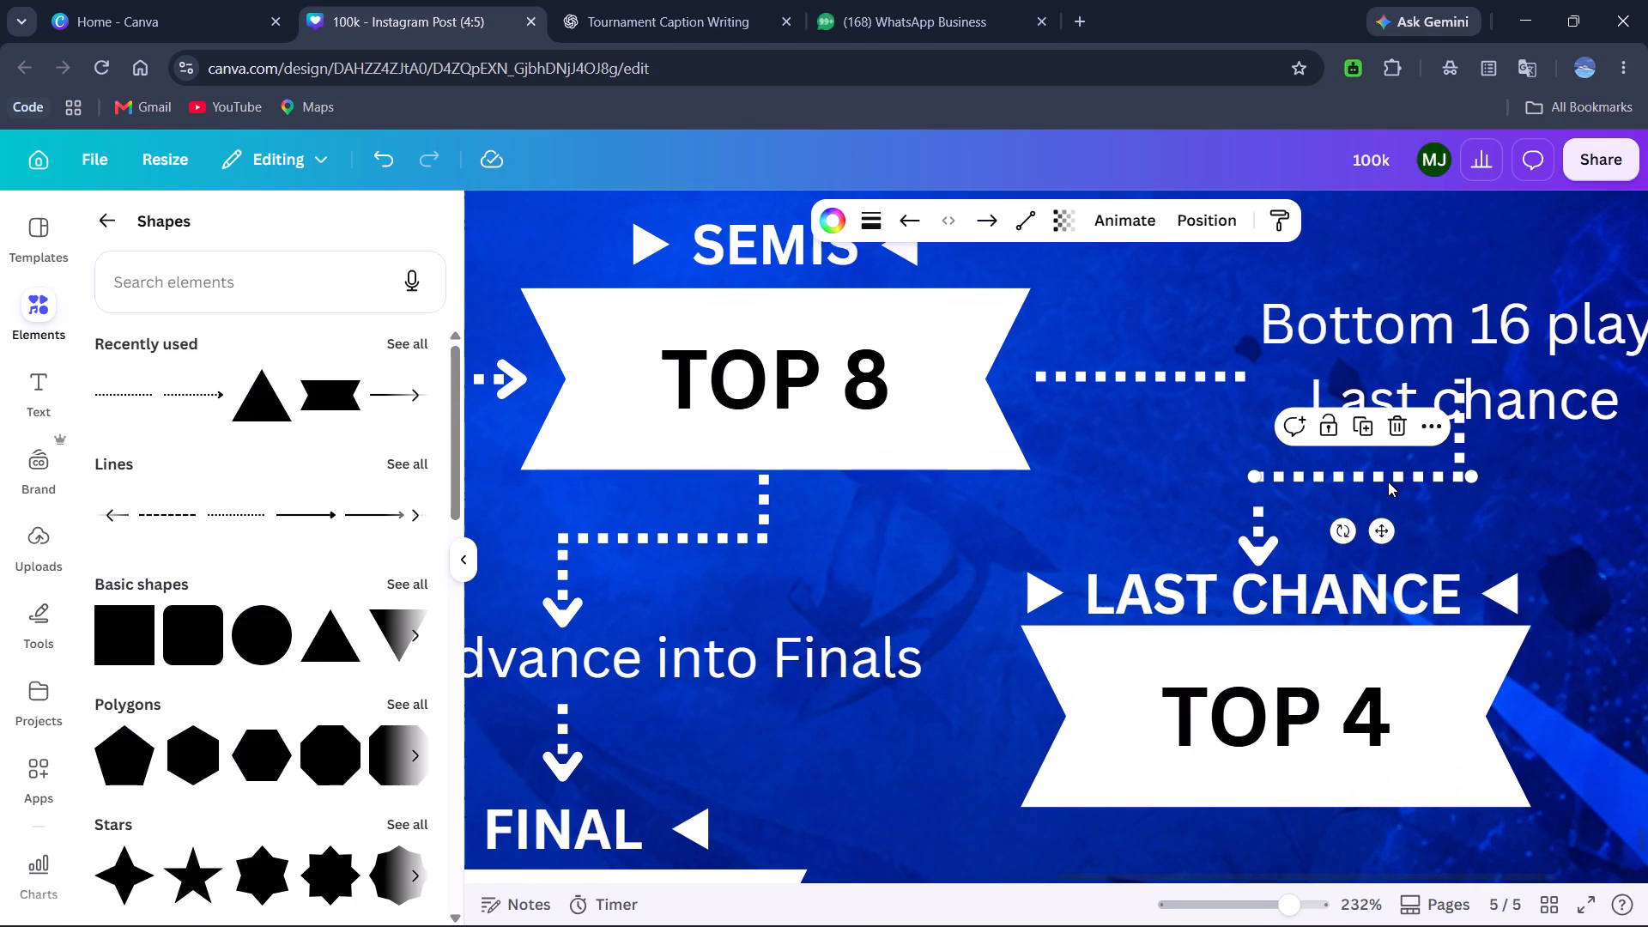
key(Down)
key(Down)
key(Down)
key(Down)
key(Down)
key(Down)
key(Down)
key(Down)
key(Down)
key(Down)
key(Up)
key(Up)
key(Up)
key(Up)
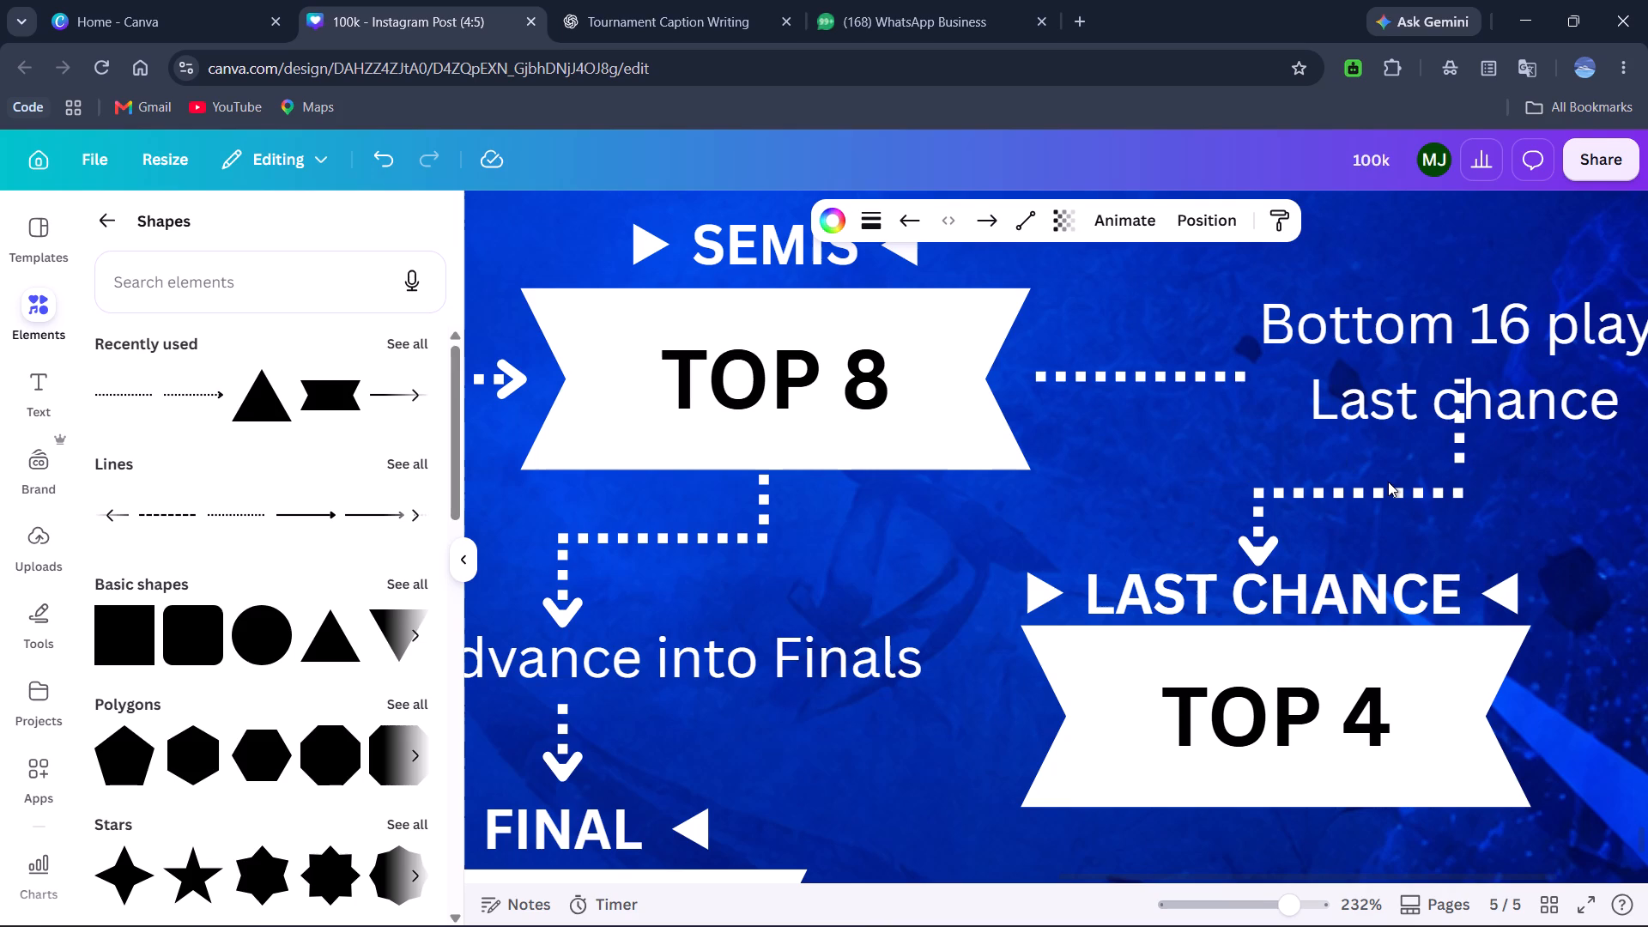
Move the vertical dotted line under the Bottom 16 note down to meet the end of the horizontal dotted line.
click(1463, 443)
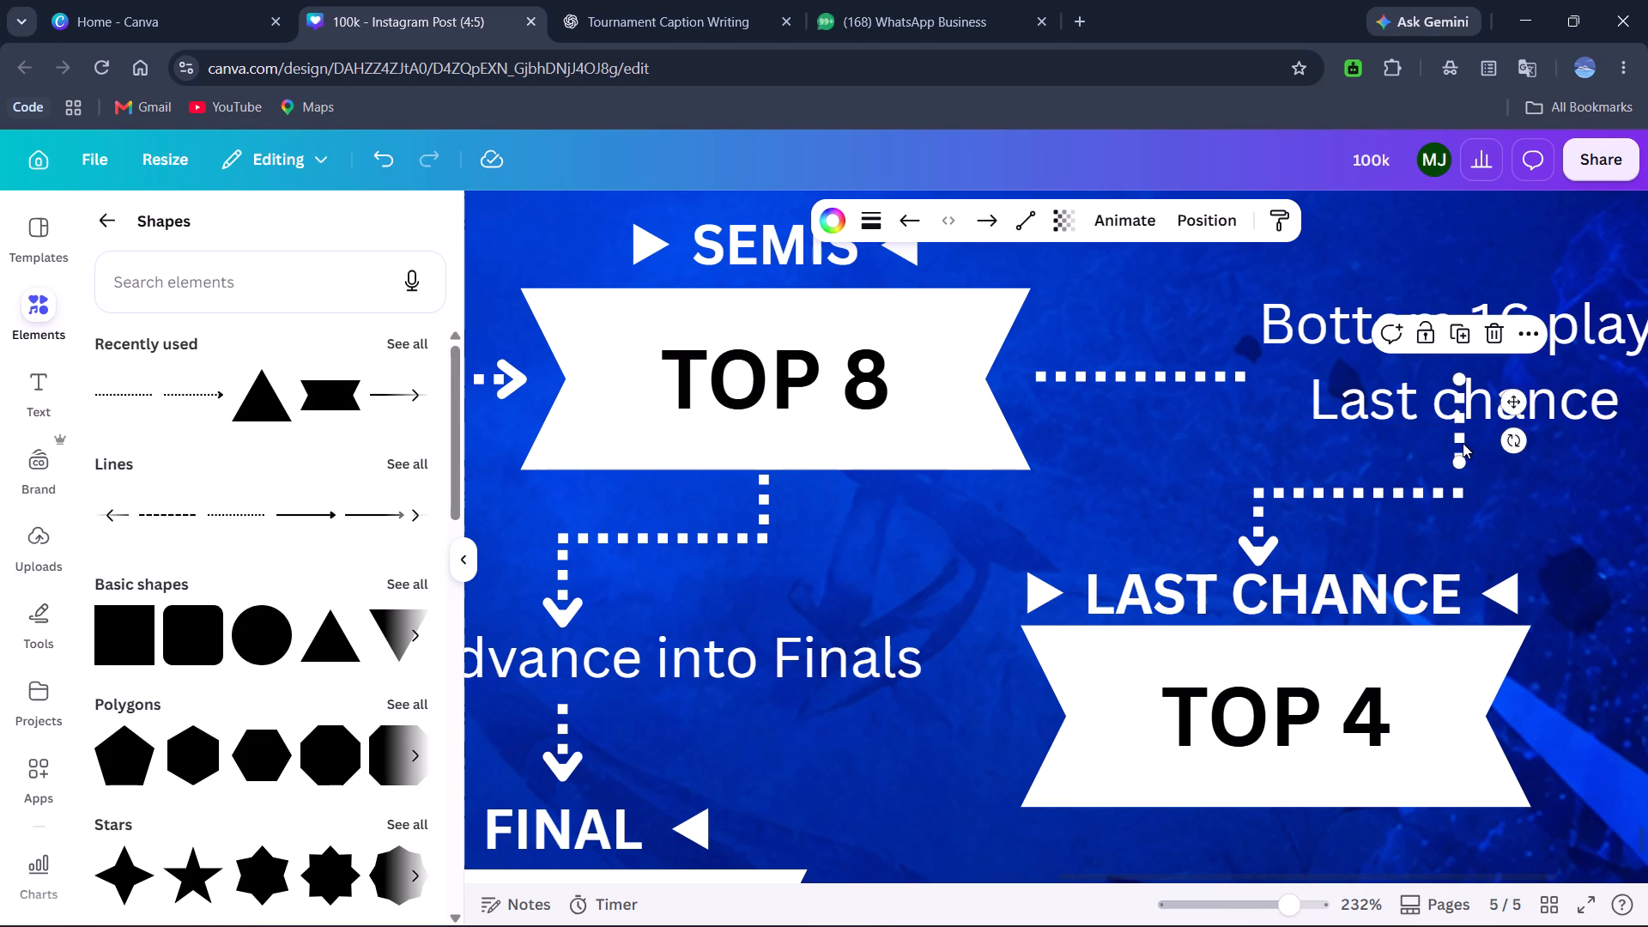
key(Down)
key(Down)
key(Down)
key(Down)
key(Down)
key(Down)
key(Down)
key(Down)
key(Up)
key(Up)
key(Up)
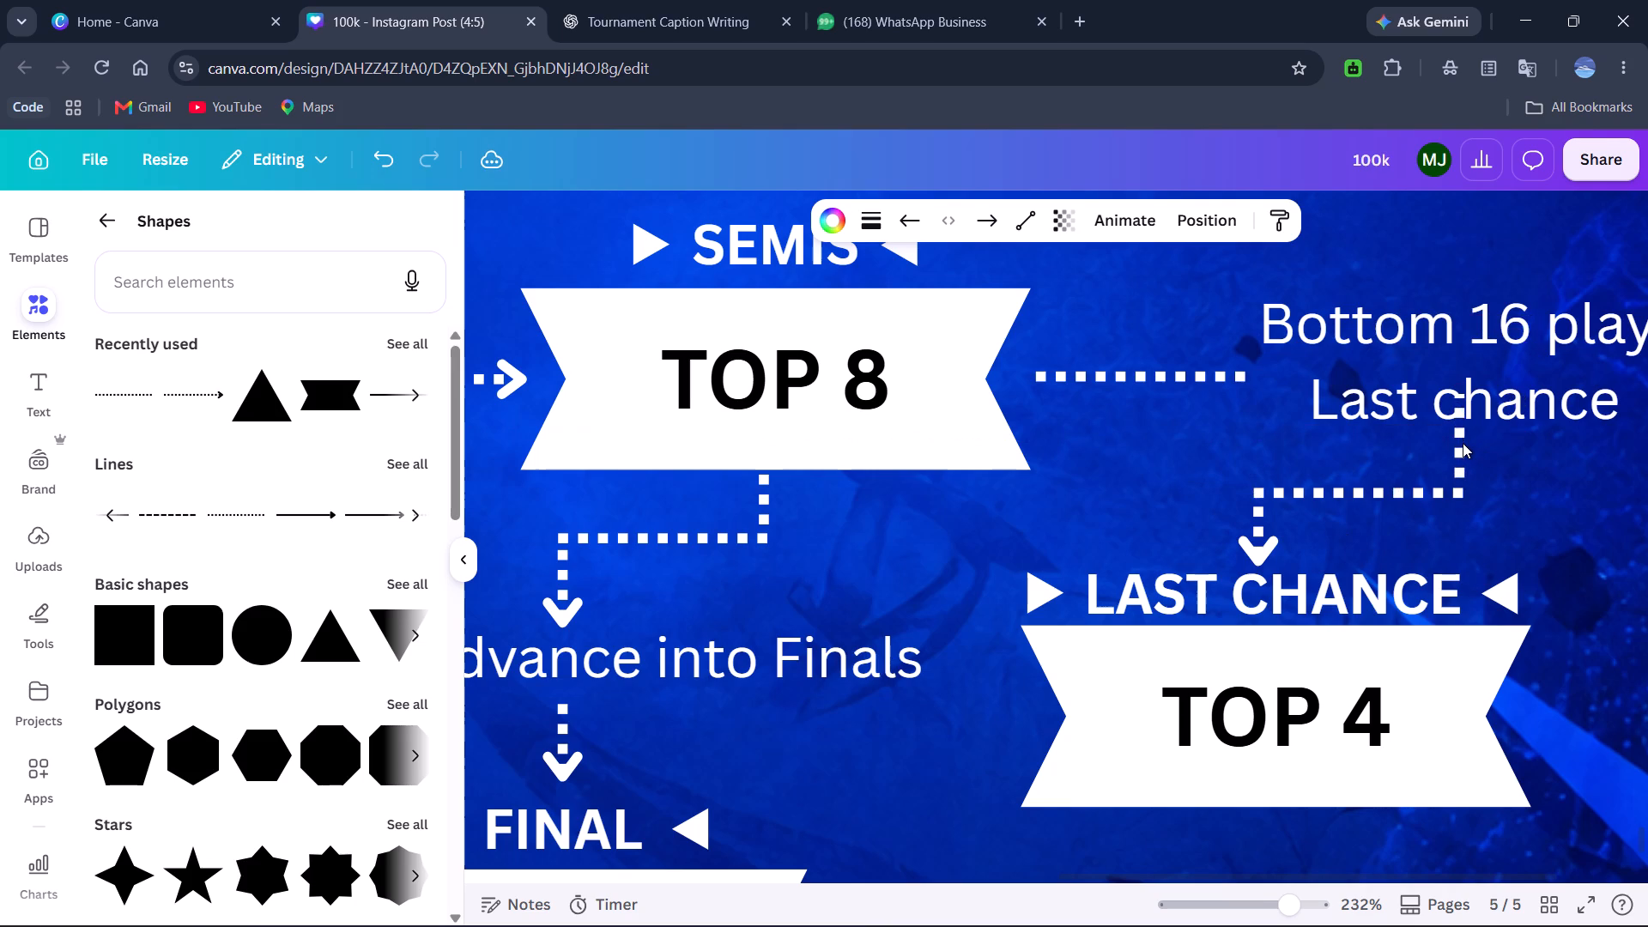
Shorten the vertical dotted line from its top to a length of about 20, keeping it vertical and clear of the "Last chance" text.
click(1457, 434)
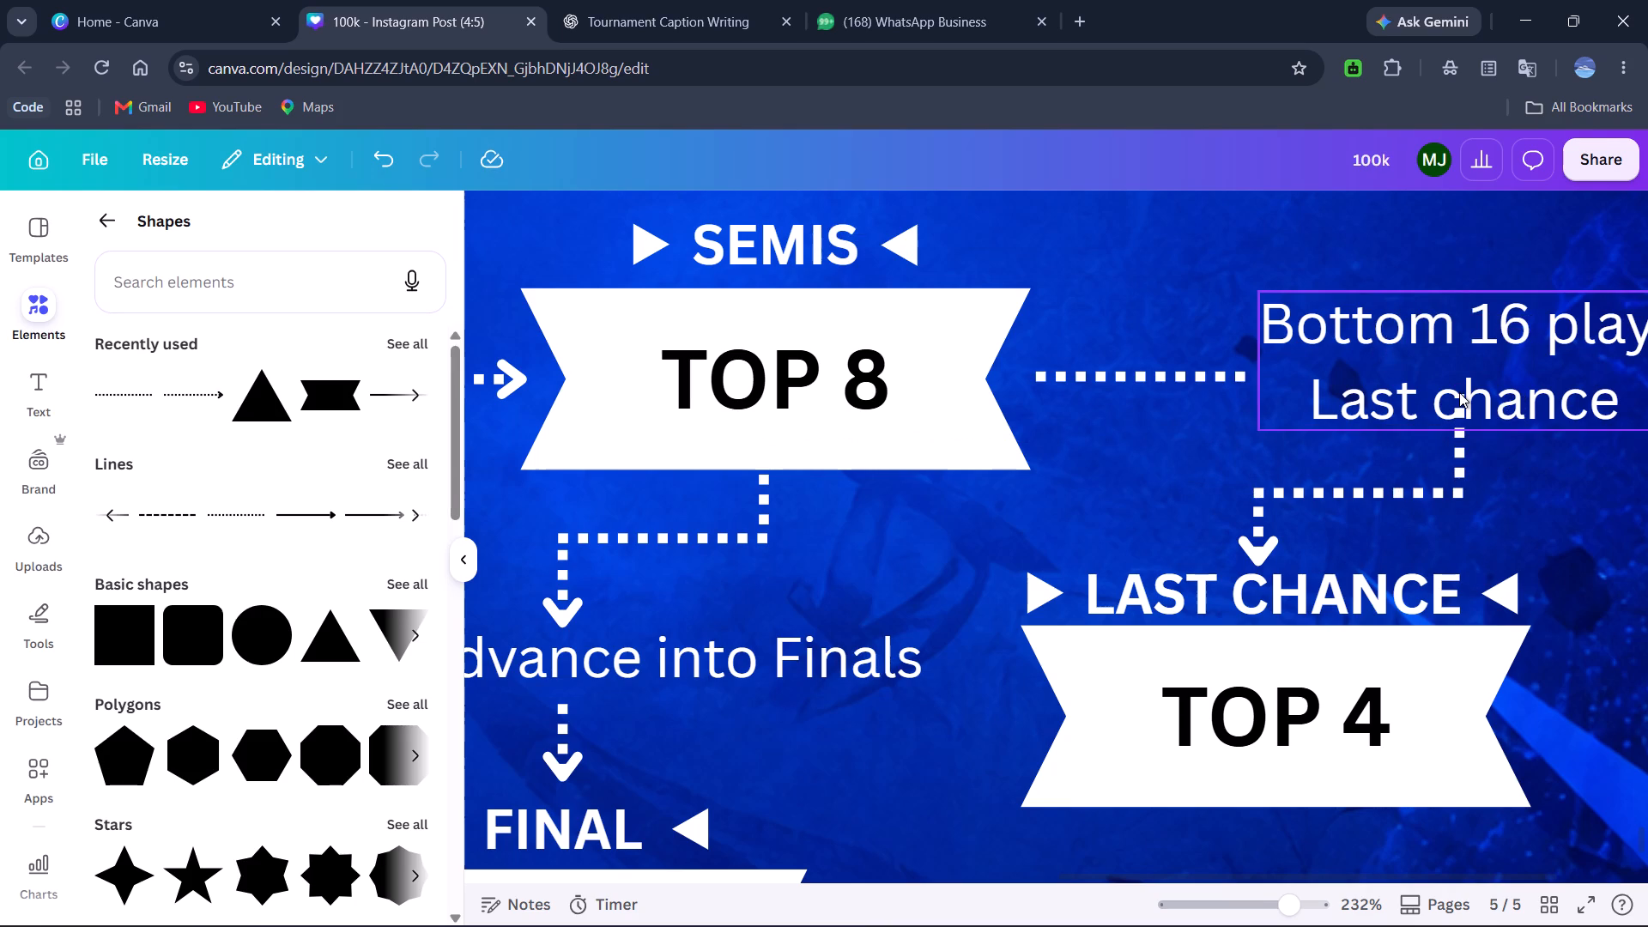
click(1494, 431)
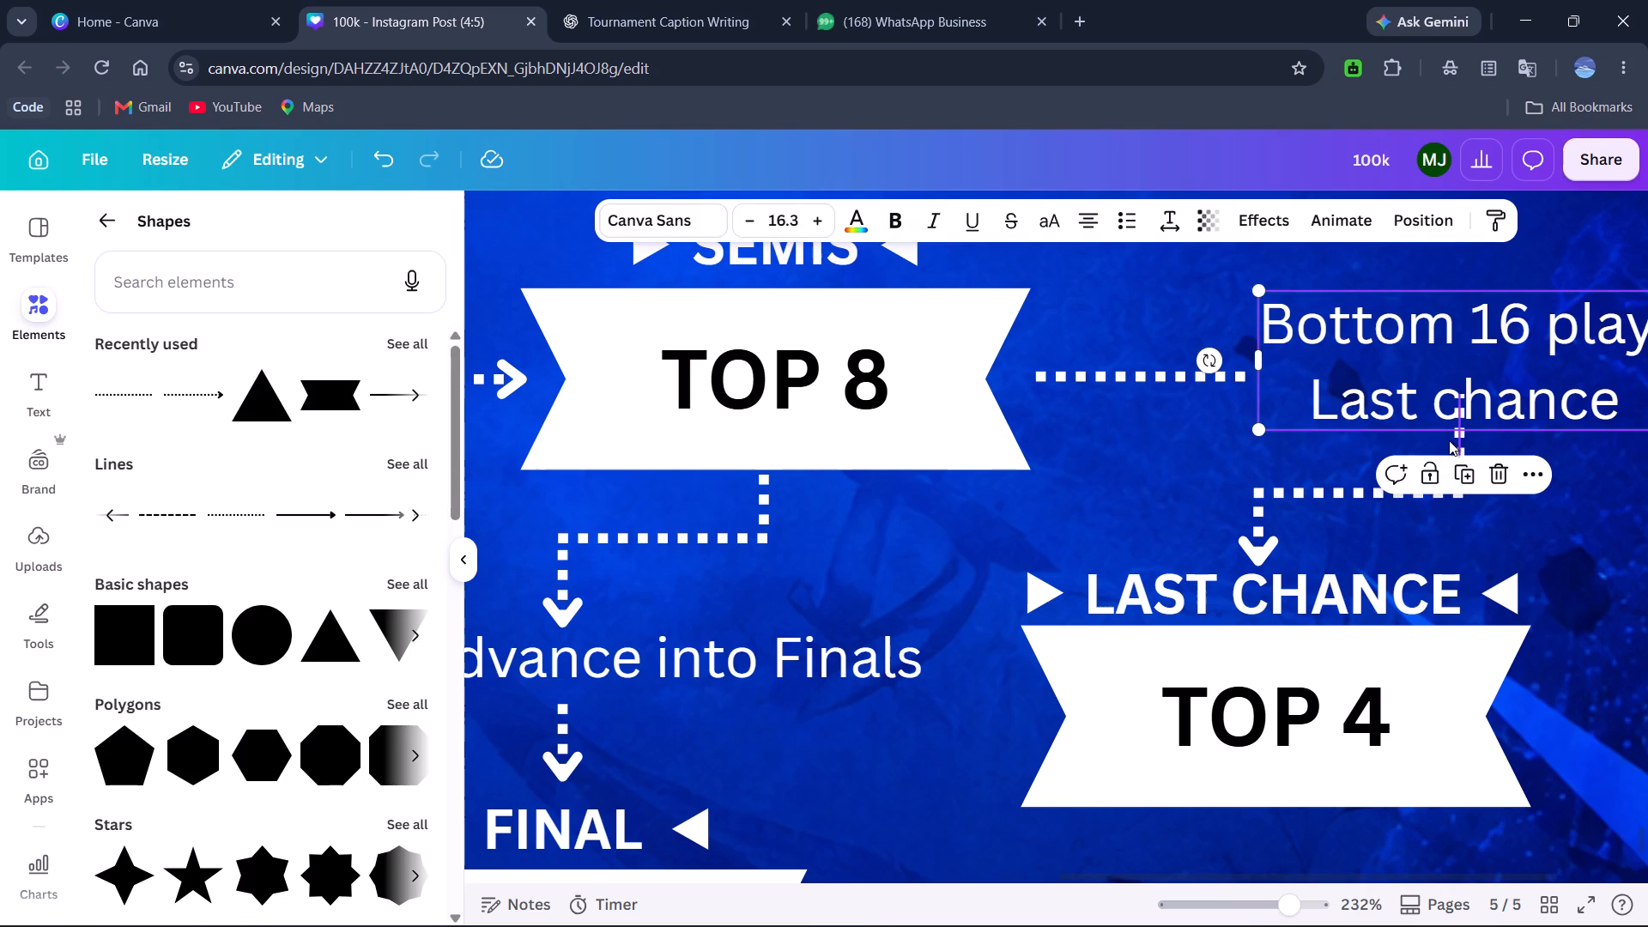
click(1454, 440)
drag(1463, 389, 1468, 418)
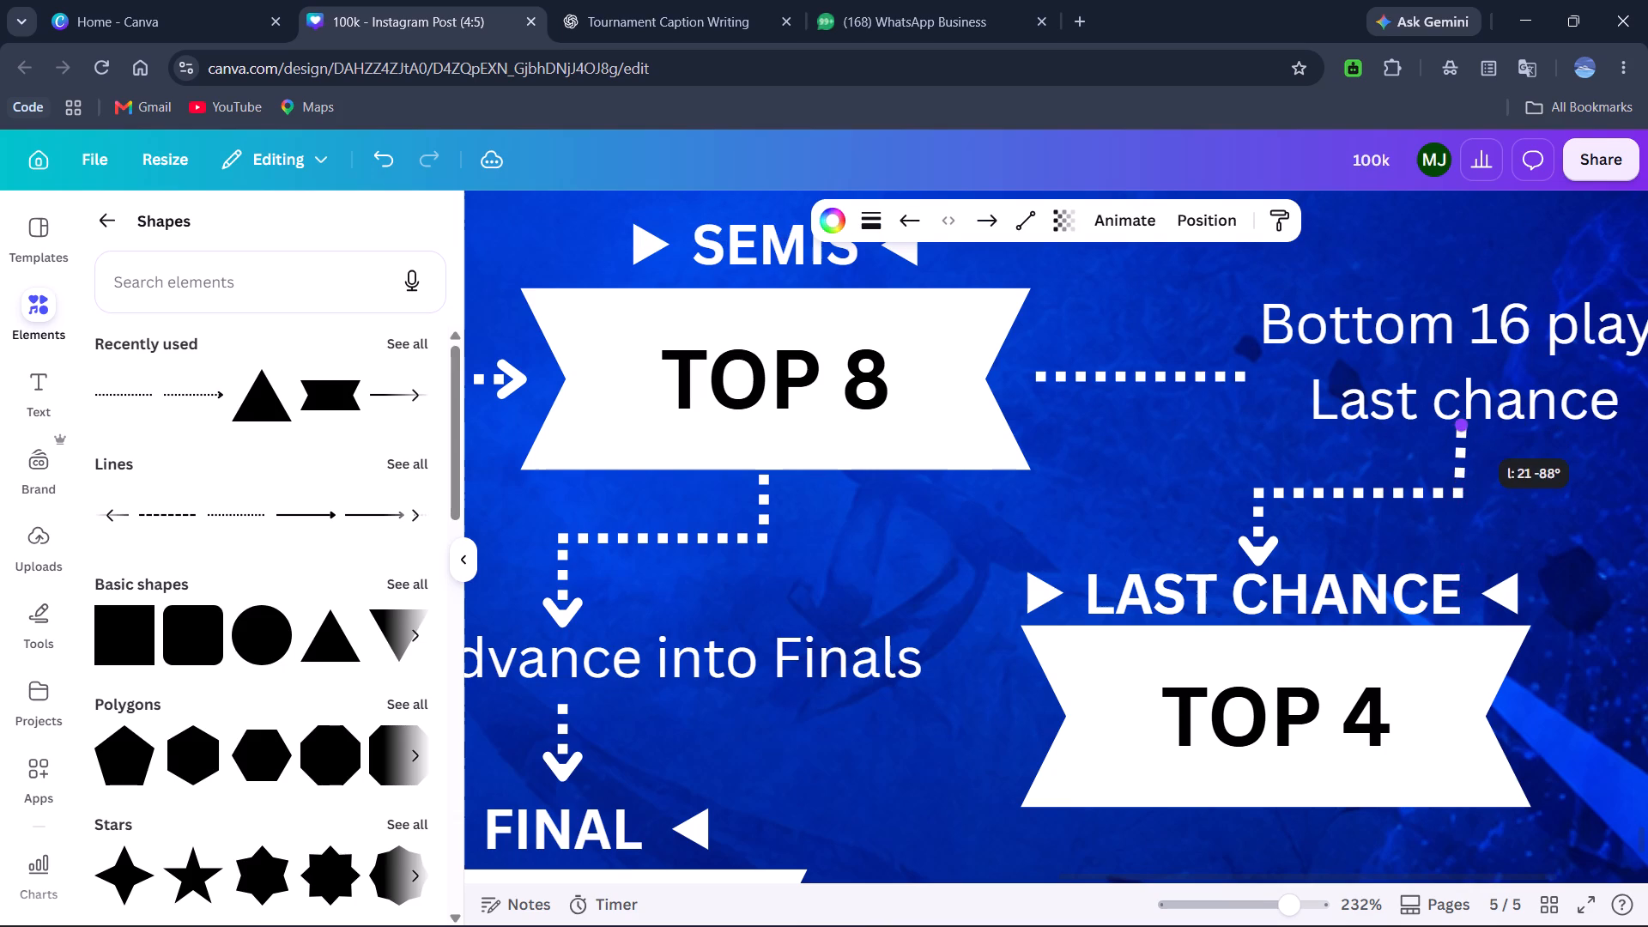
drag(1468, 418, 1462, 421)
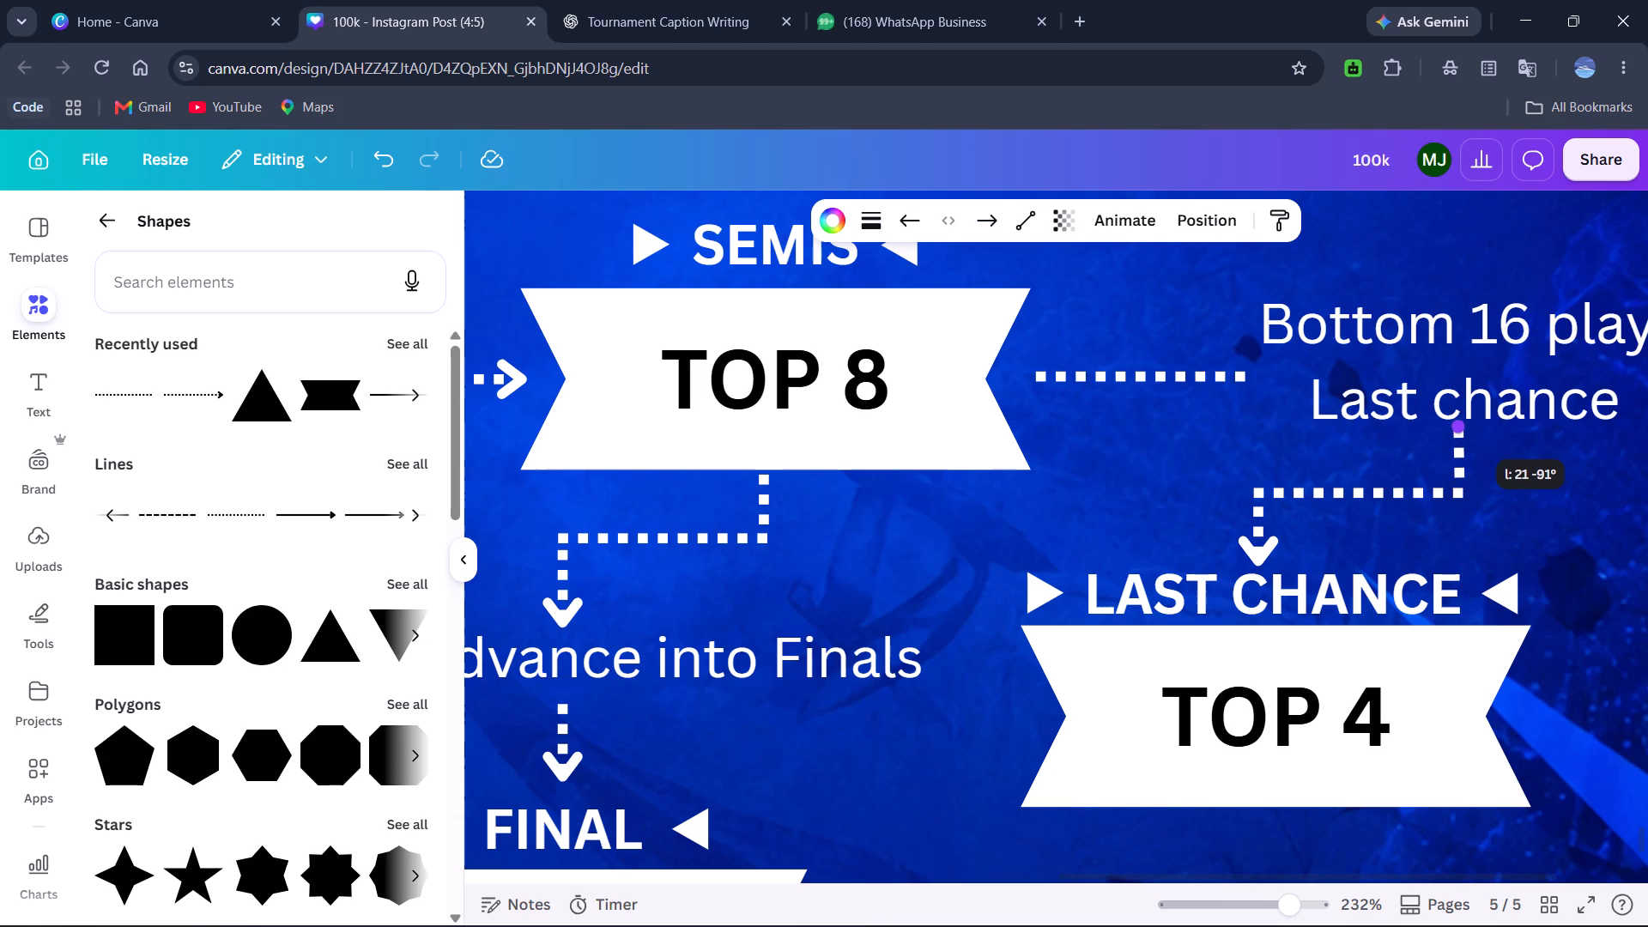
drag(1462, 421, 1463, 420)
click(1584, 526)
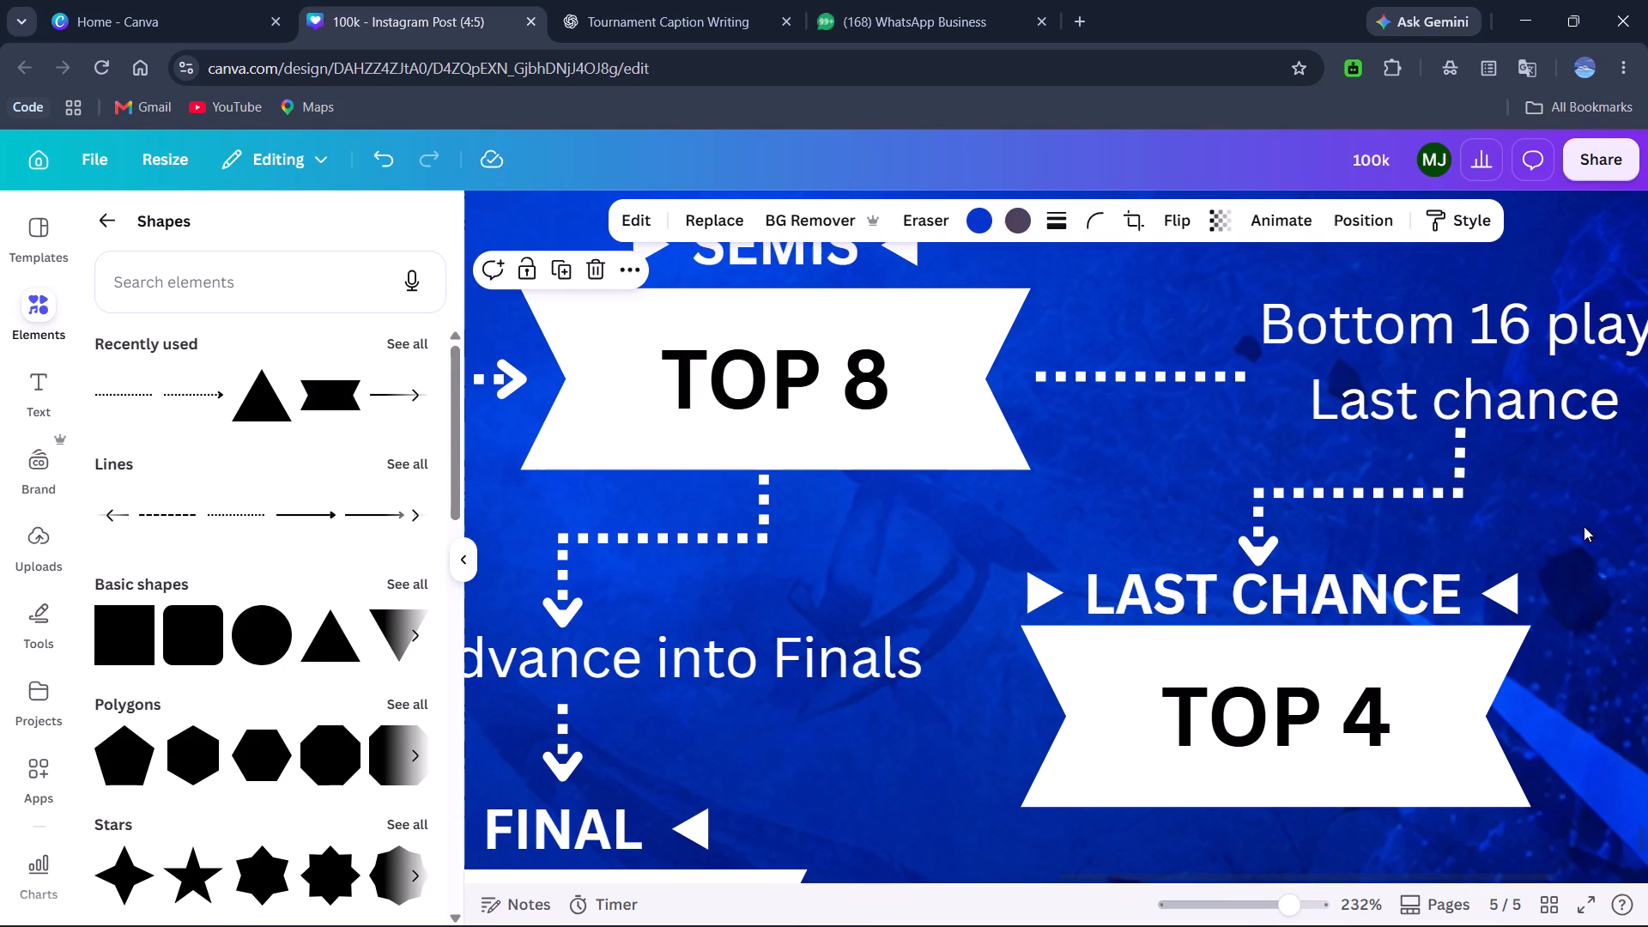
click(1450, 453)
click(1459, 426)
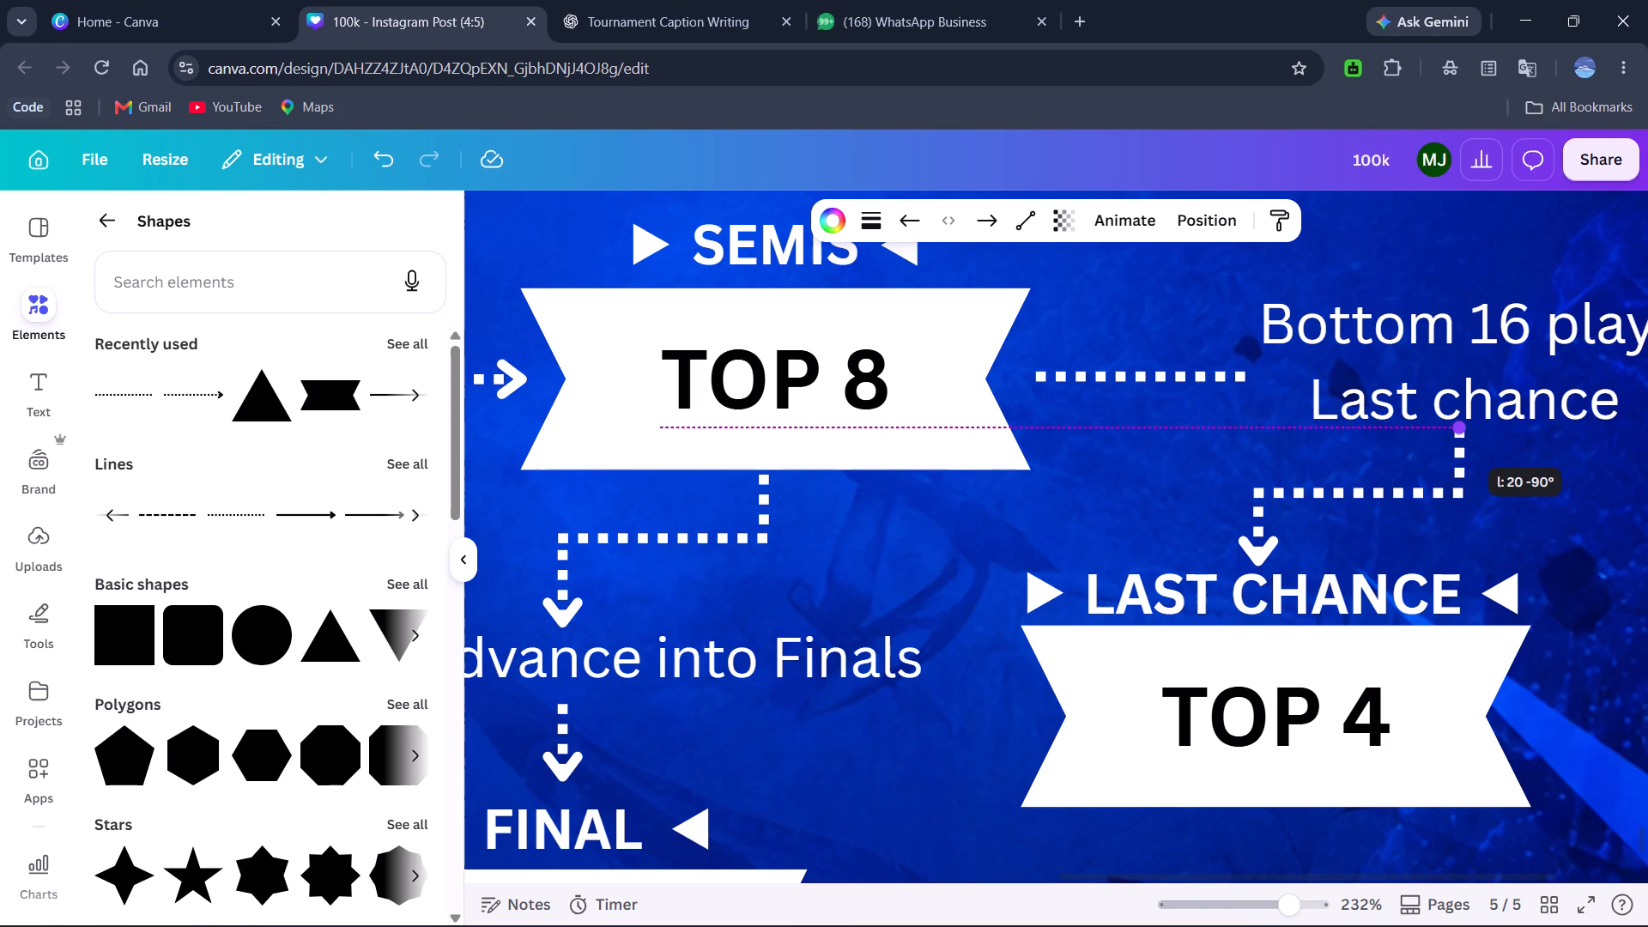
click(1565, 457)
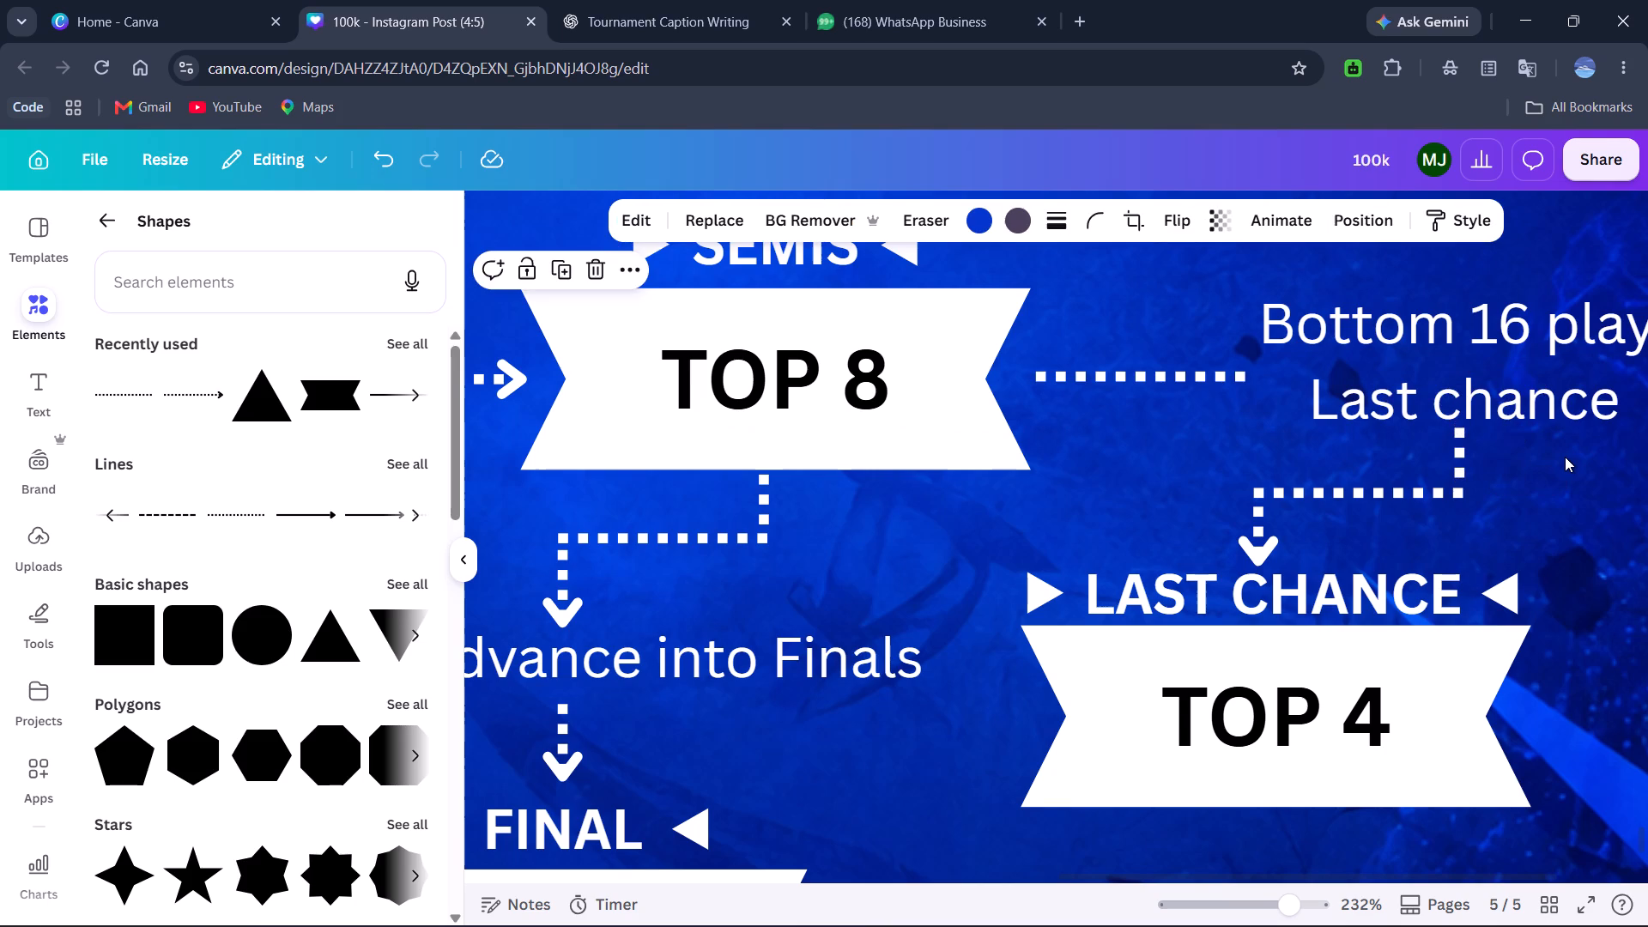
Copy the vertical dotted line under the SEMIS banner and place the copy between the TOP 4 banner and the "Top 4 into finals" note.
scroll(1565, 457, down, 1)
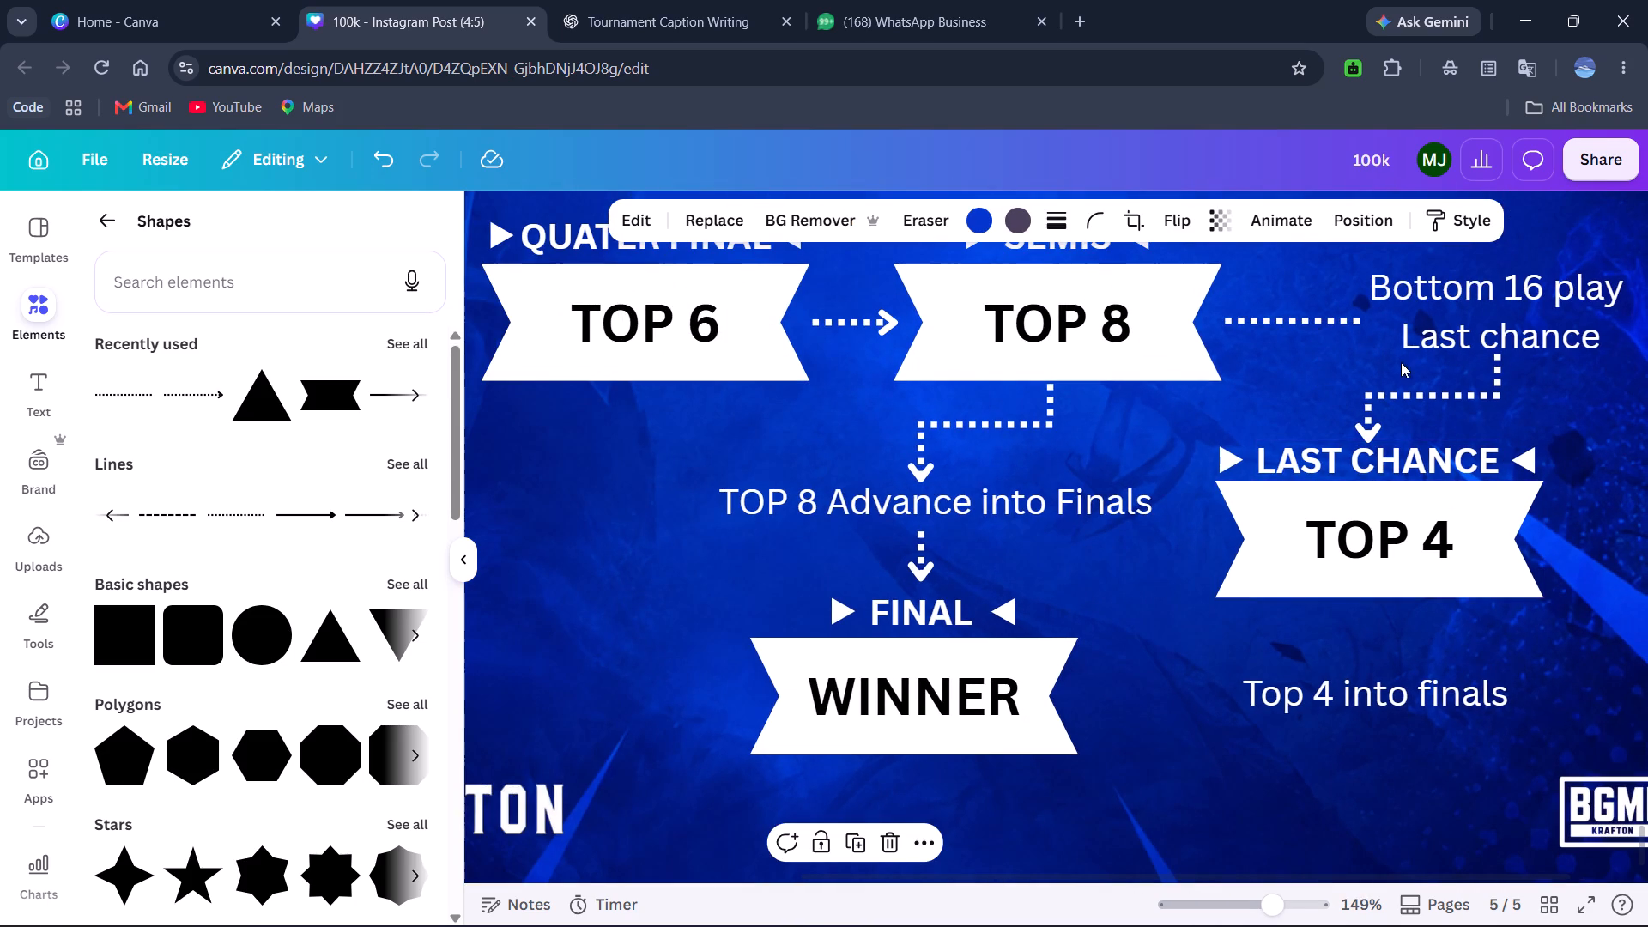
click(1045, 404)
key(ctrl+c)
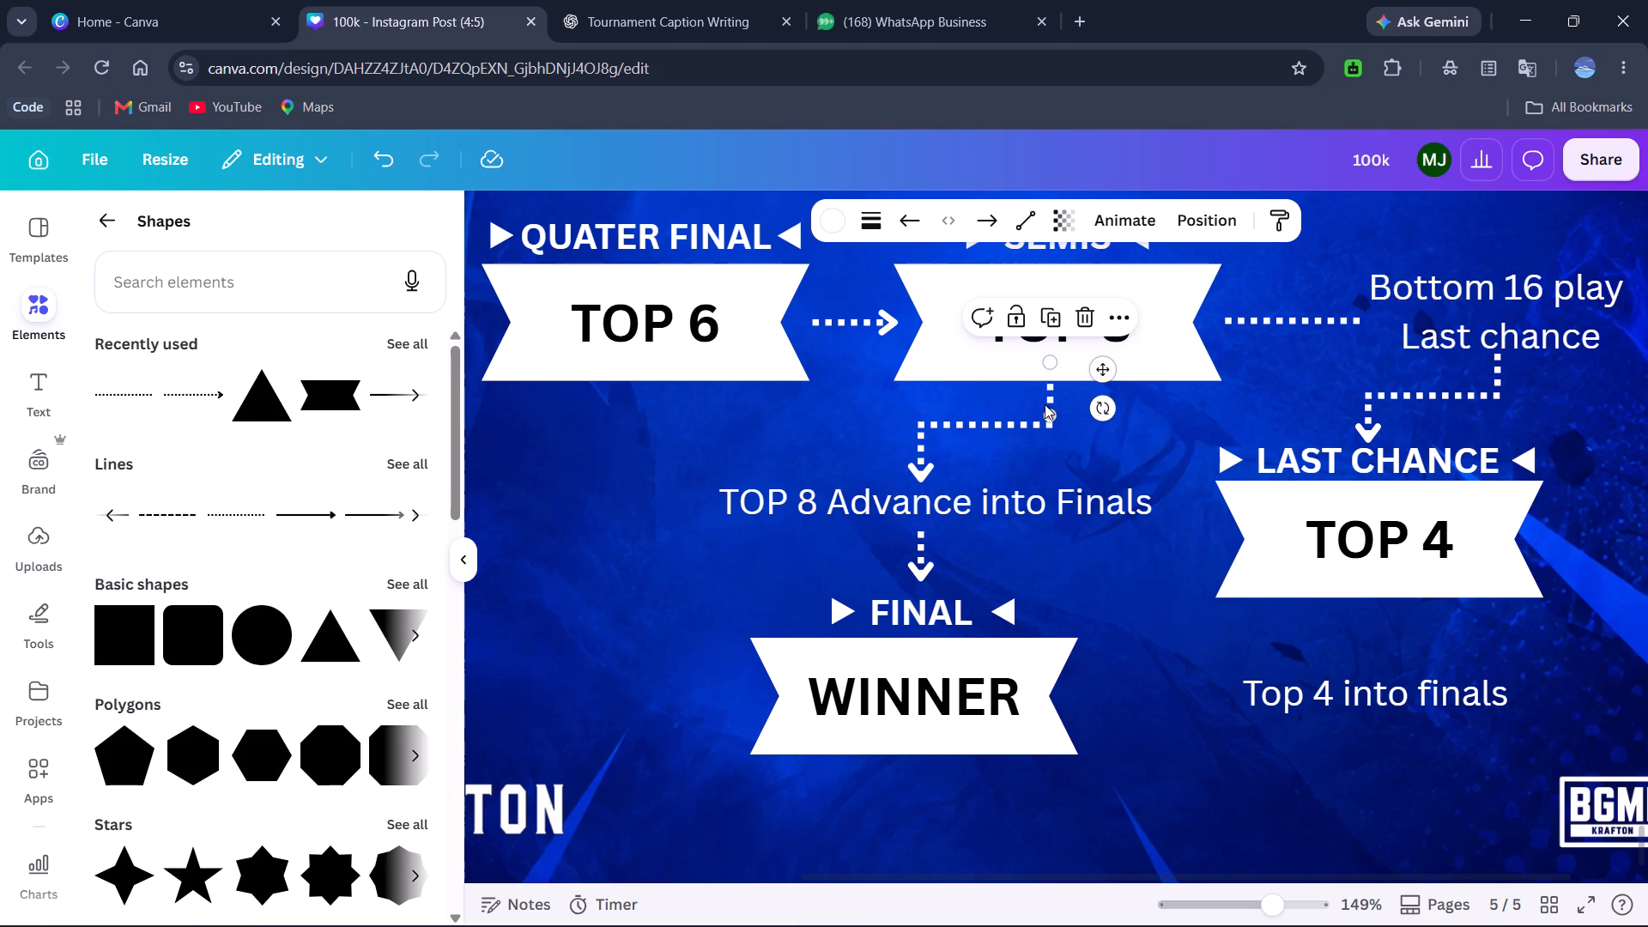
key(ctrl+v)
click(1081, 421)
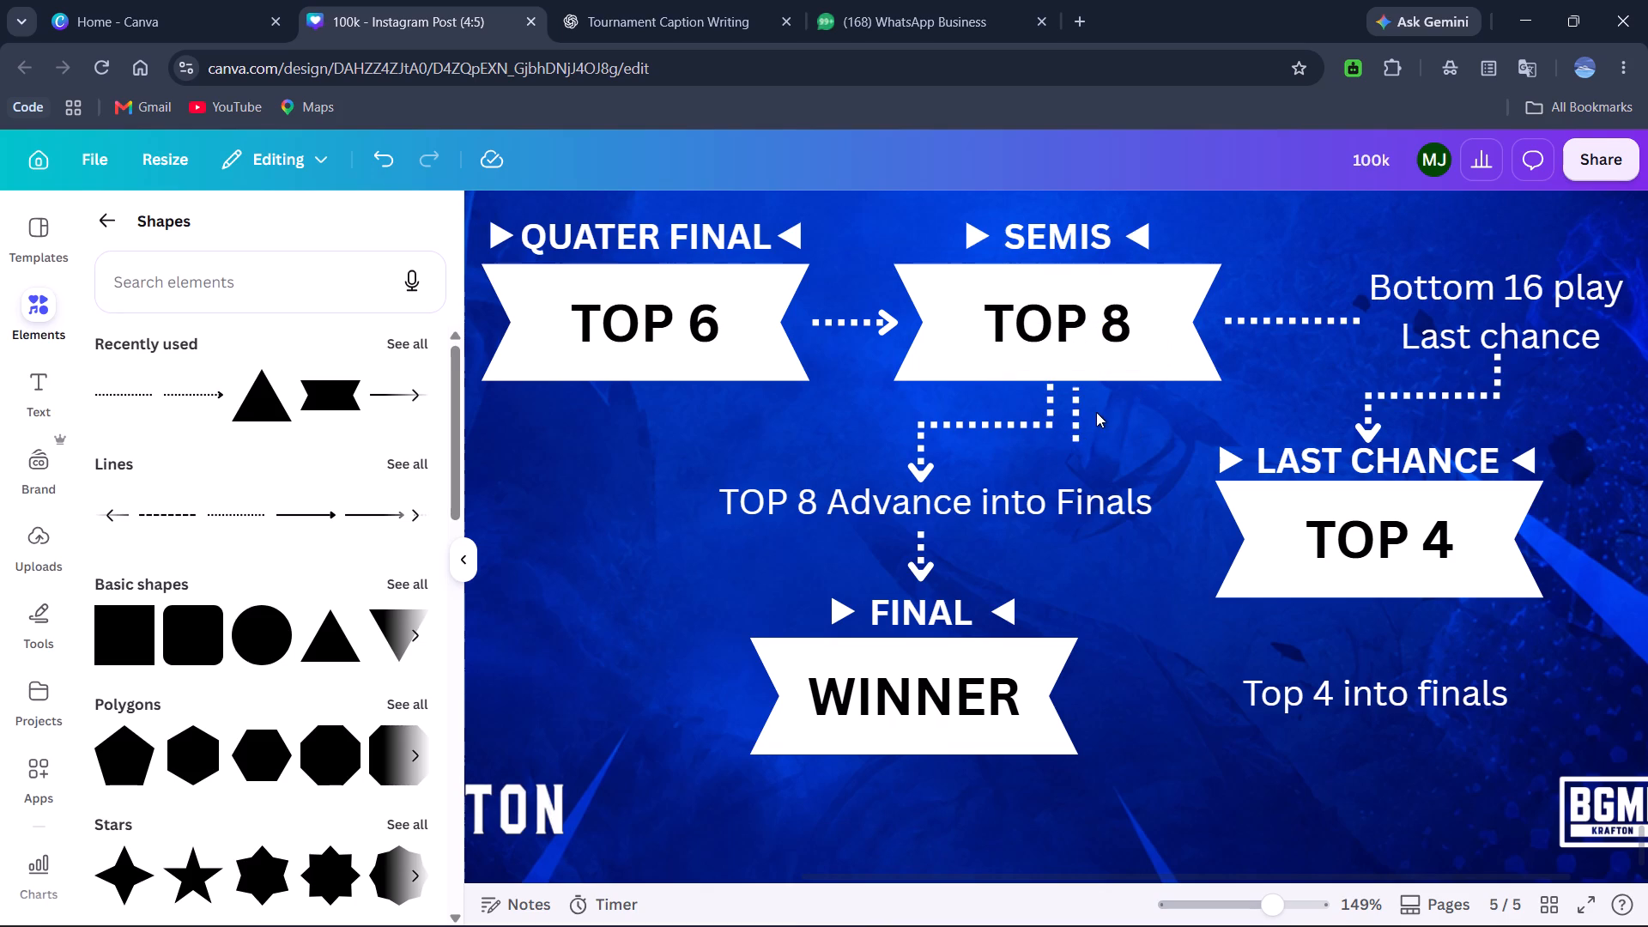
click(1083, 406)
drag(1124, 397, 1431, 620)
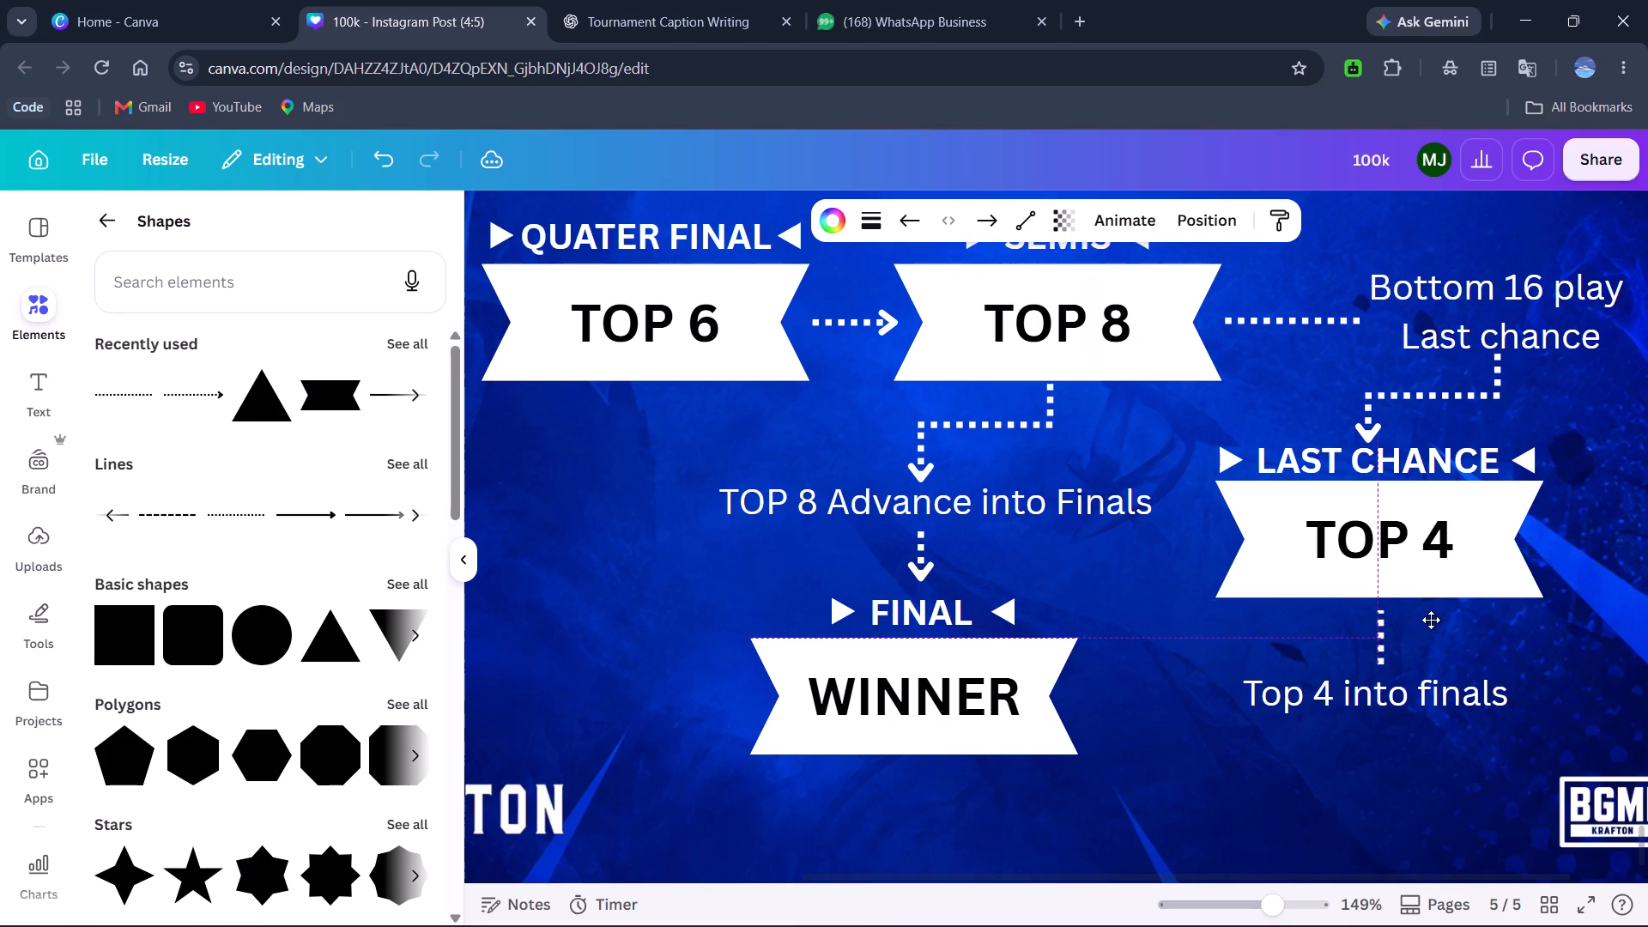
drag(1431, 620, 1433, 627)
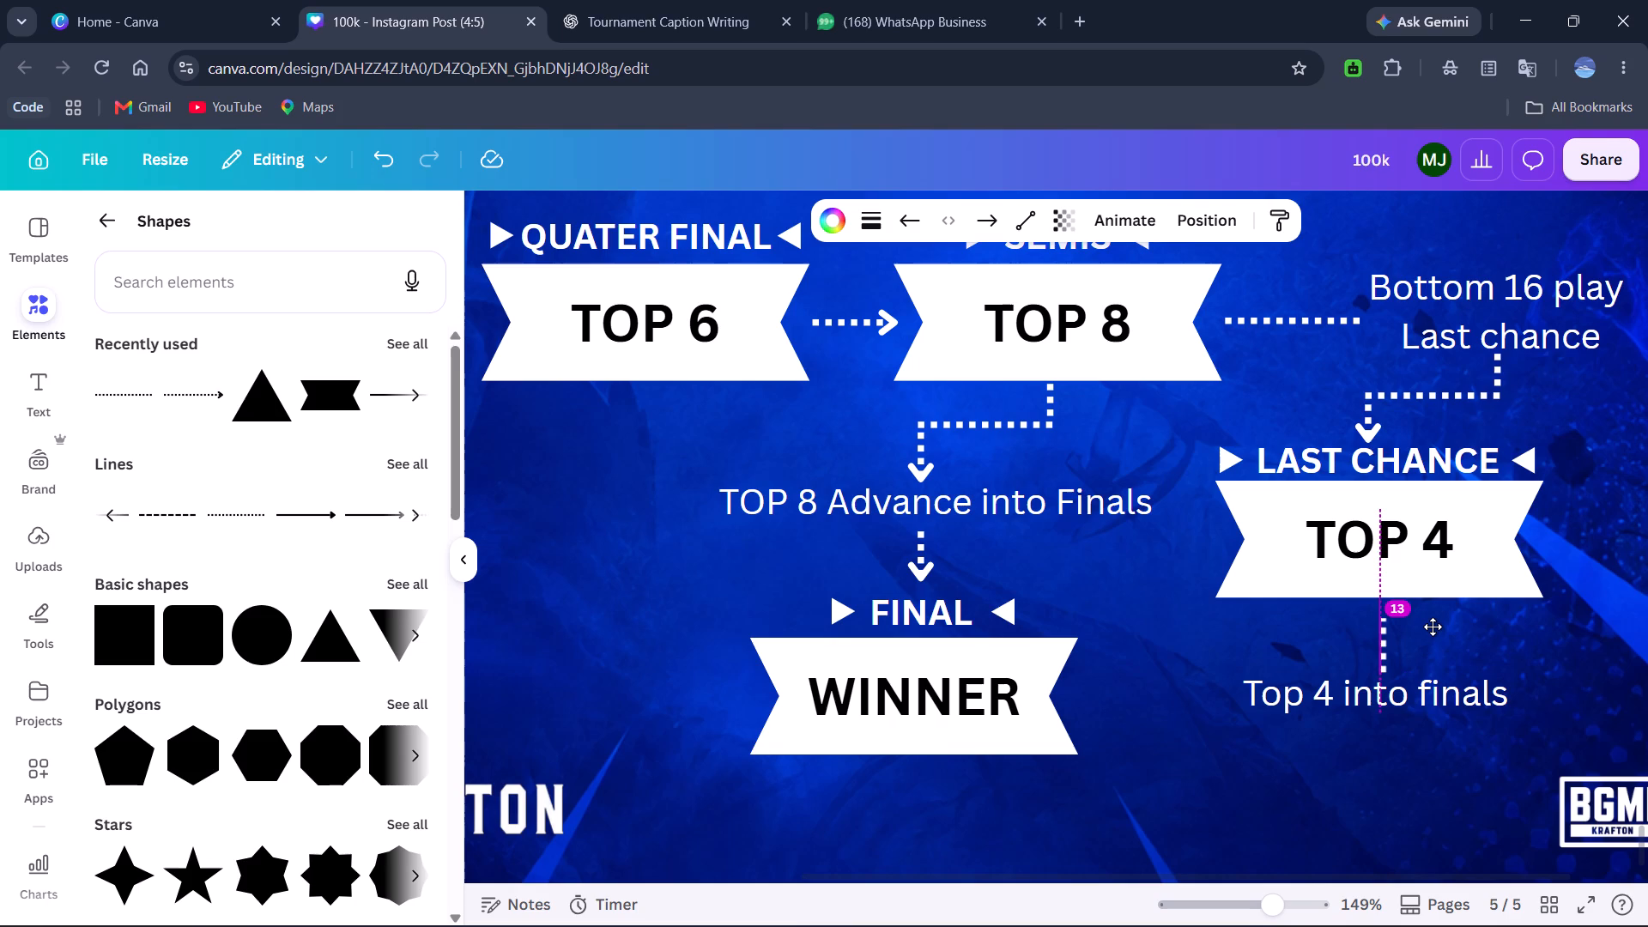
drag(1433, 627, 1428, 627)
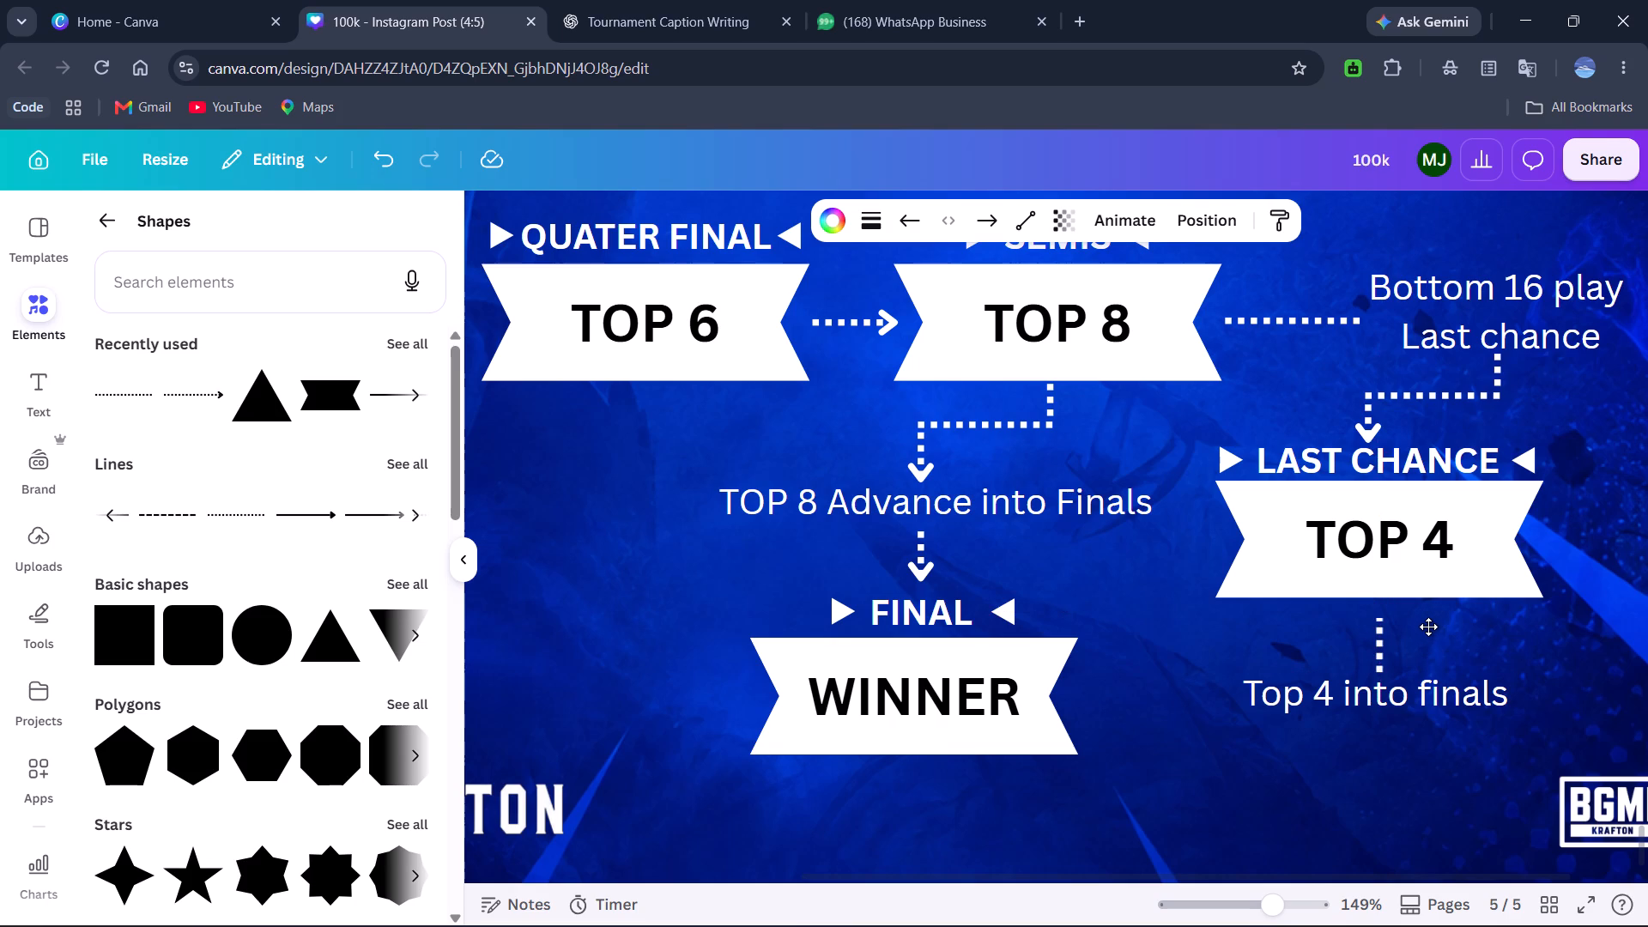
drag(1428, 627, 1433, 623)
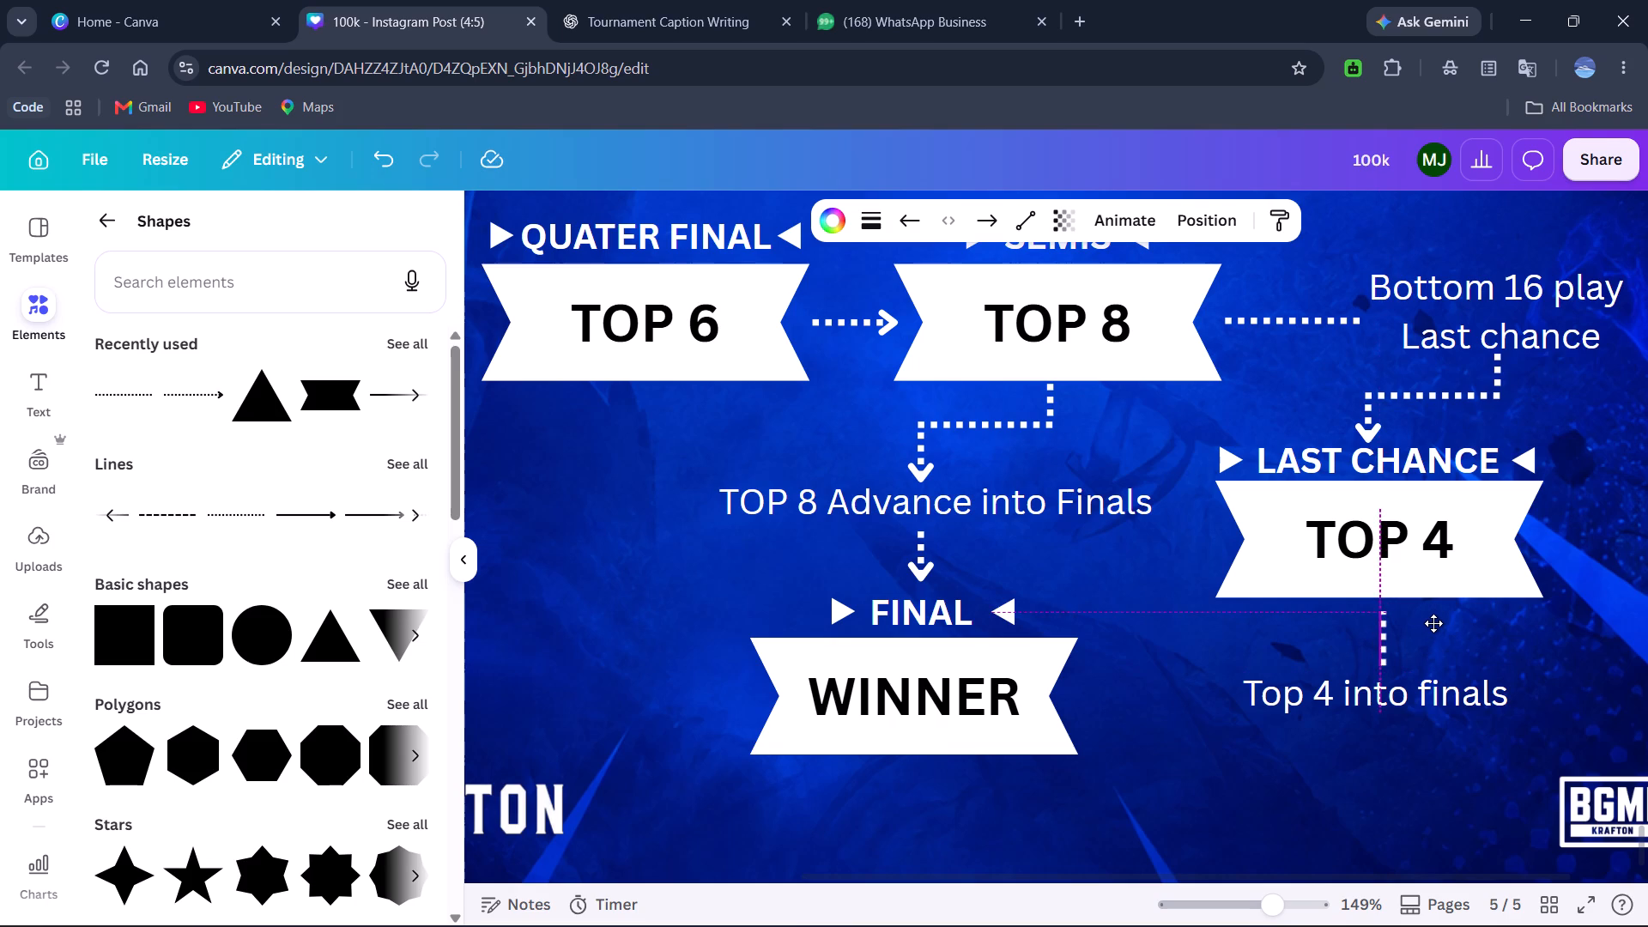
drag(1433, 623, 1429, 625)
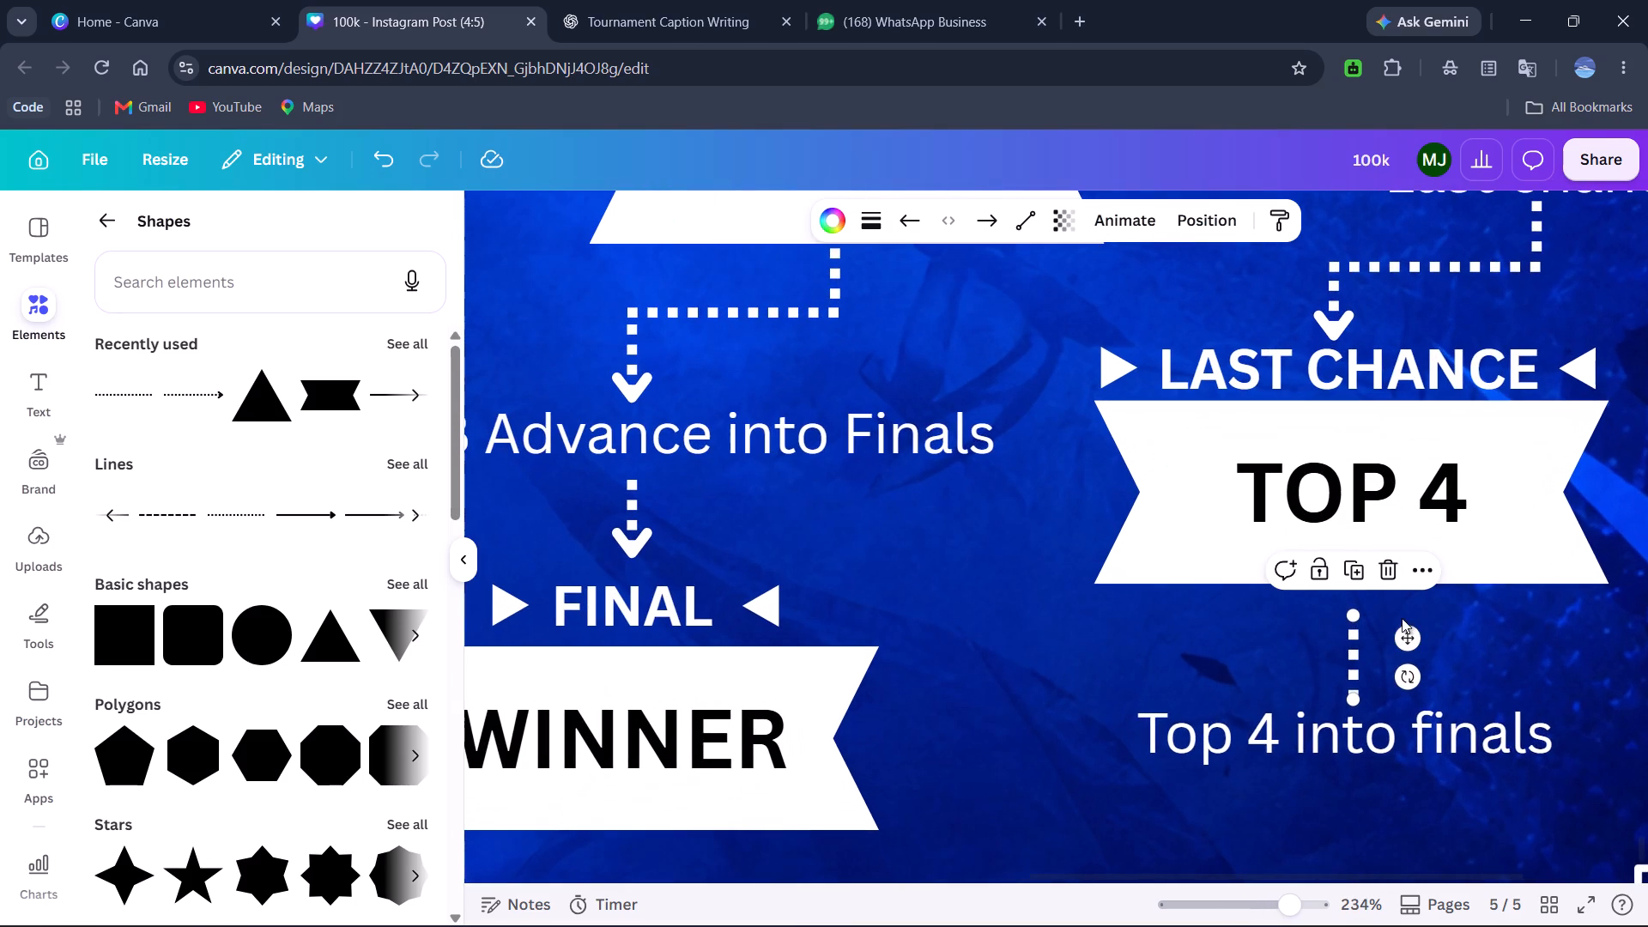
Extend the dotted line below the TOP 4 banner slightly at its upper end and nudge it up two steps.
drag(1350, 608, 1348, 593)
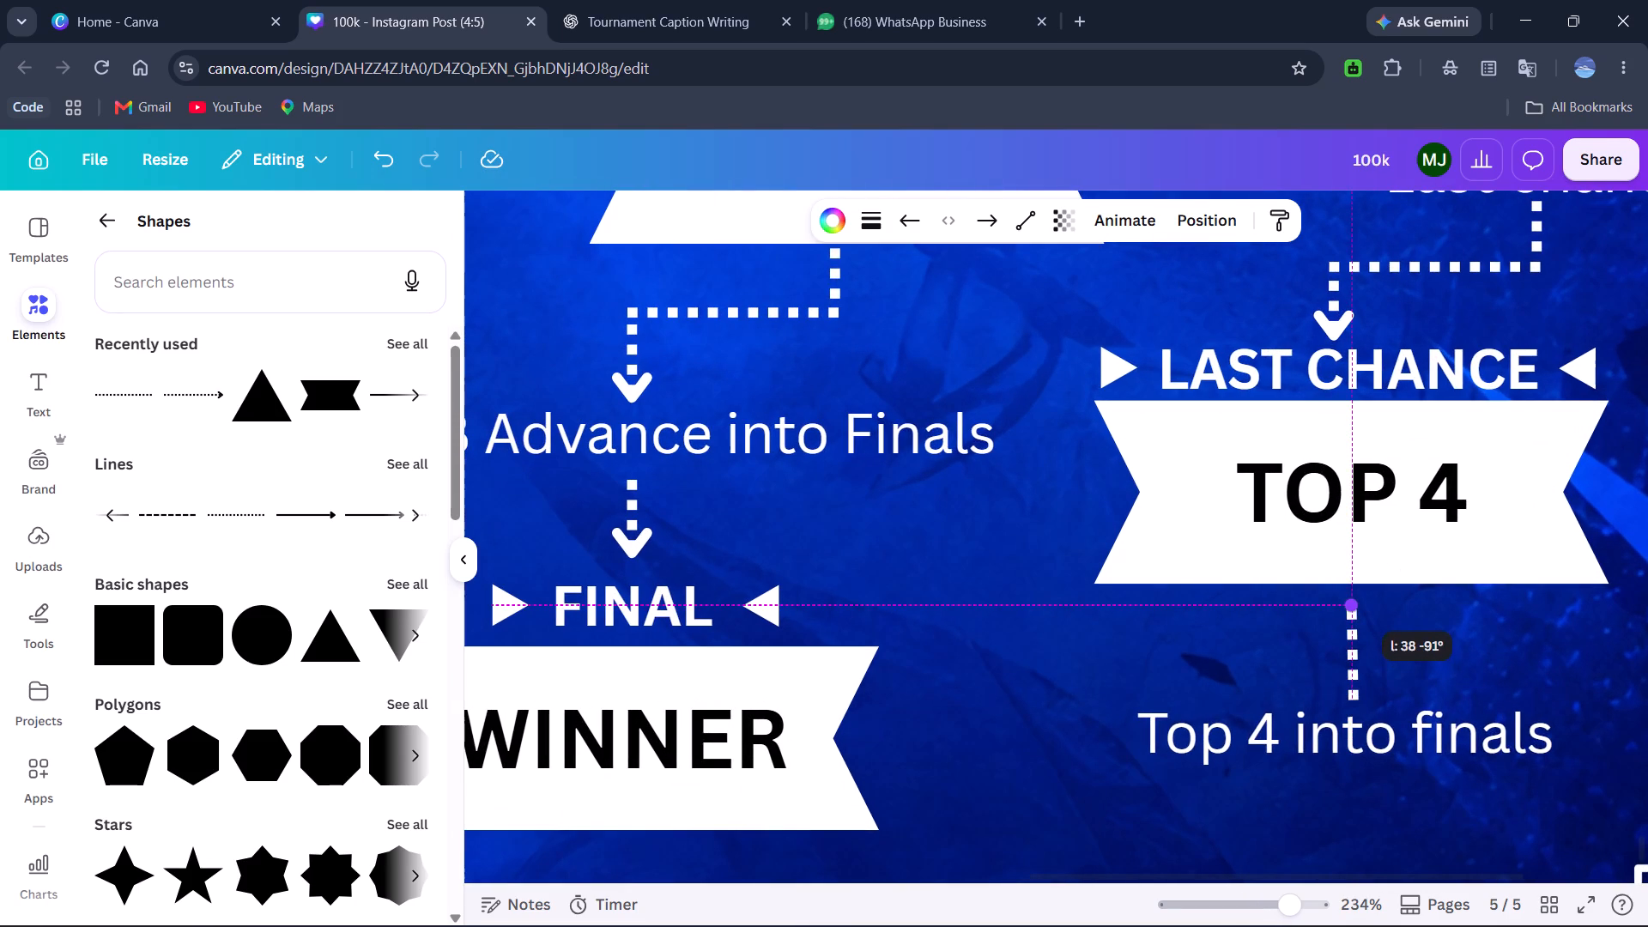
drag(1348, 593, 1349, 592)
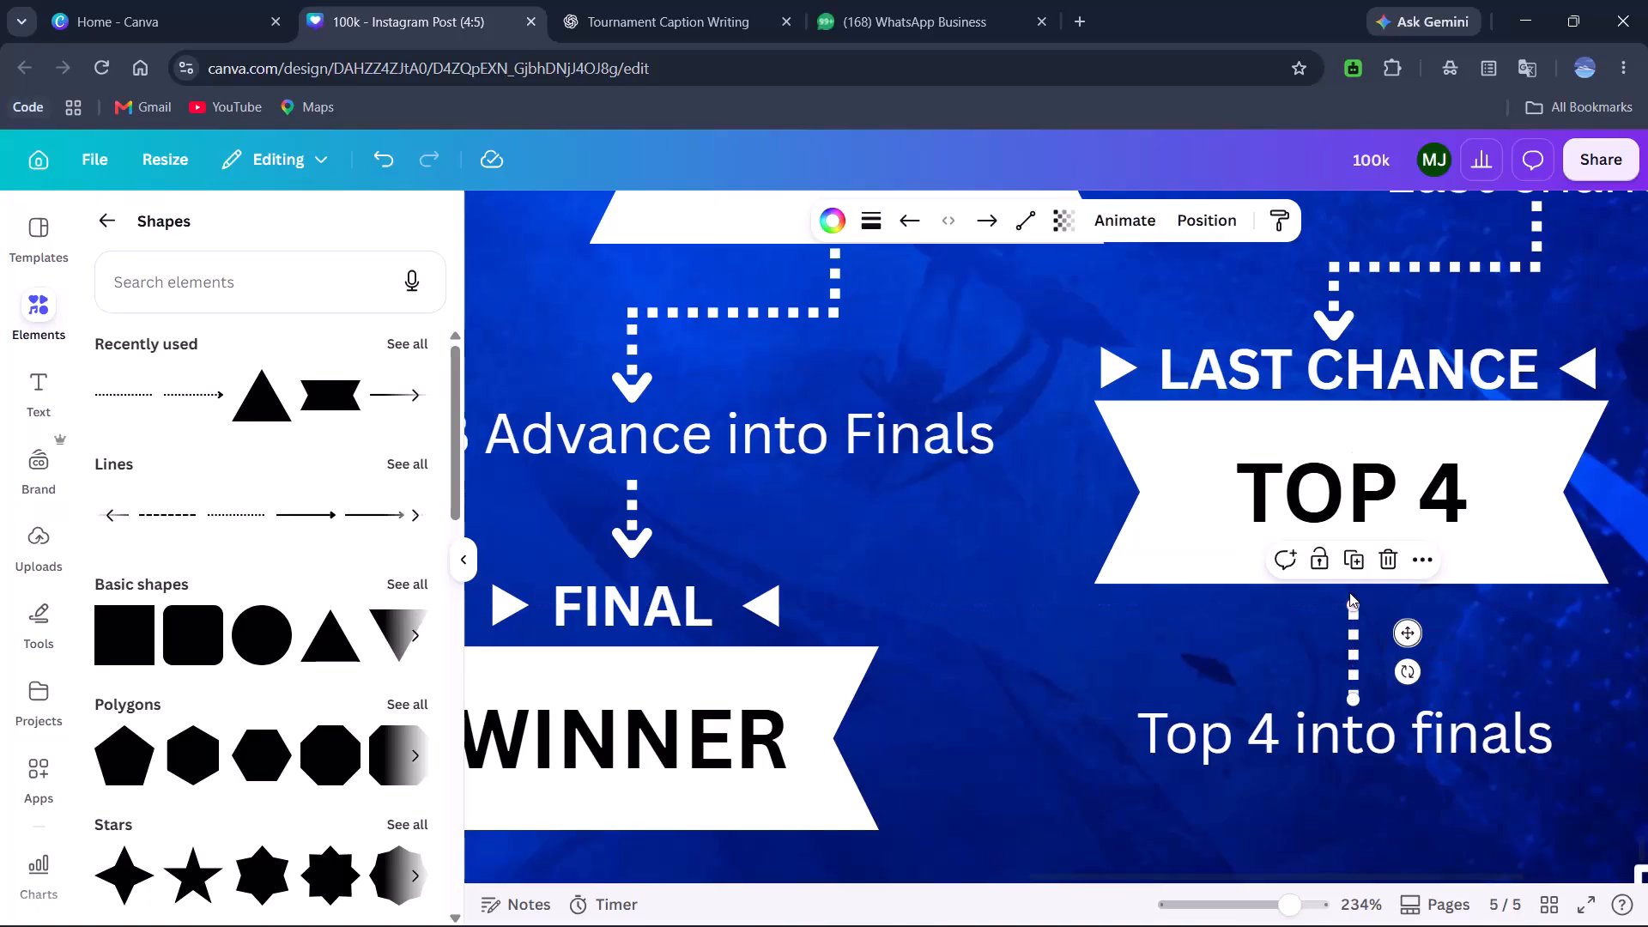
click(1534, 616)
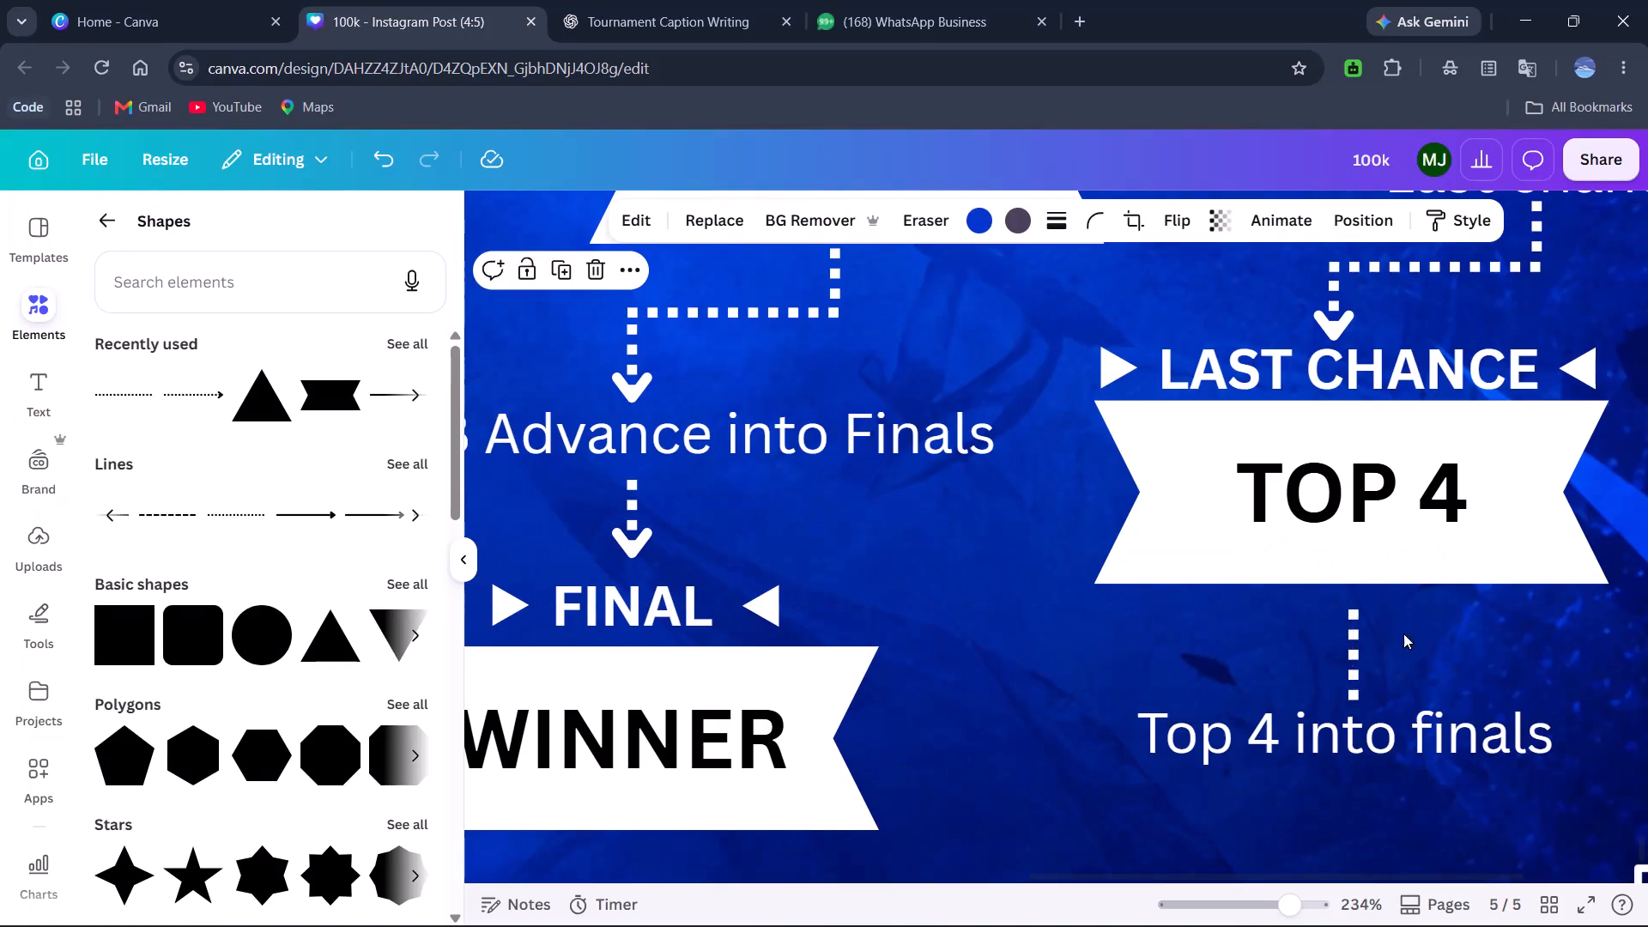
click(1357, 660)
key(Up)
key(Up)
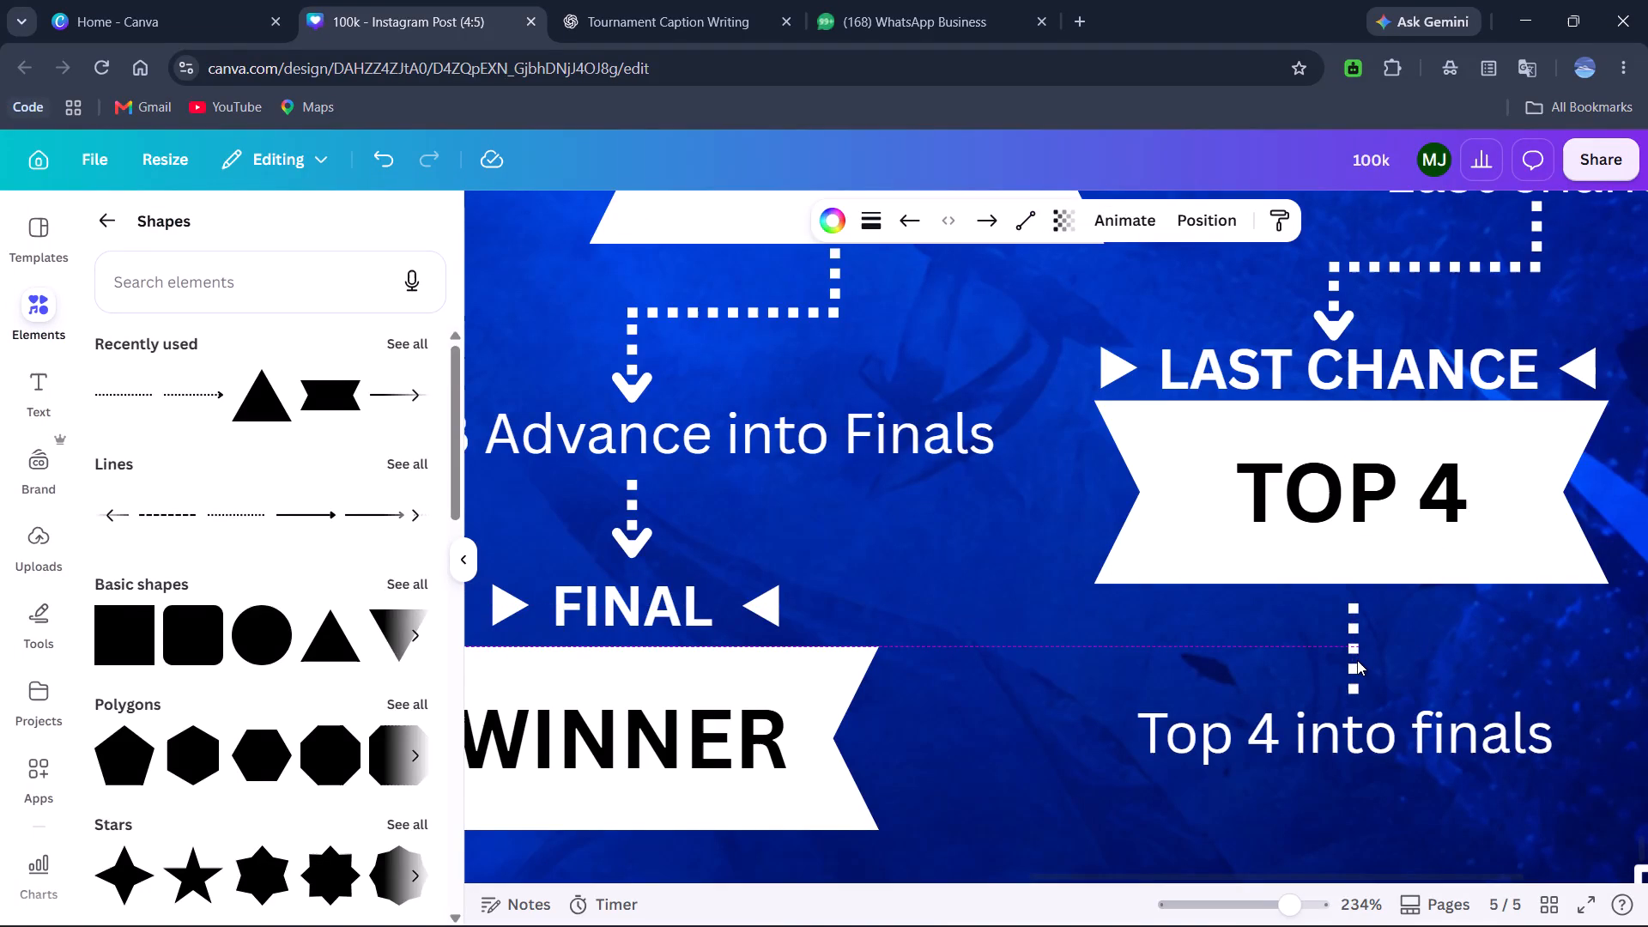
click(1436, 695)
click(1506, 672)
Duplicate the dotted arrow above the FINAL heading and place the copy between the WINNER banner and the "Top 4 into finals" note.
scroll(1506, 672, up, 1)
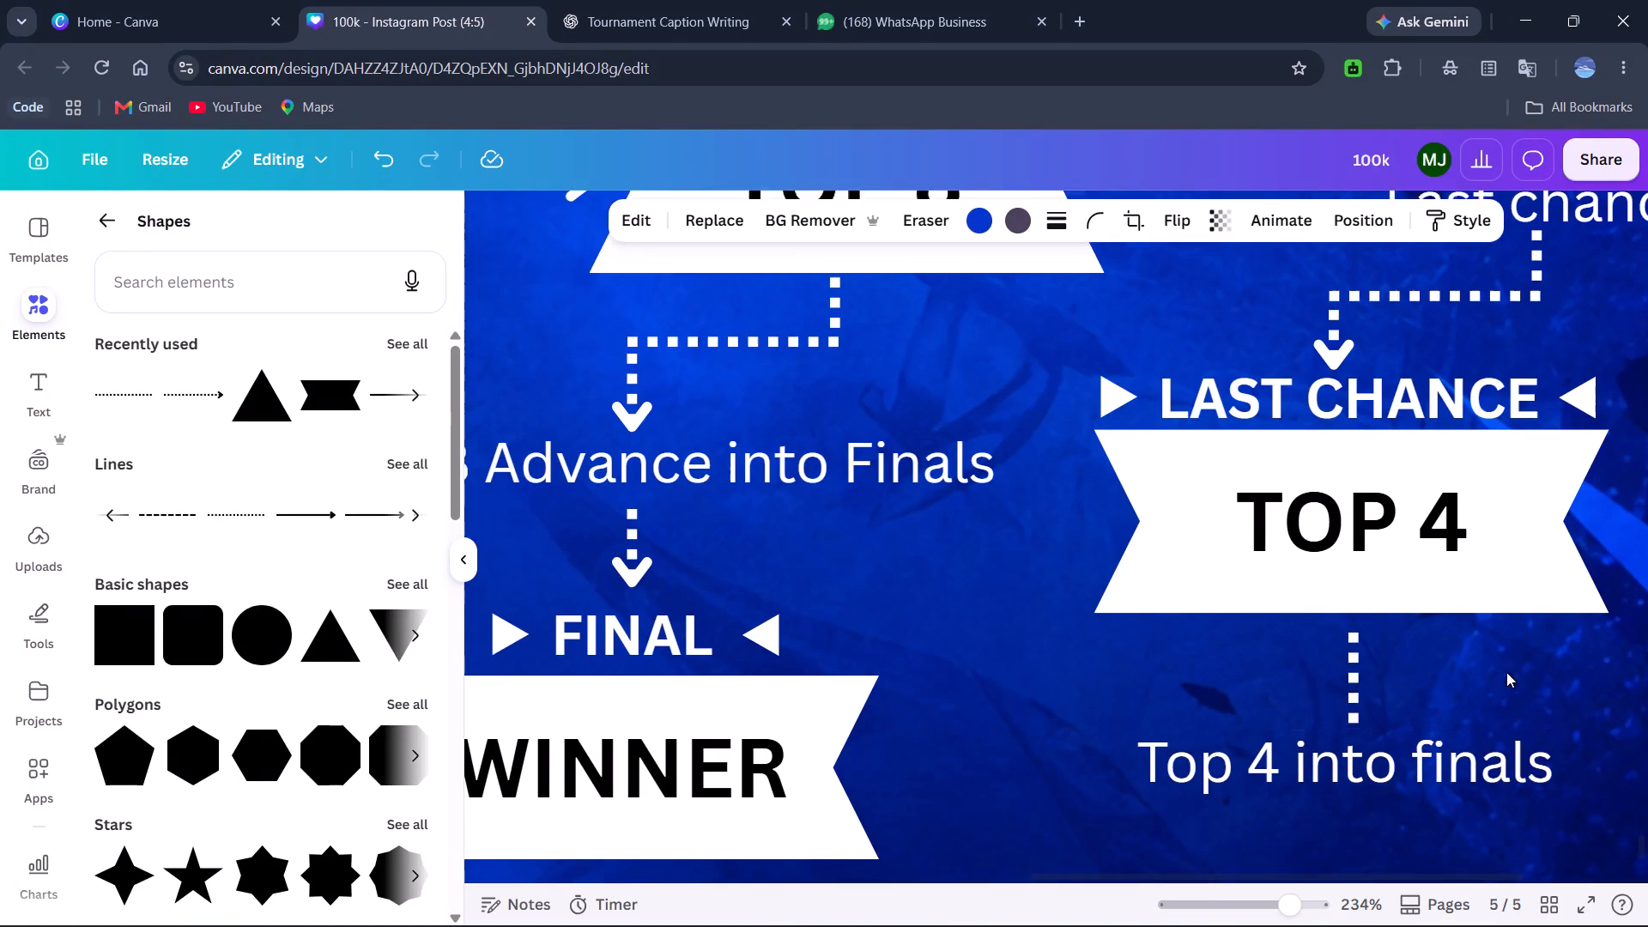
scroll(1506, 672, up, 2)
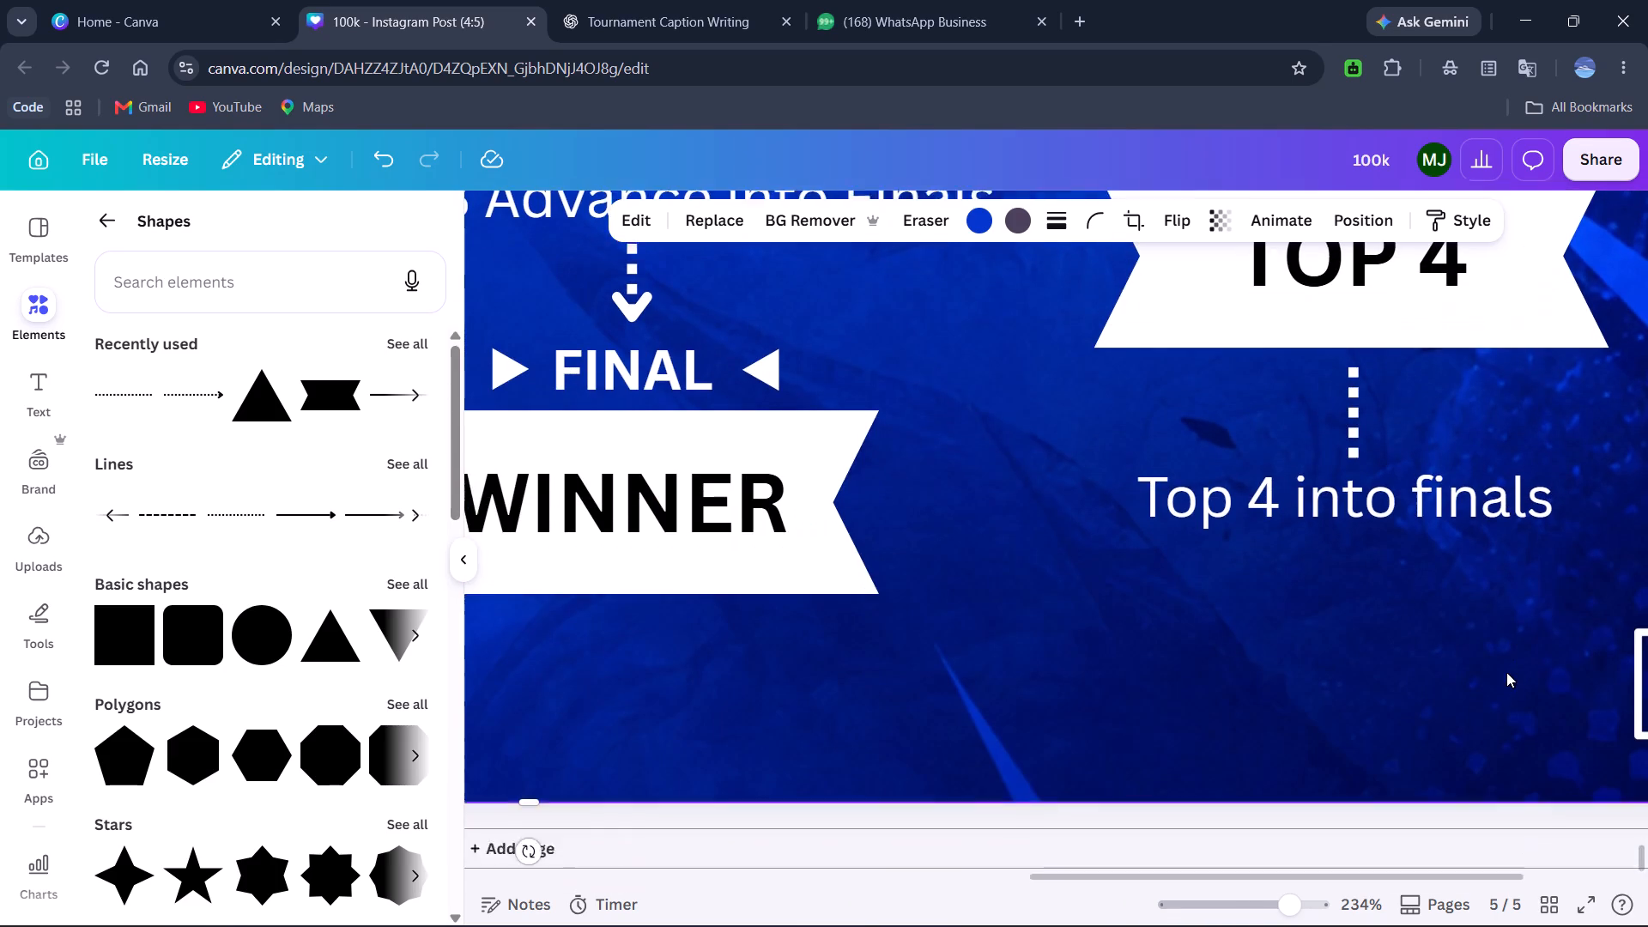
scroll(1506, 672, up, 2)
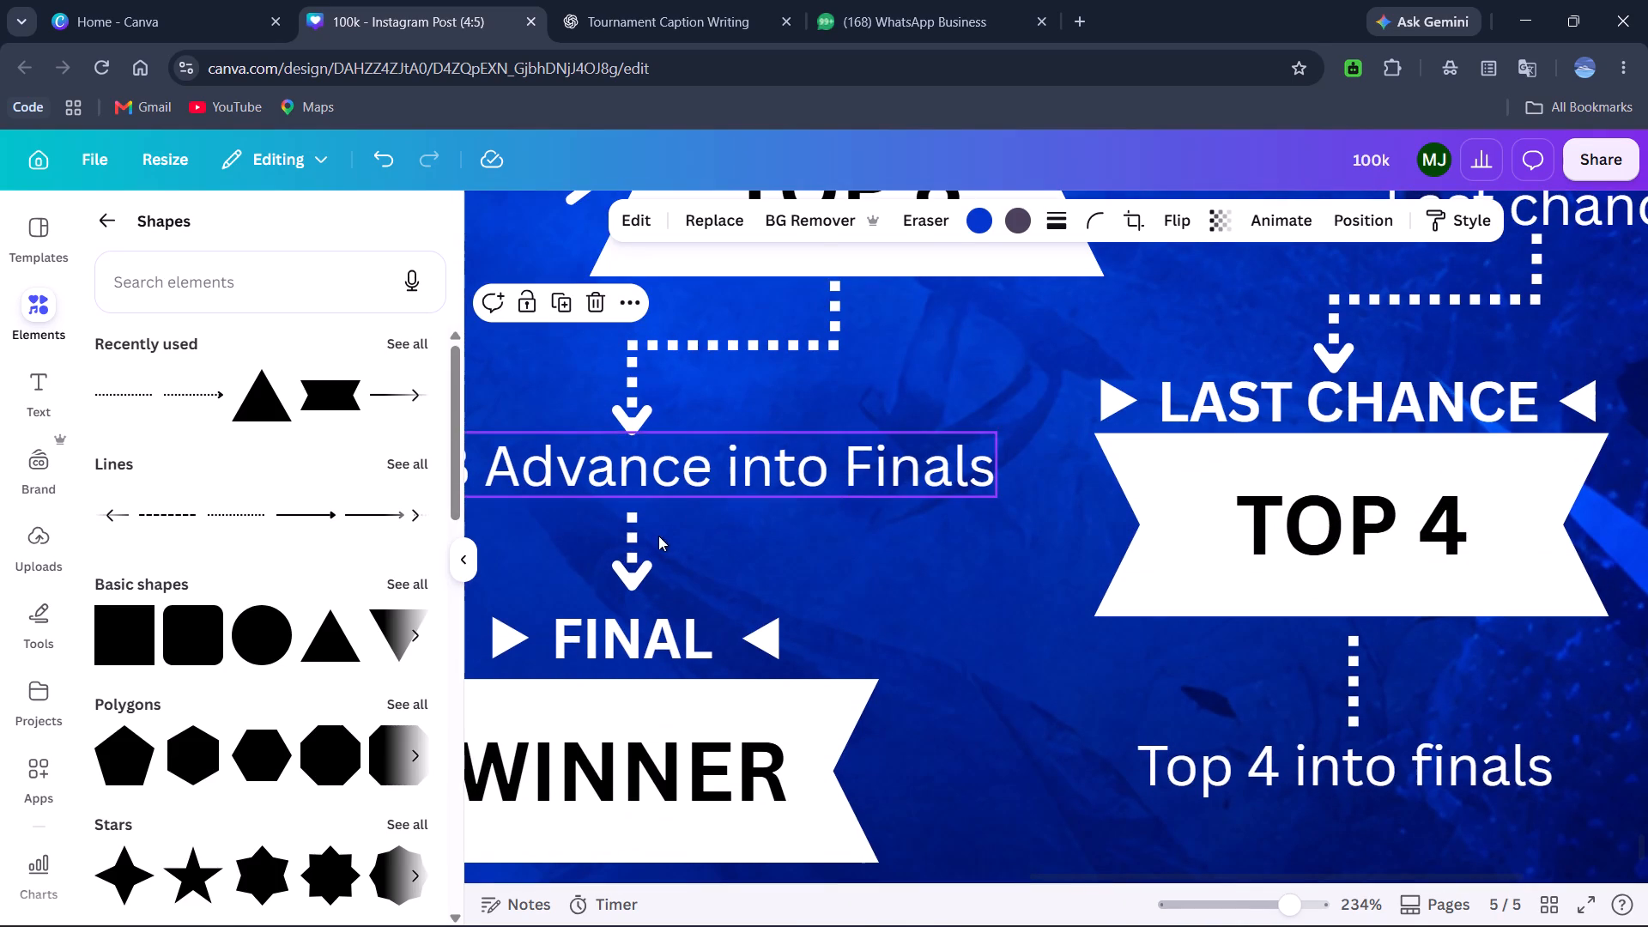
click(630, 530)
click(627, 470)
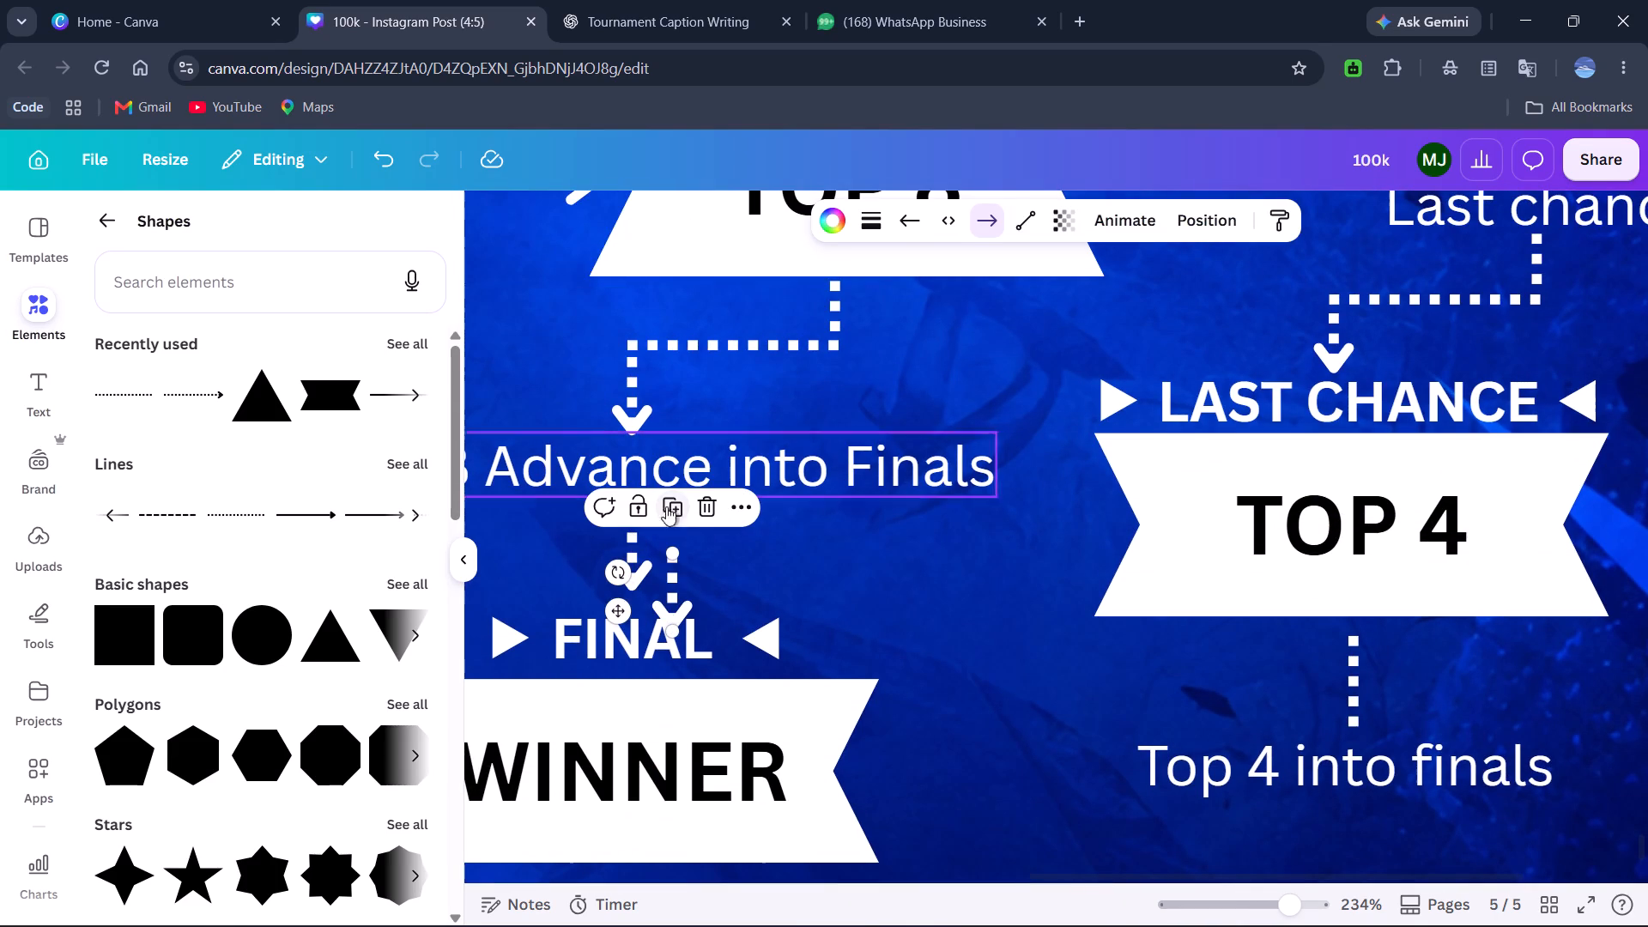
drag(623, 612, 827, 685)
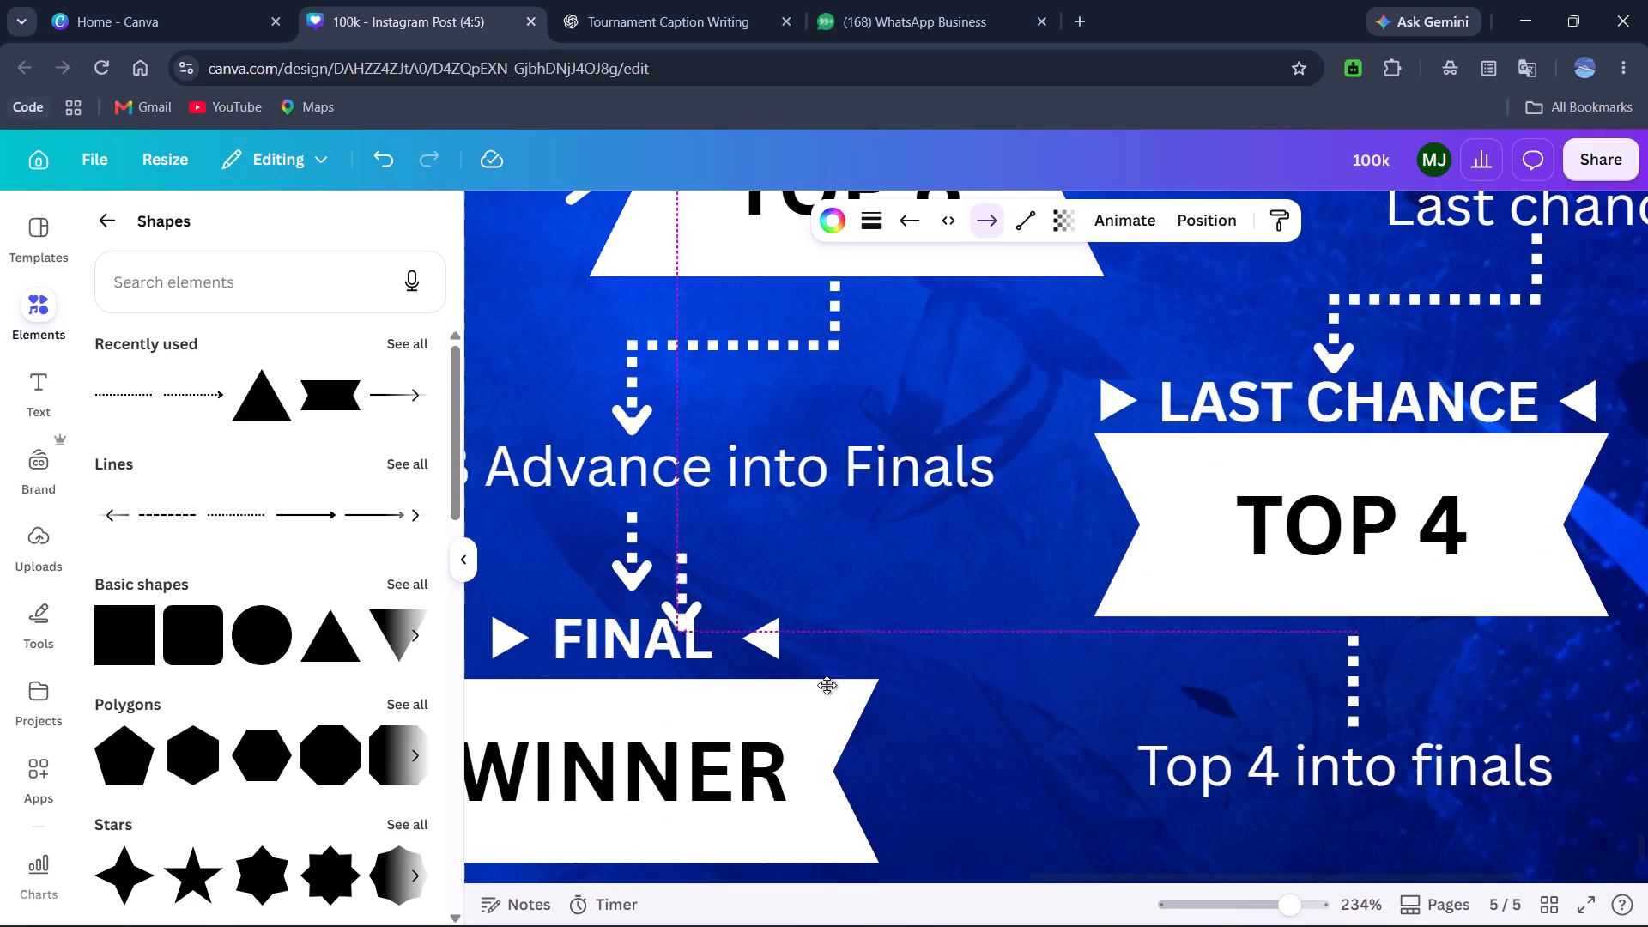
drag(827, 685, 940, 785)
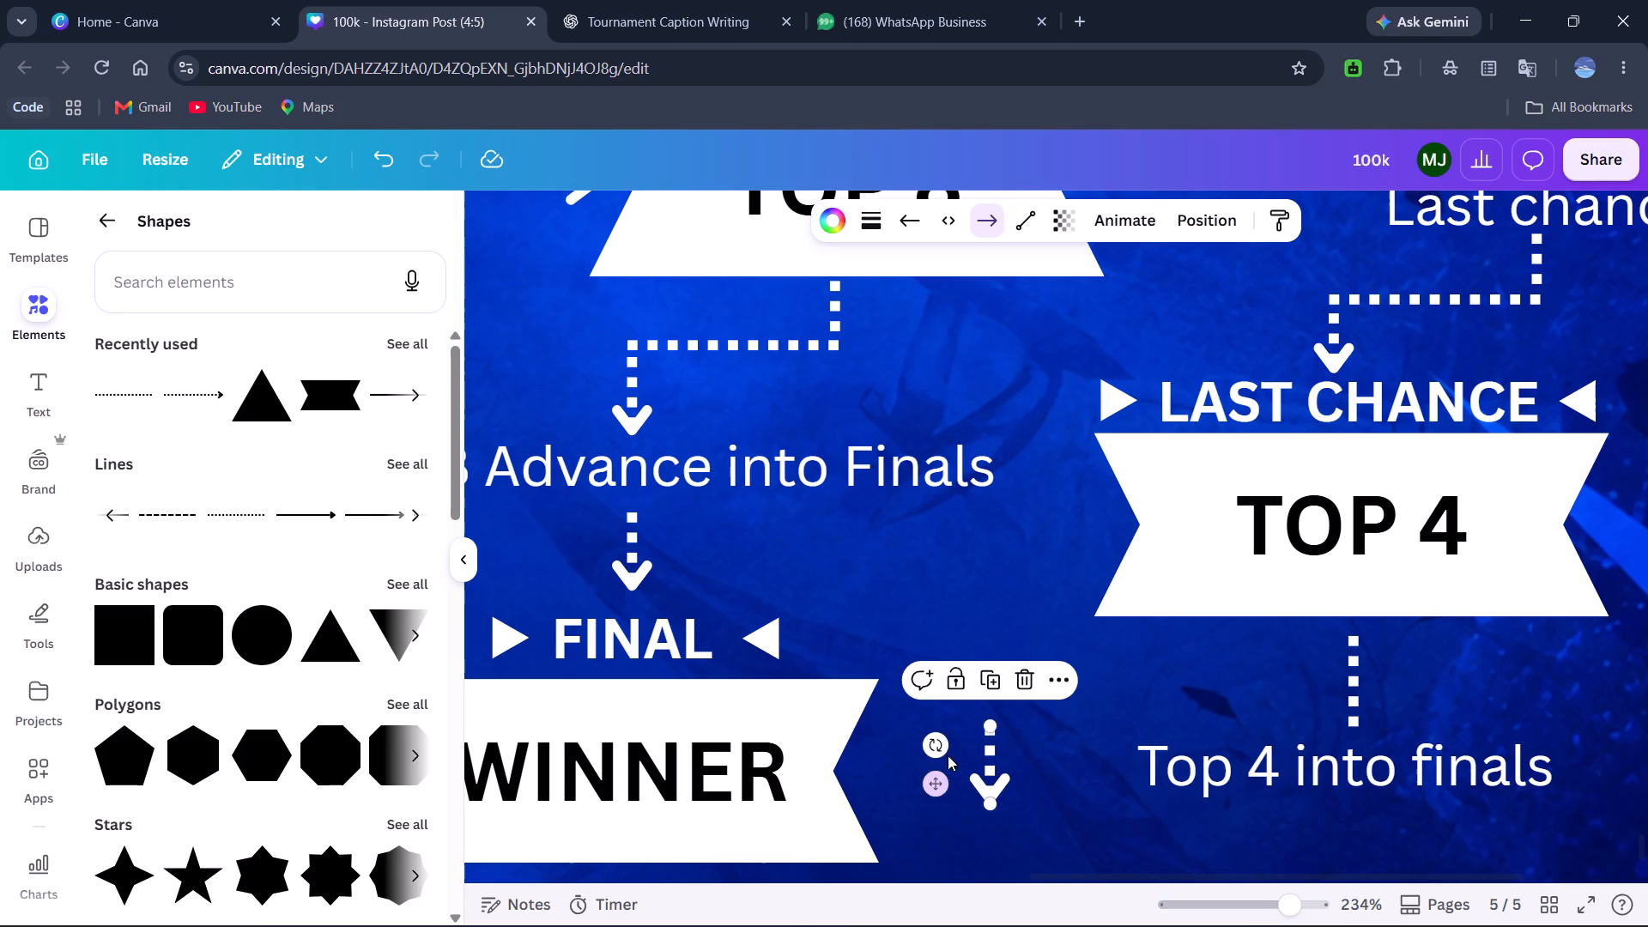
Rotate the copied dotted arrow beside the WINNER banner to about 180° so it lies horizontally and points at the banner.
drag(937, 755, 999, 752)
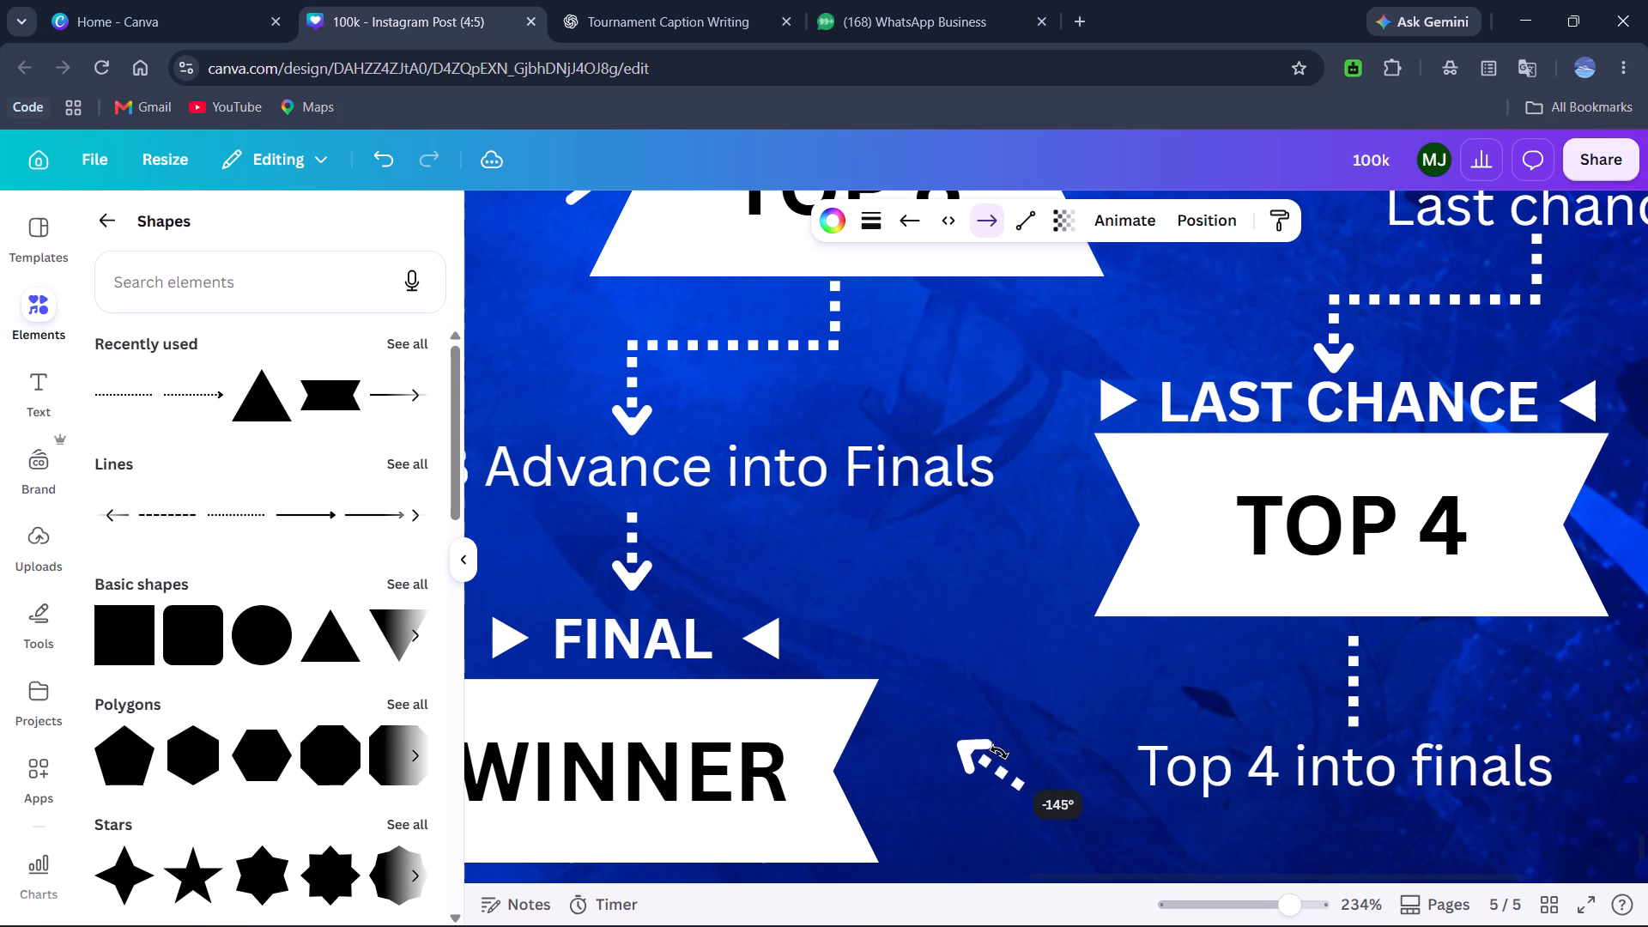
drag(999, 752, 989, 715)
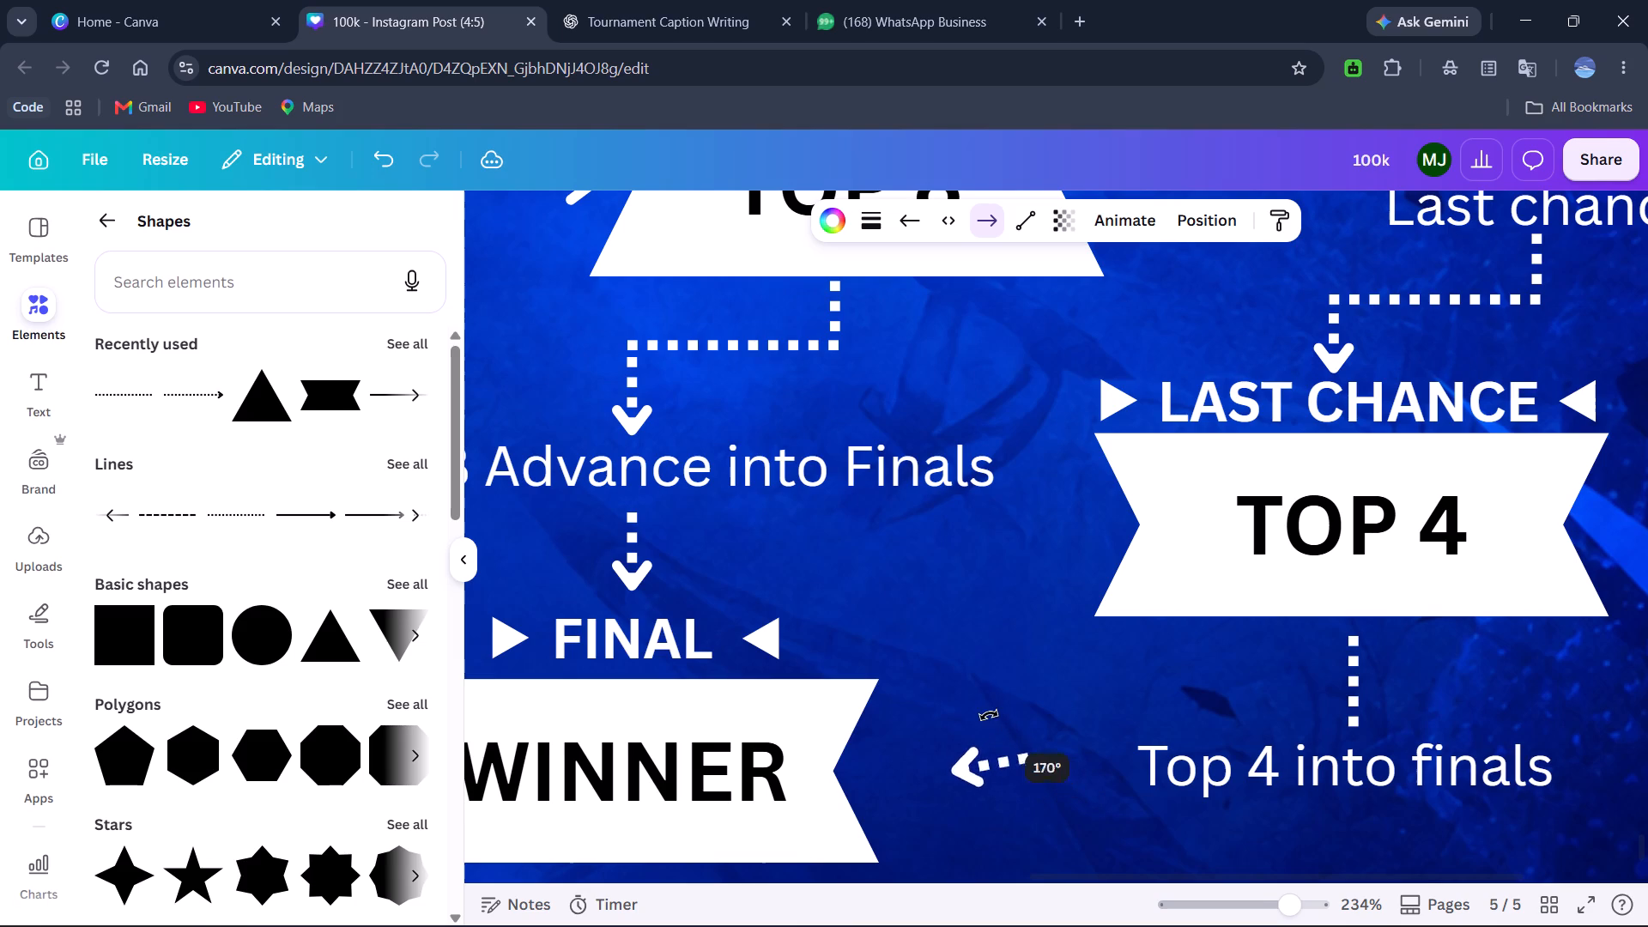
drag(989, 715, 996, 721)
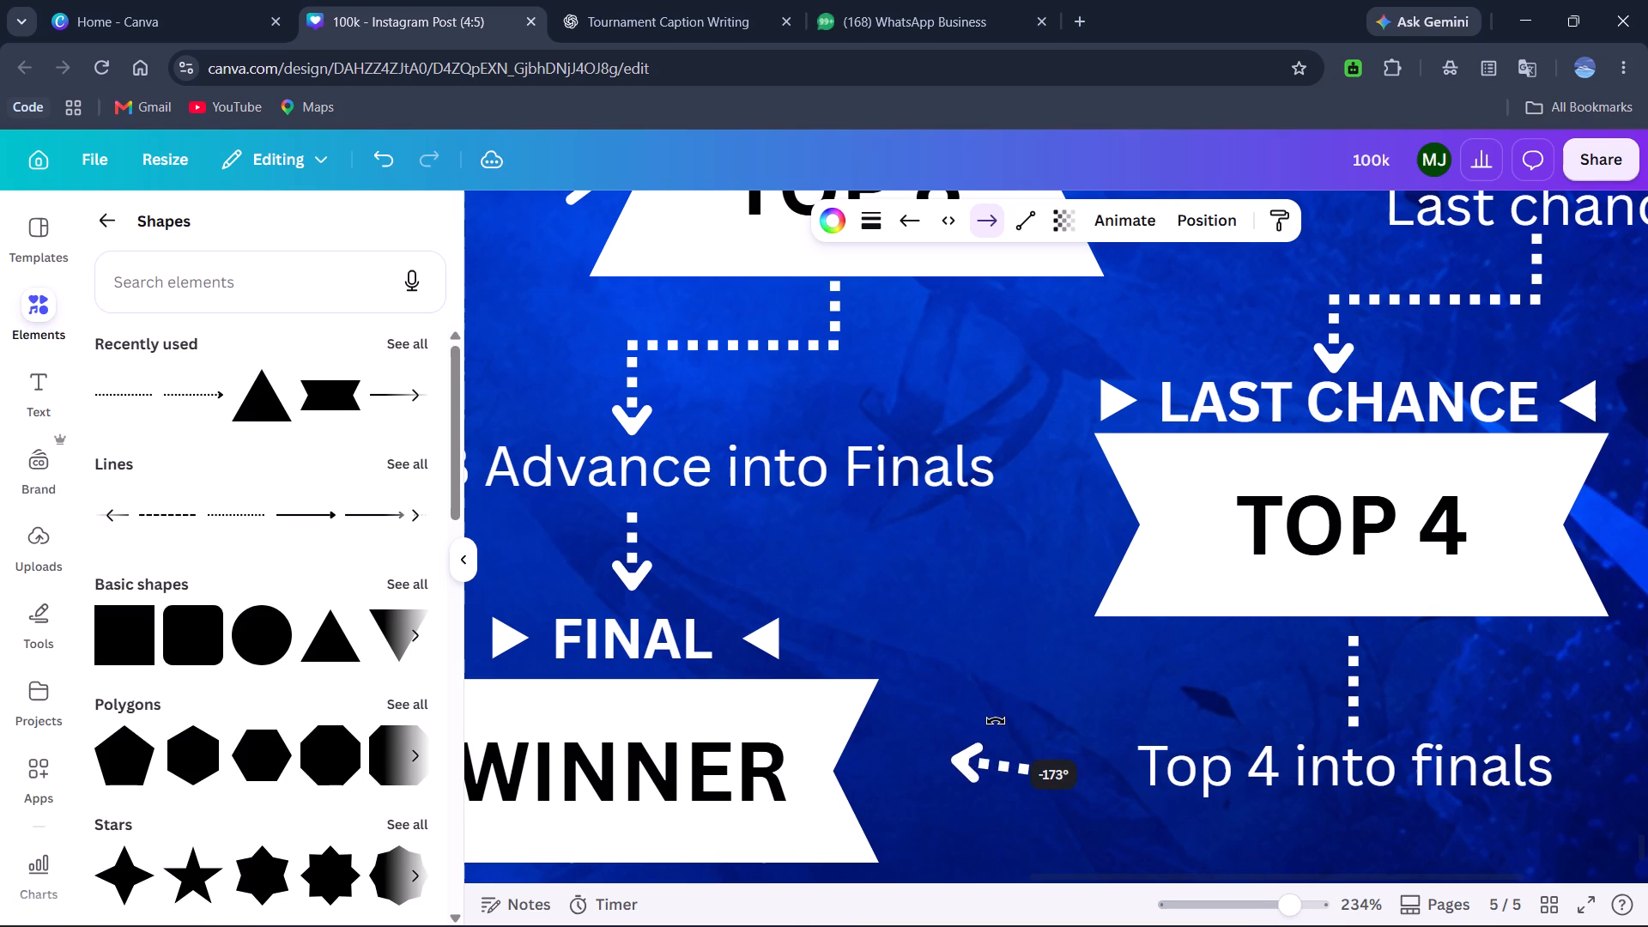
drag(996, 721, 1002, 719)
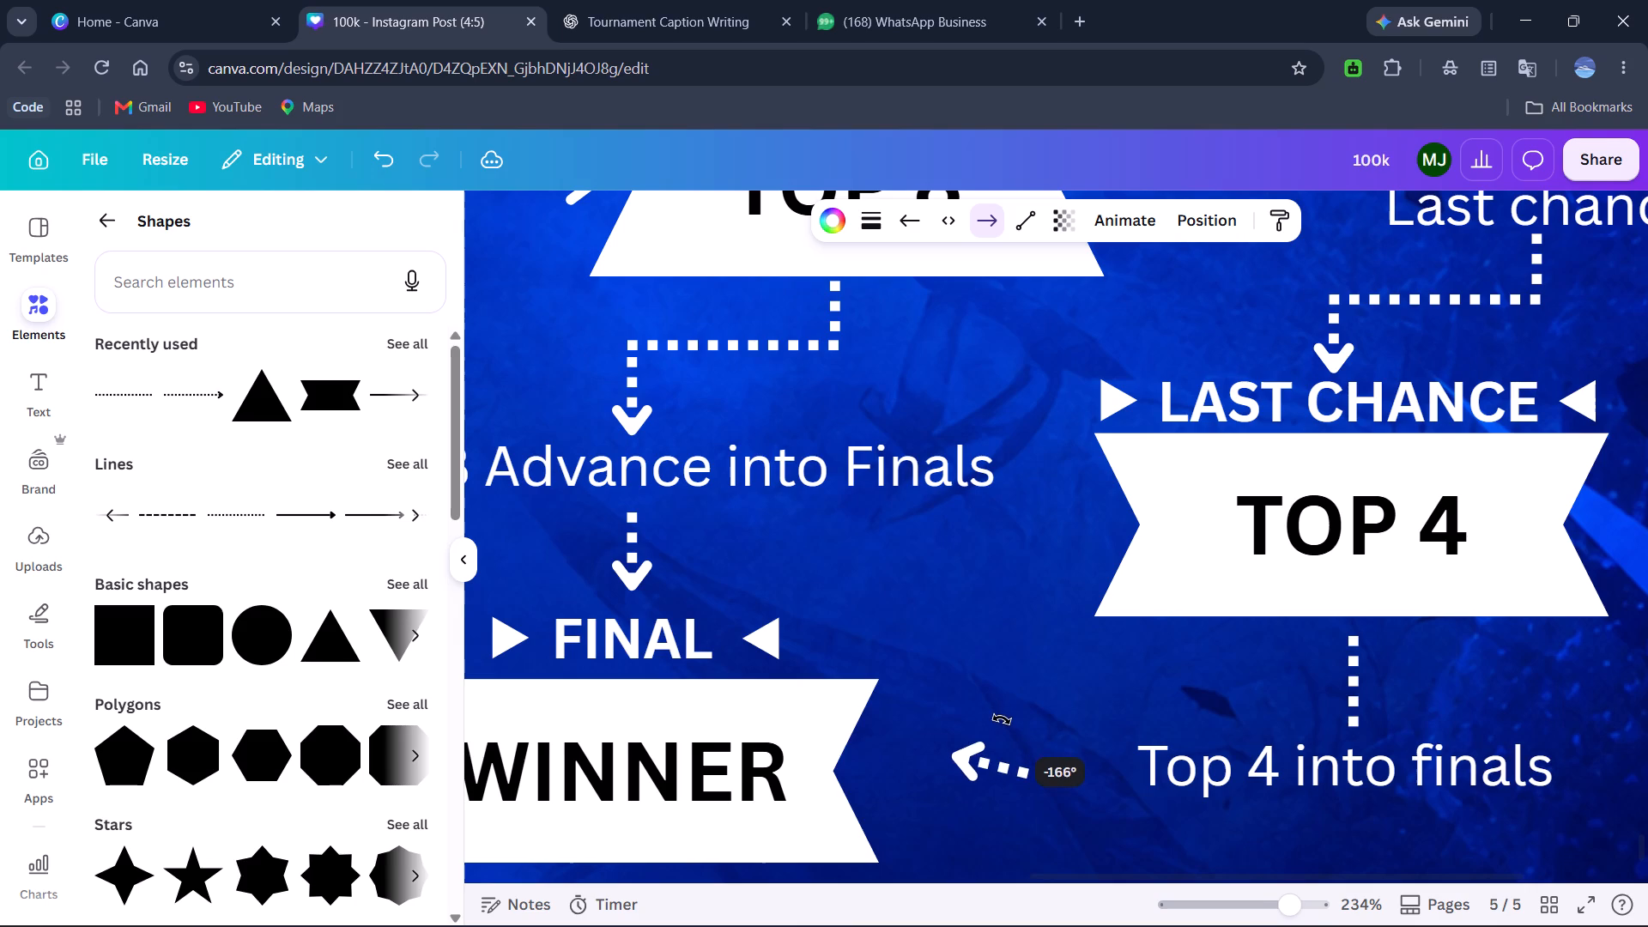
drag(1002, 719, 1008, 721)
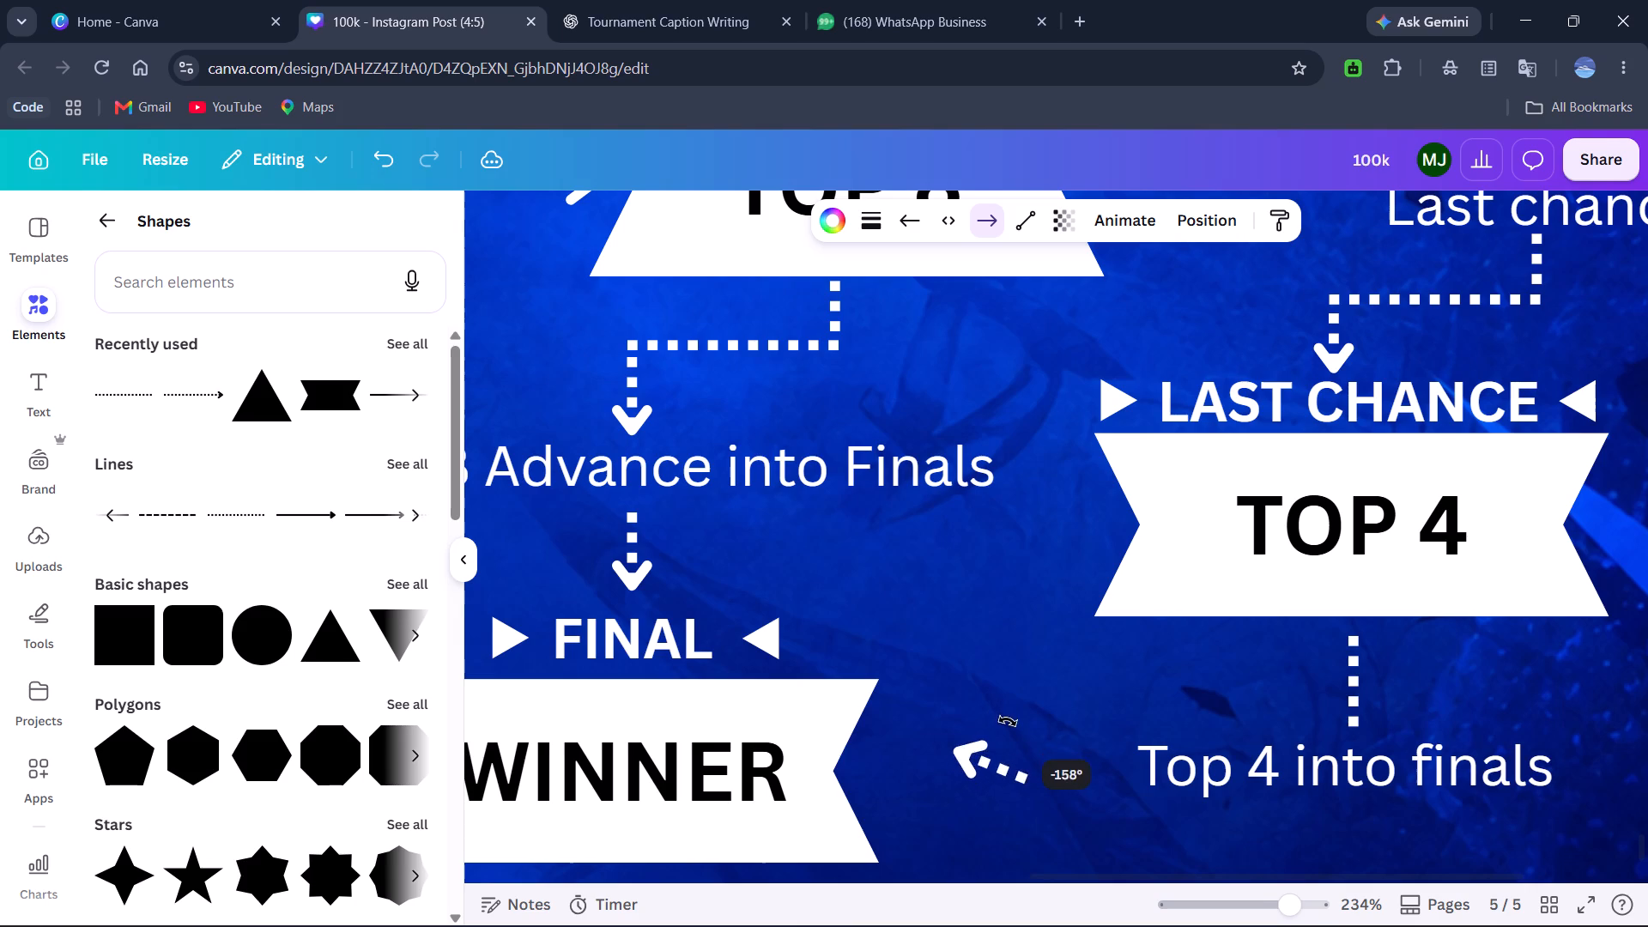
drag(1008, 721, 1029, 711)
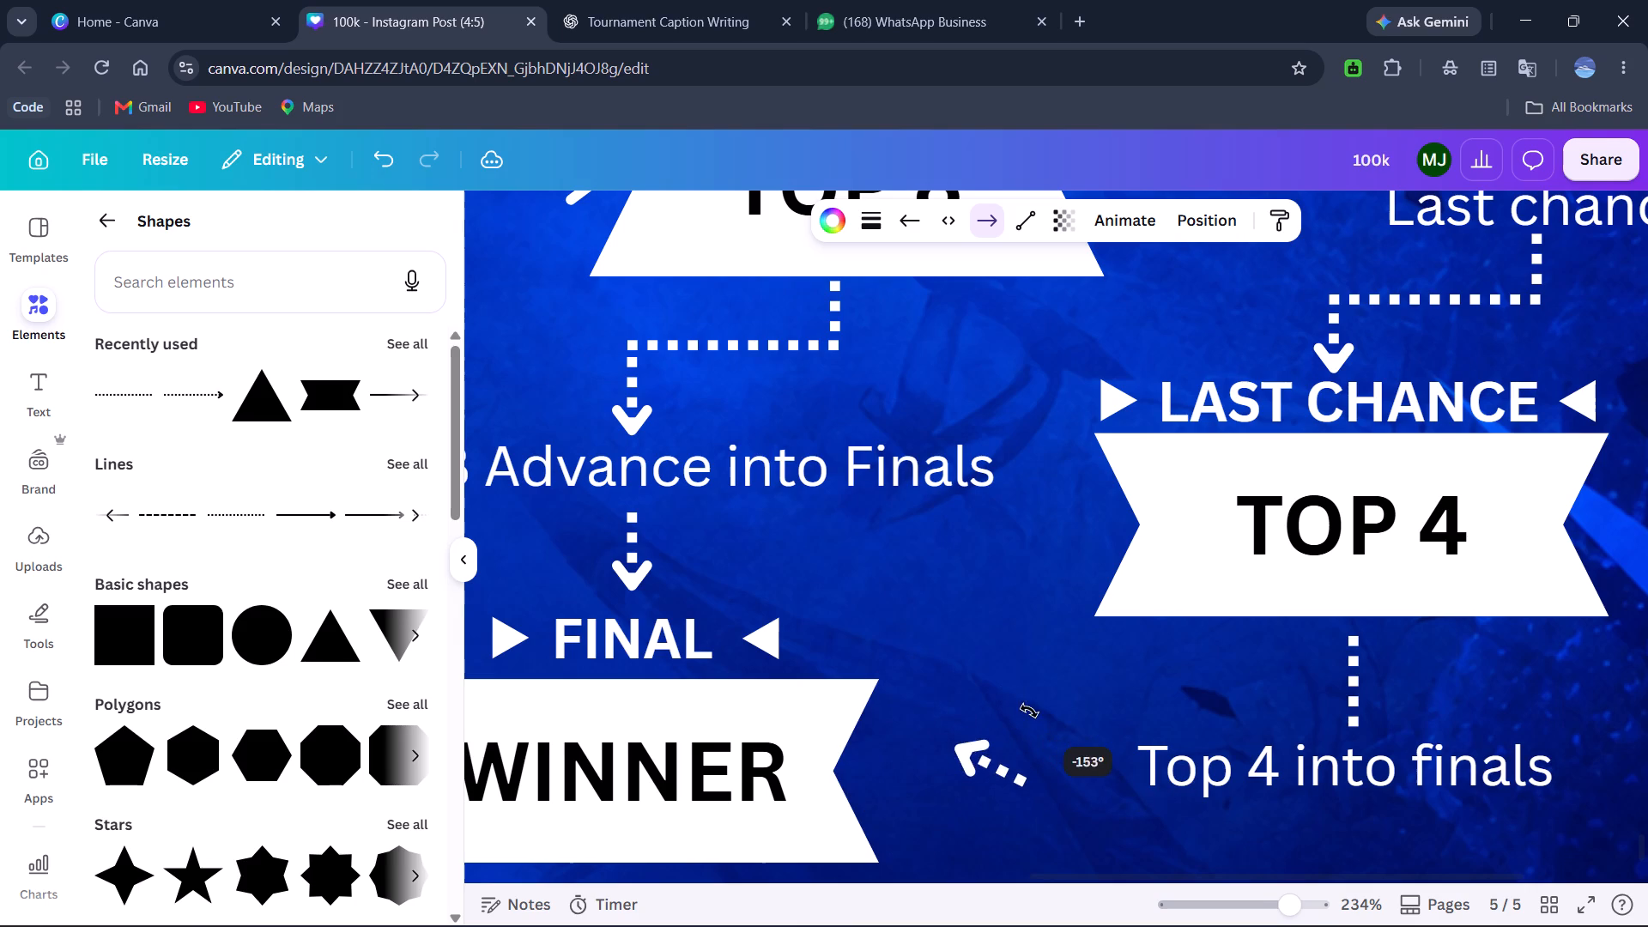
drag(1029, 711, 1004, 673)
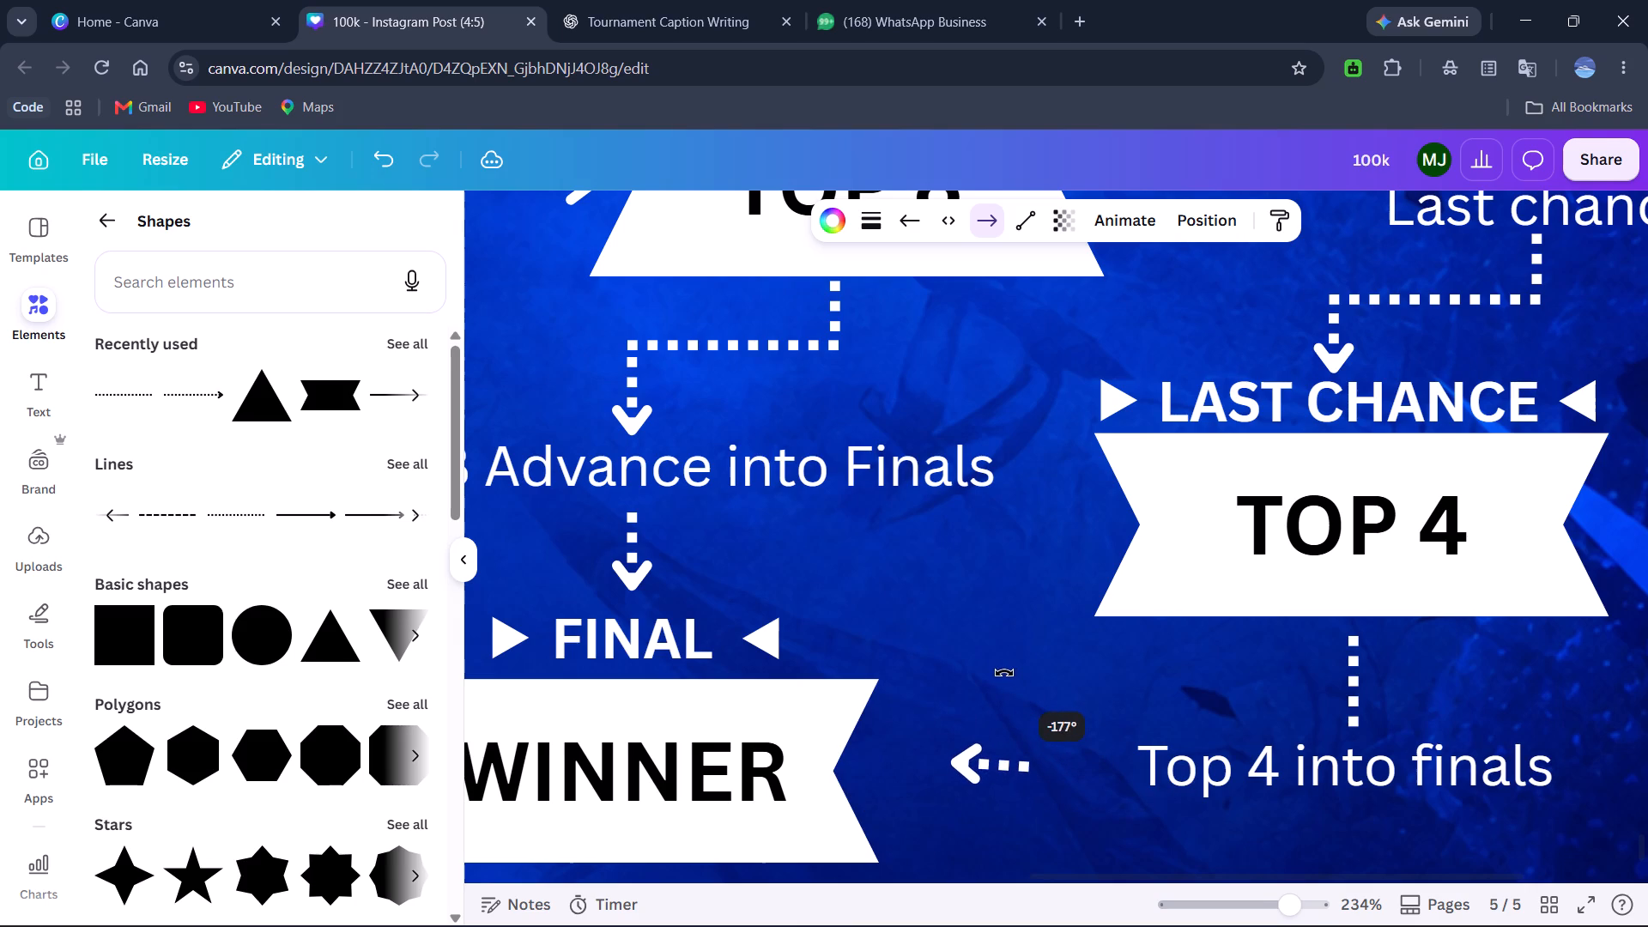
drag(1004, 673, 999, 669)
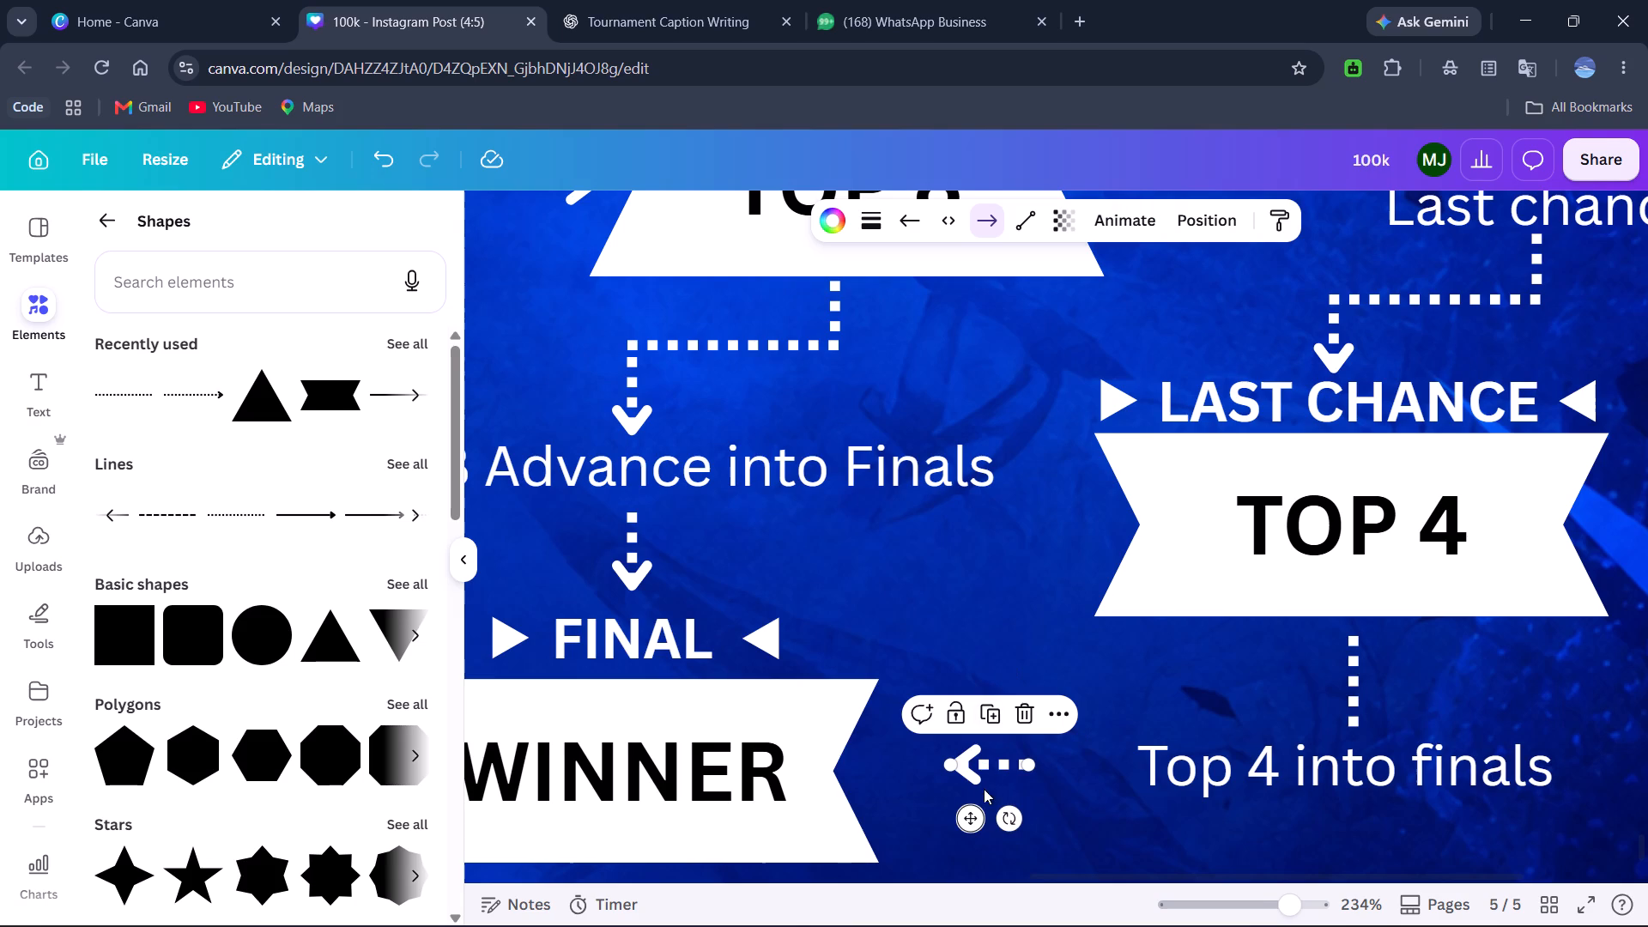
Stretch both ends of the horizontal dotted arrow so it spans from the WINNER banner's notch to the "Top 4 into finals" note.
drag(951, 766, 852, 766)
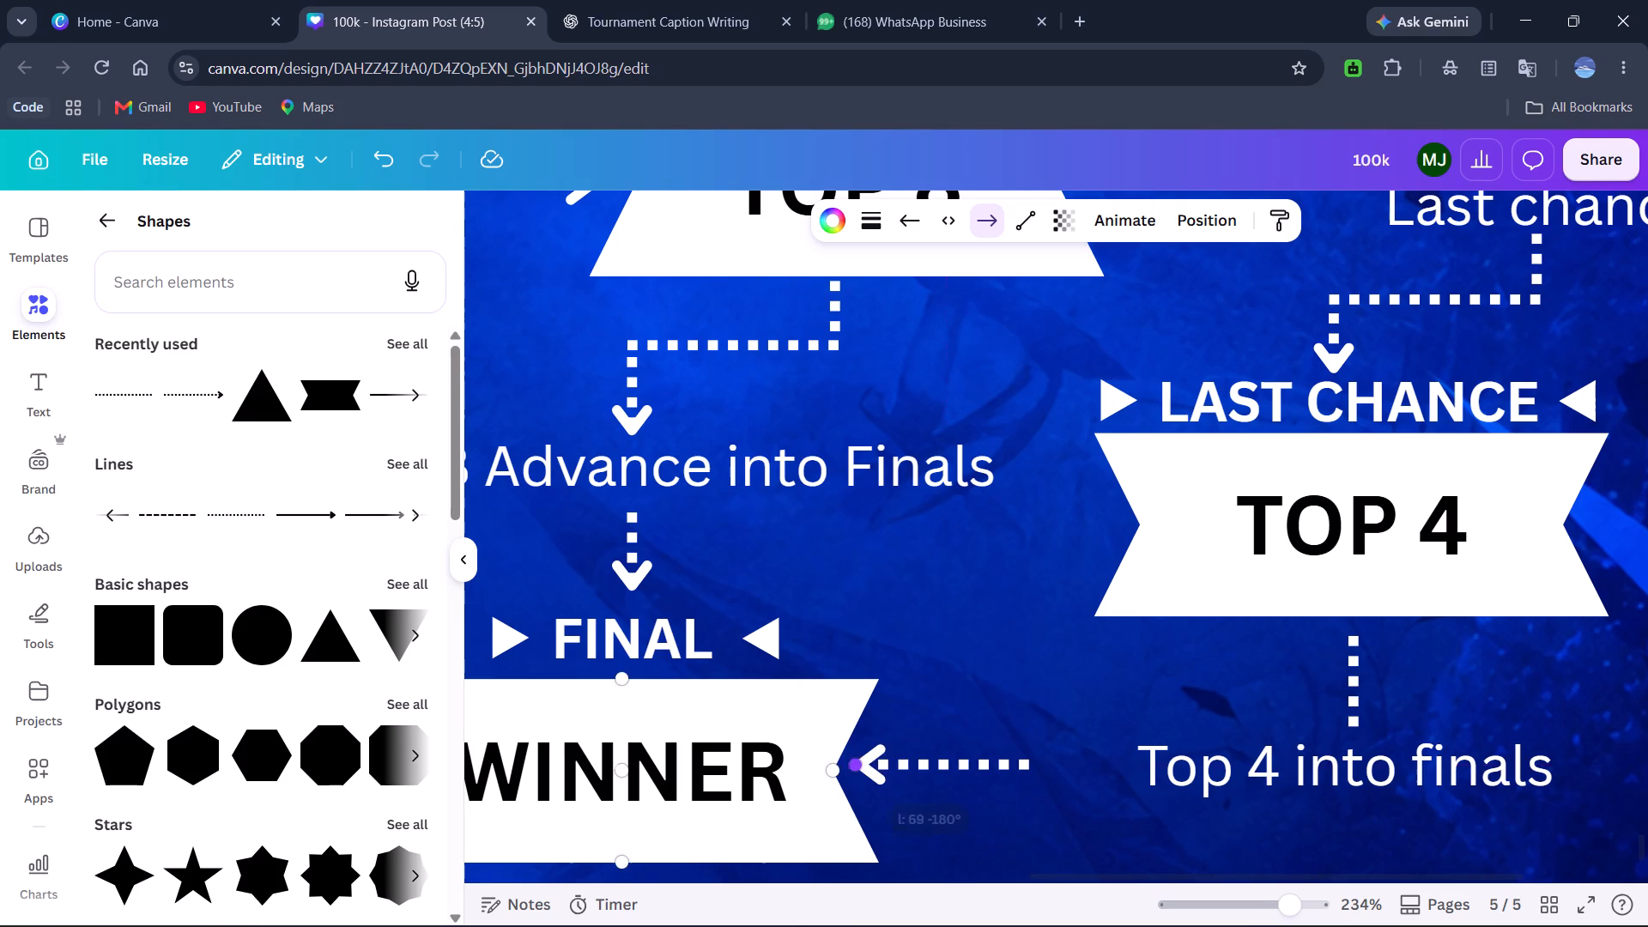
drag(852, 766, 849, 767)
drag(1037, 763, 1119, 753)
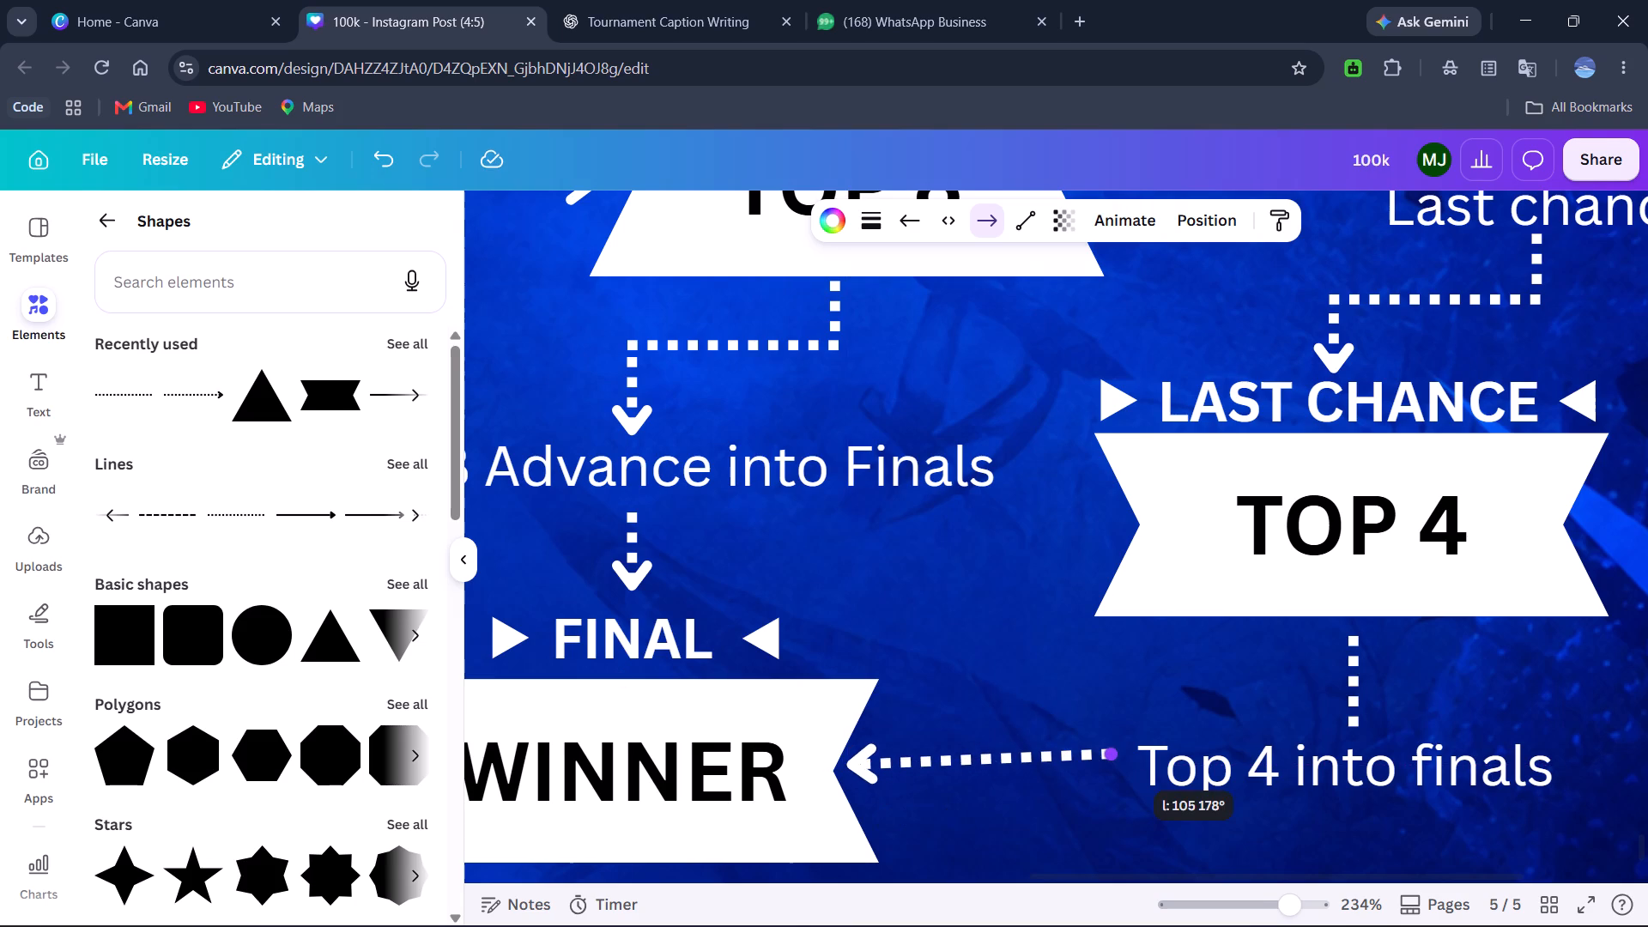
drag(1119, 753, 1146, 768)
Nudge the horizontal dotted arrow and the "Top 4 into finals" note together, ending one step higher.
click(1031, 768)
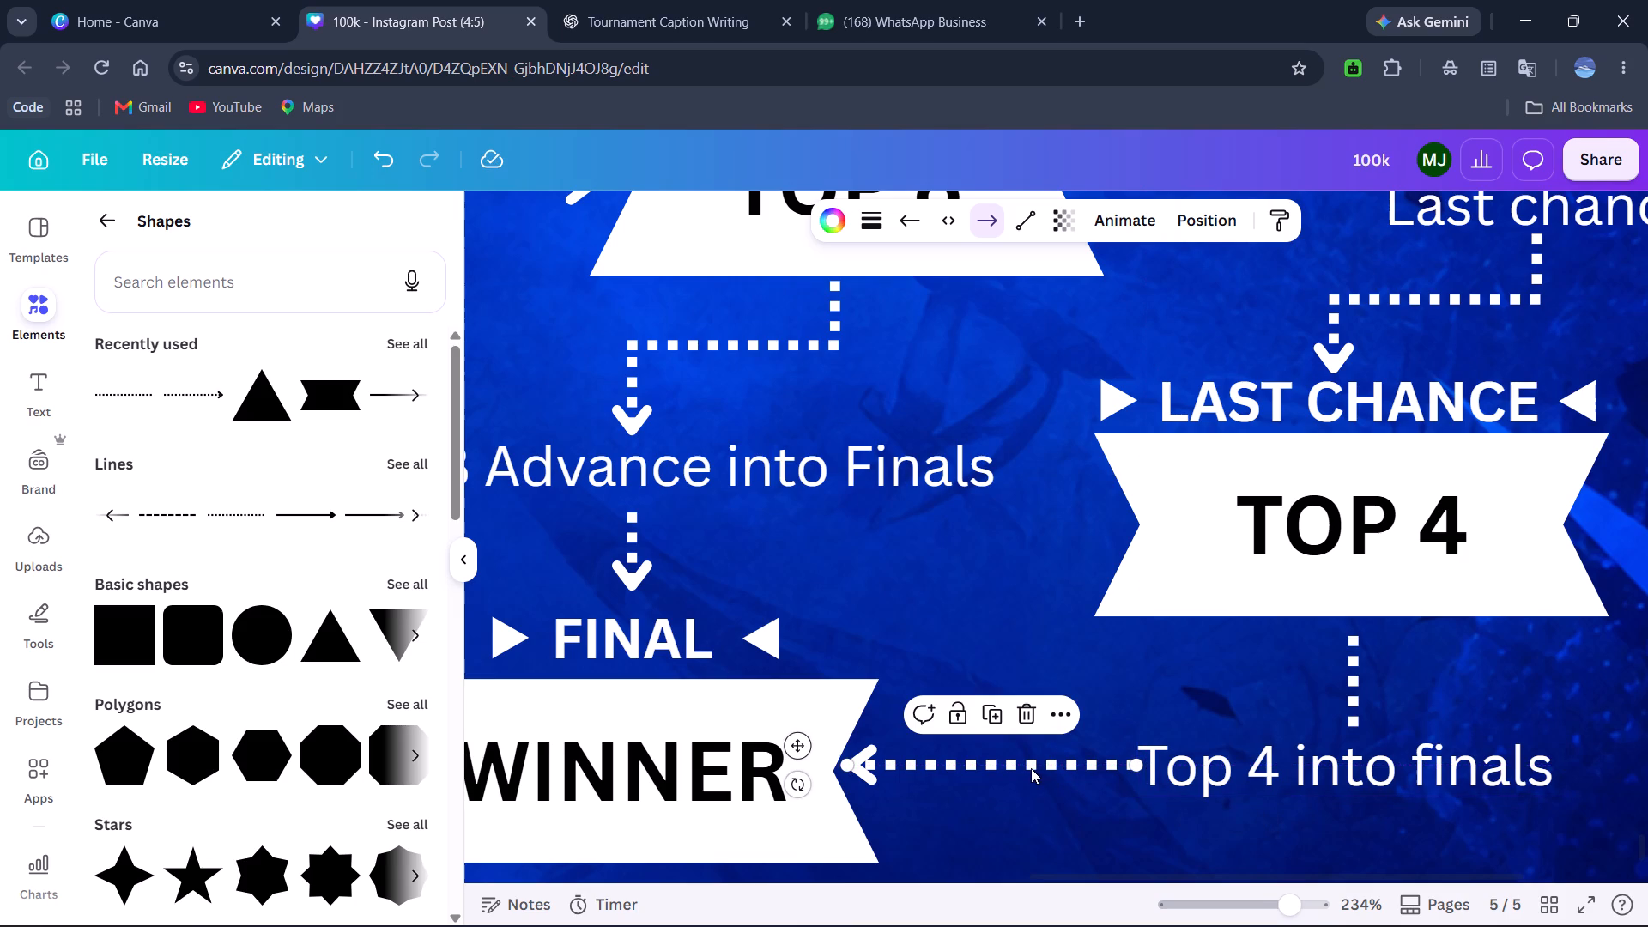
click(1033, 789)
click(1035, 754)
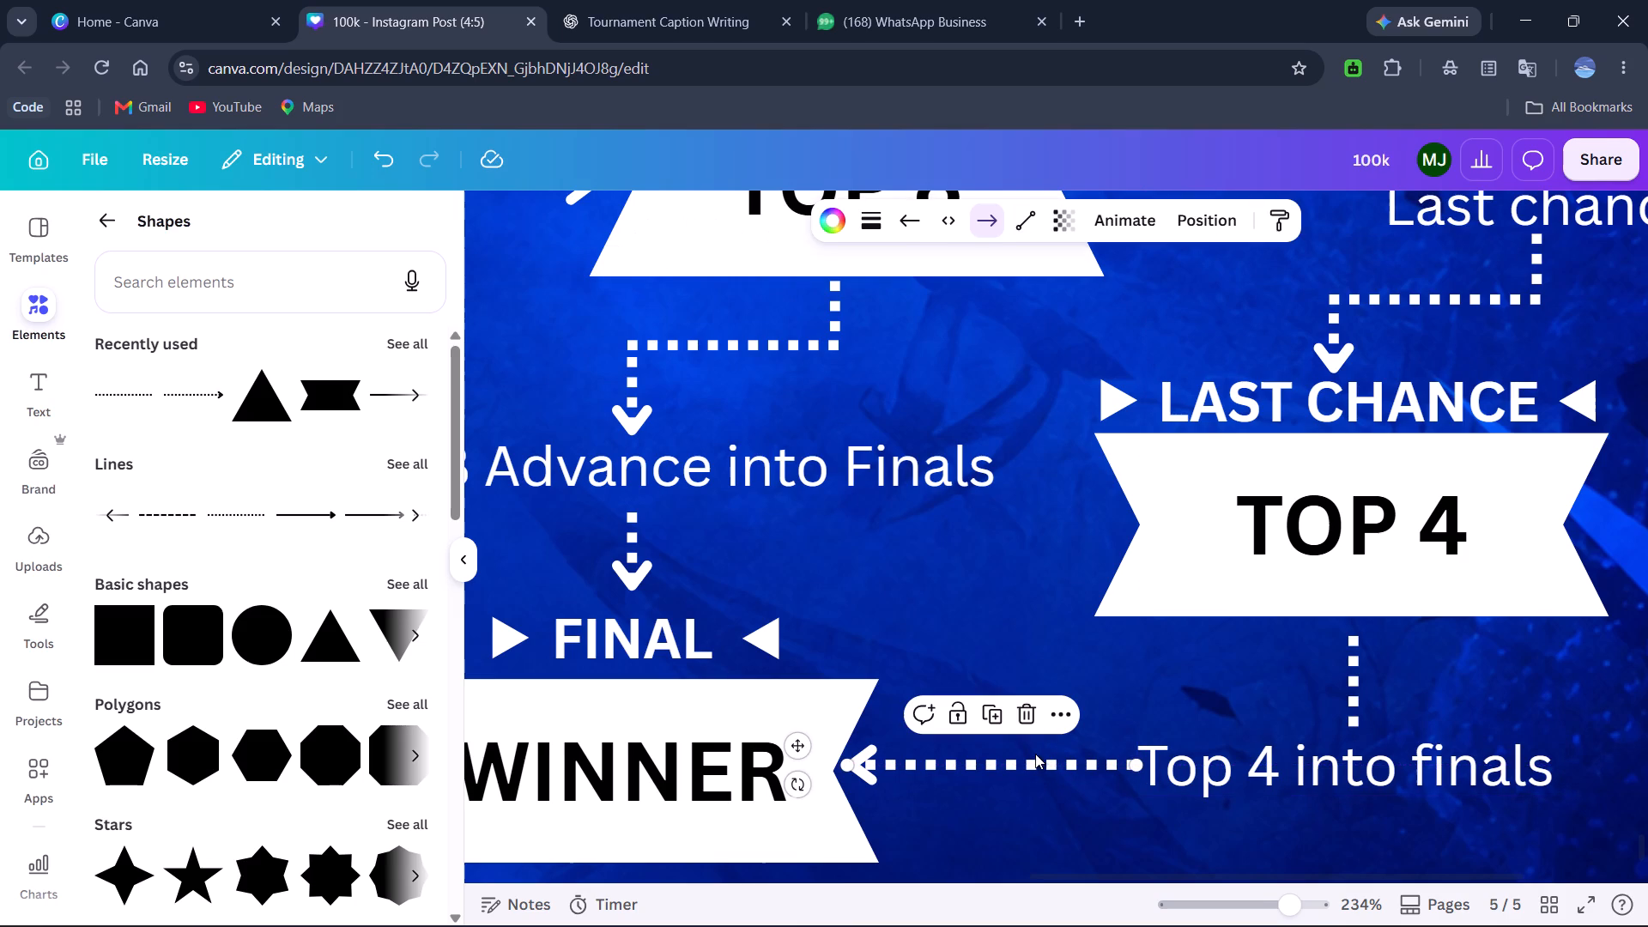
click(1035, 761)
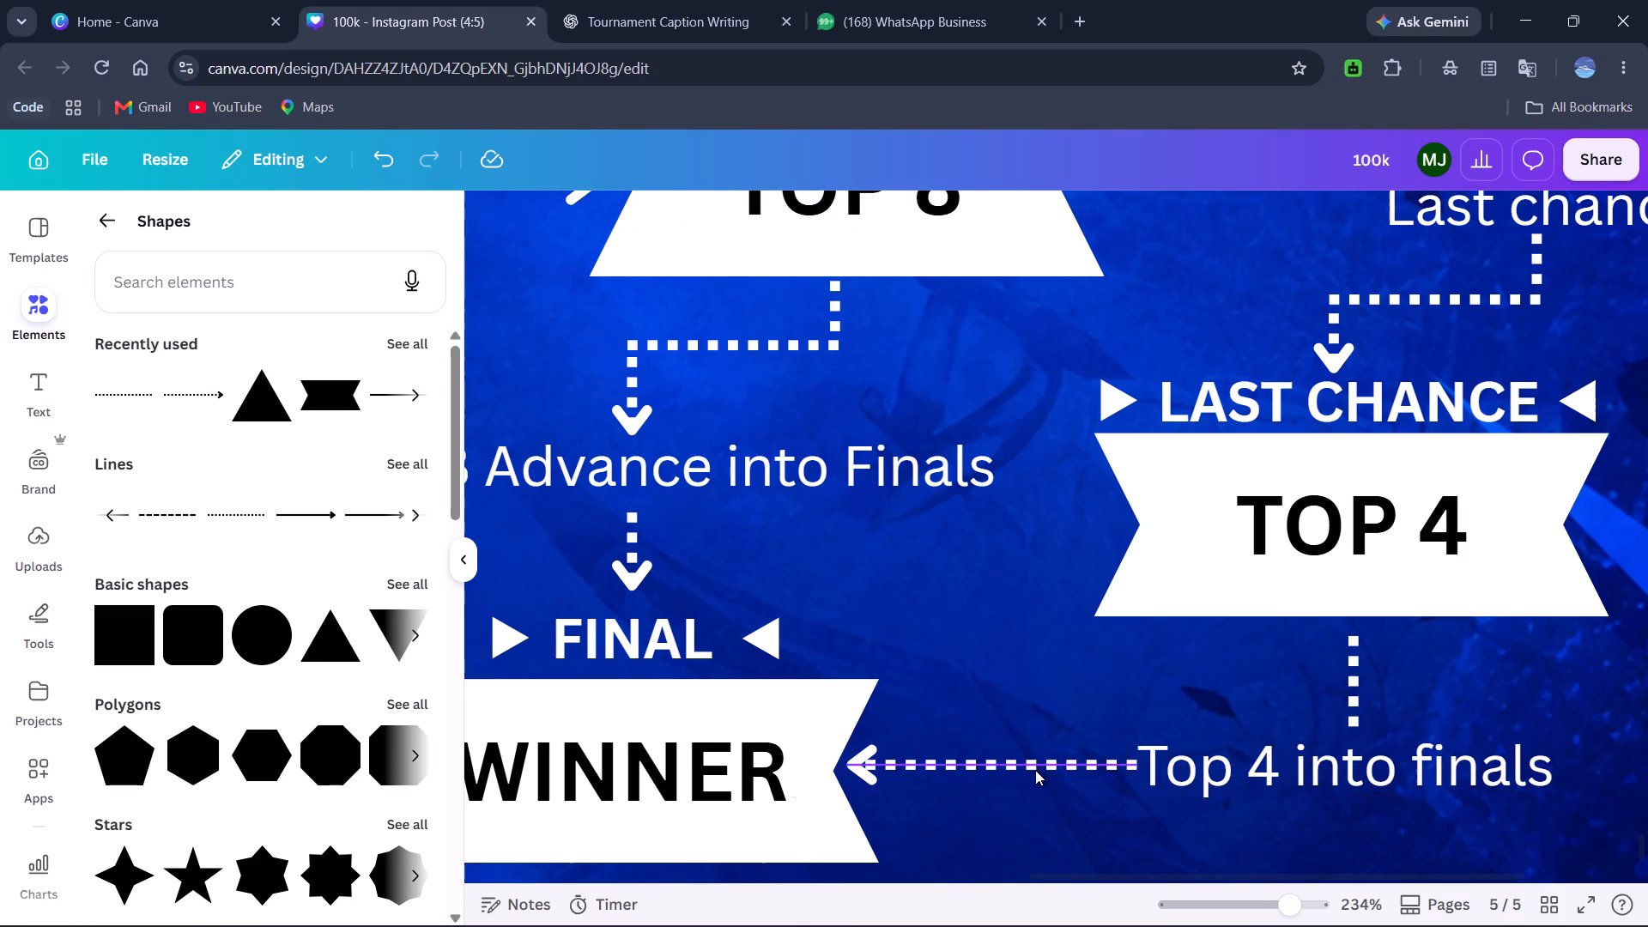
click(1035, 770)
key(Down)
key(Down)
key(Up)
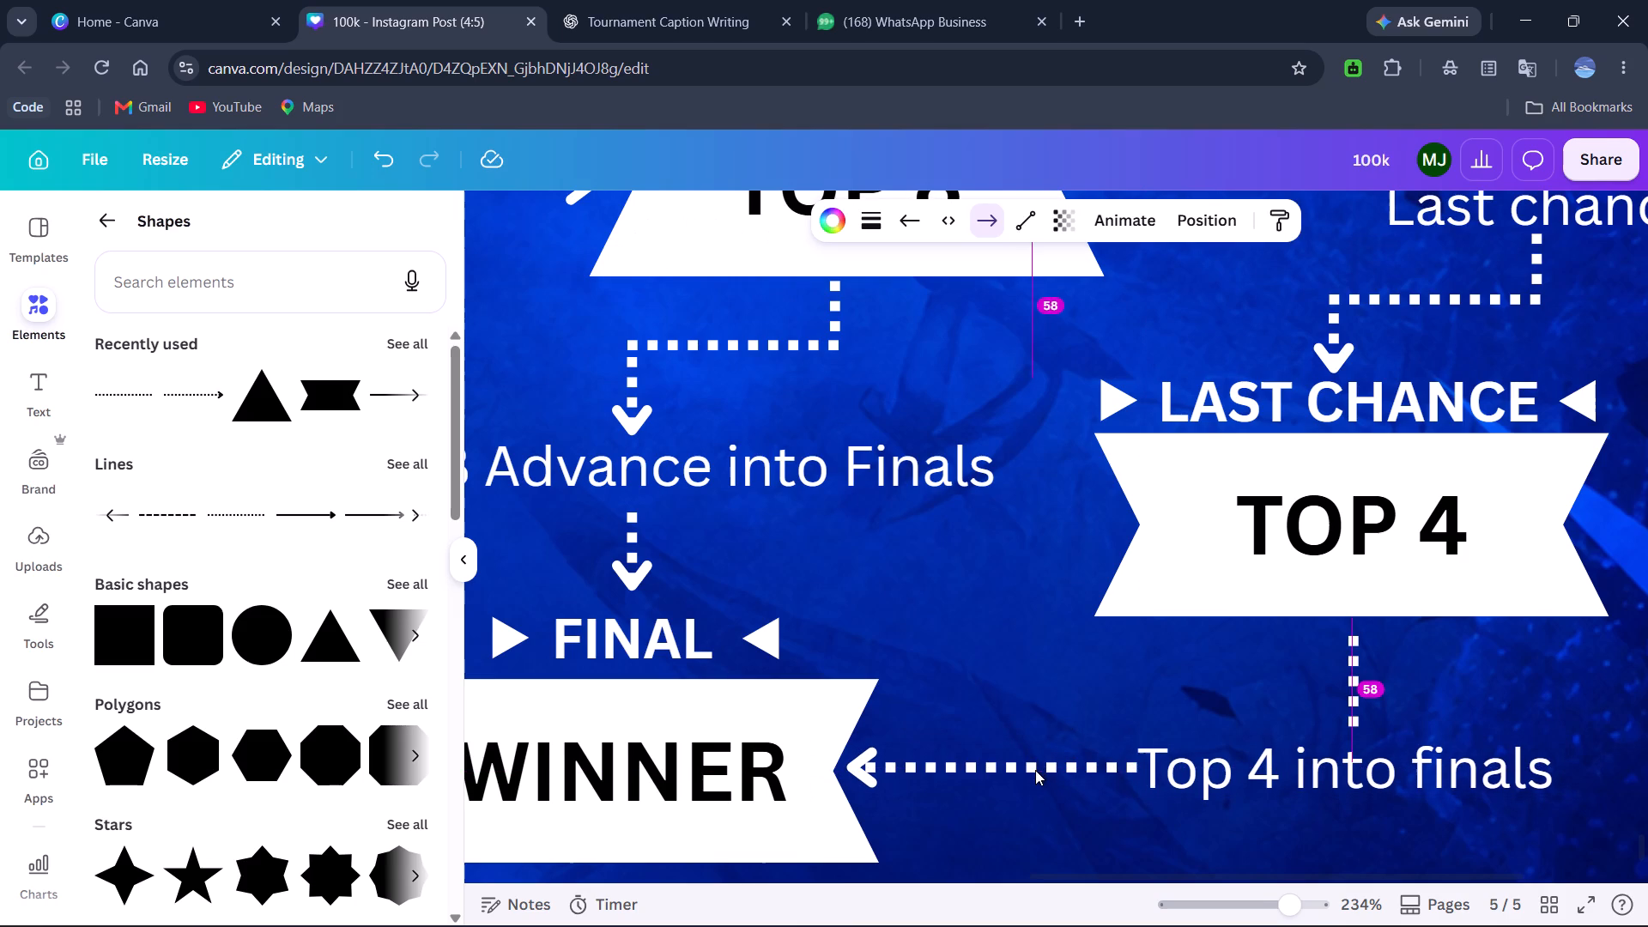
key(Up)
key(Up)
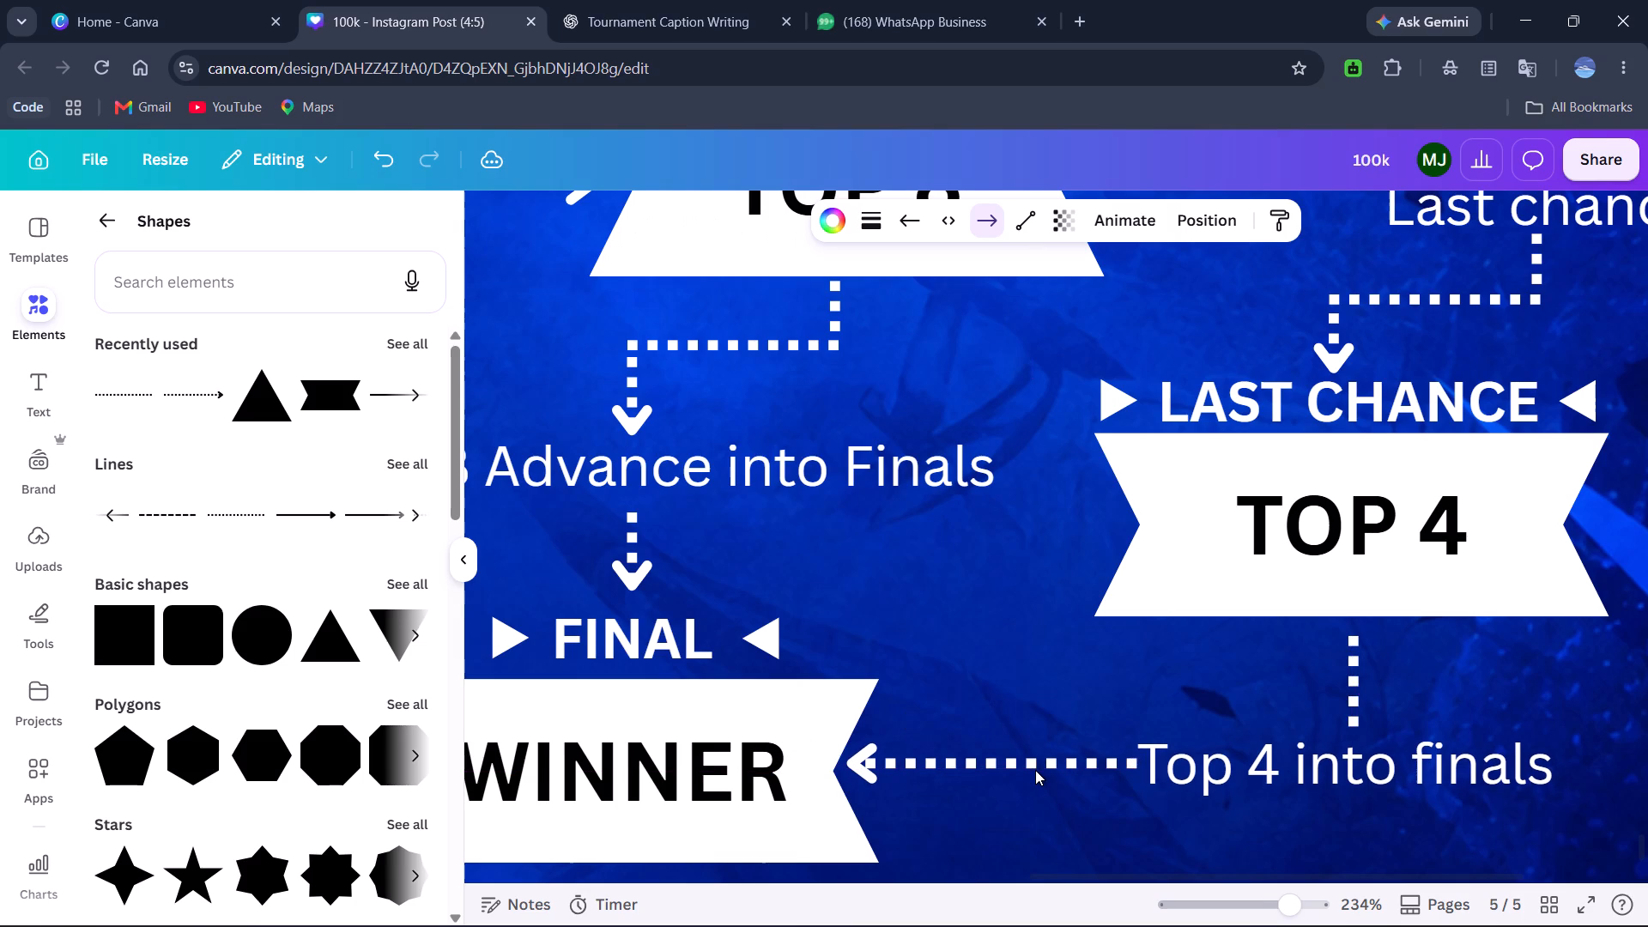
Shorten the horizontal dotted arrow slightly at the "Top 4 into finals" end, and nudge it four steps right and three down.
drag(1140, 762, 1130, 760)
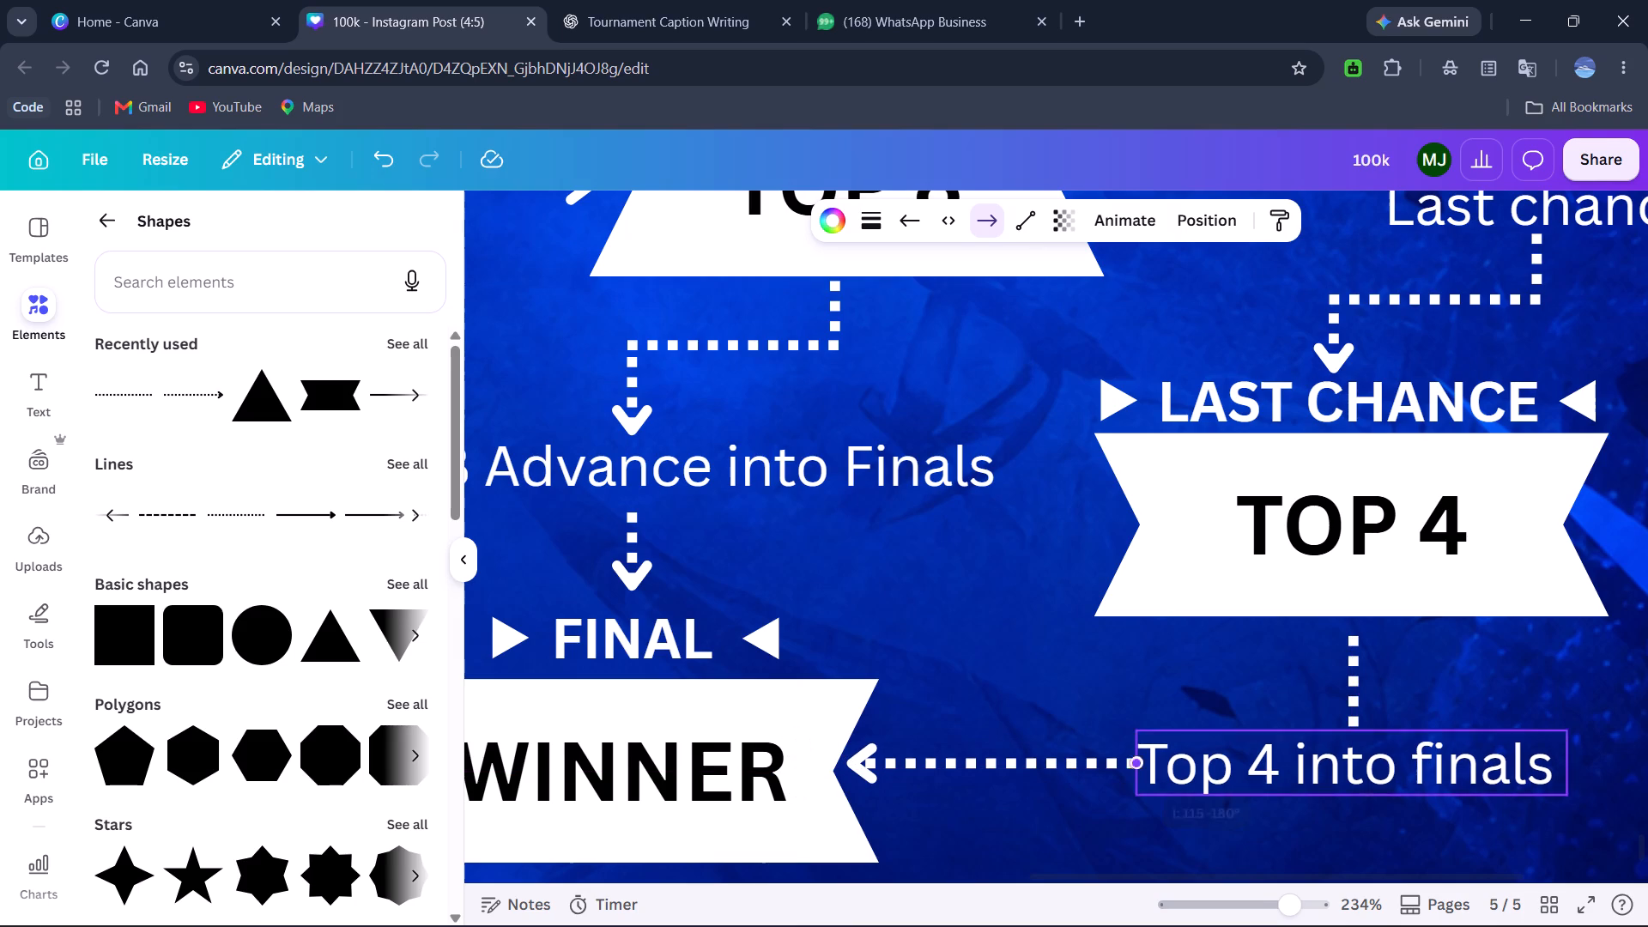
drag(1130, 760, 1124, 760)
click(1098, 830)
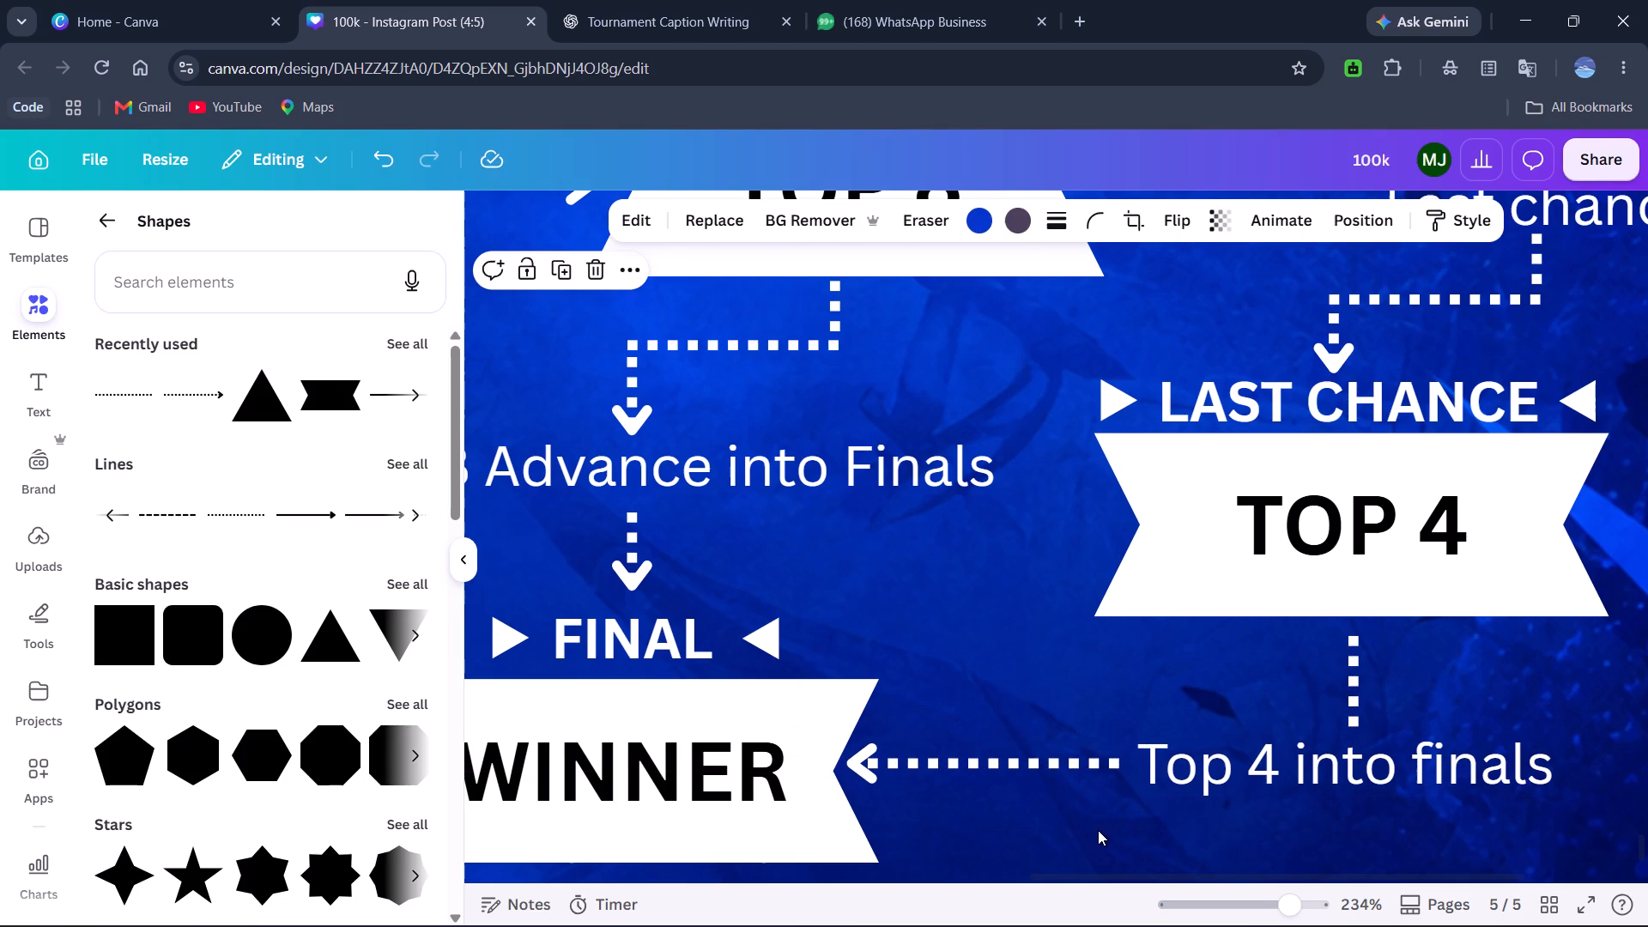
click(1057, 770)
key(Right)
key(Right)
key(Right)
key(Right)
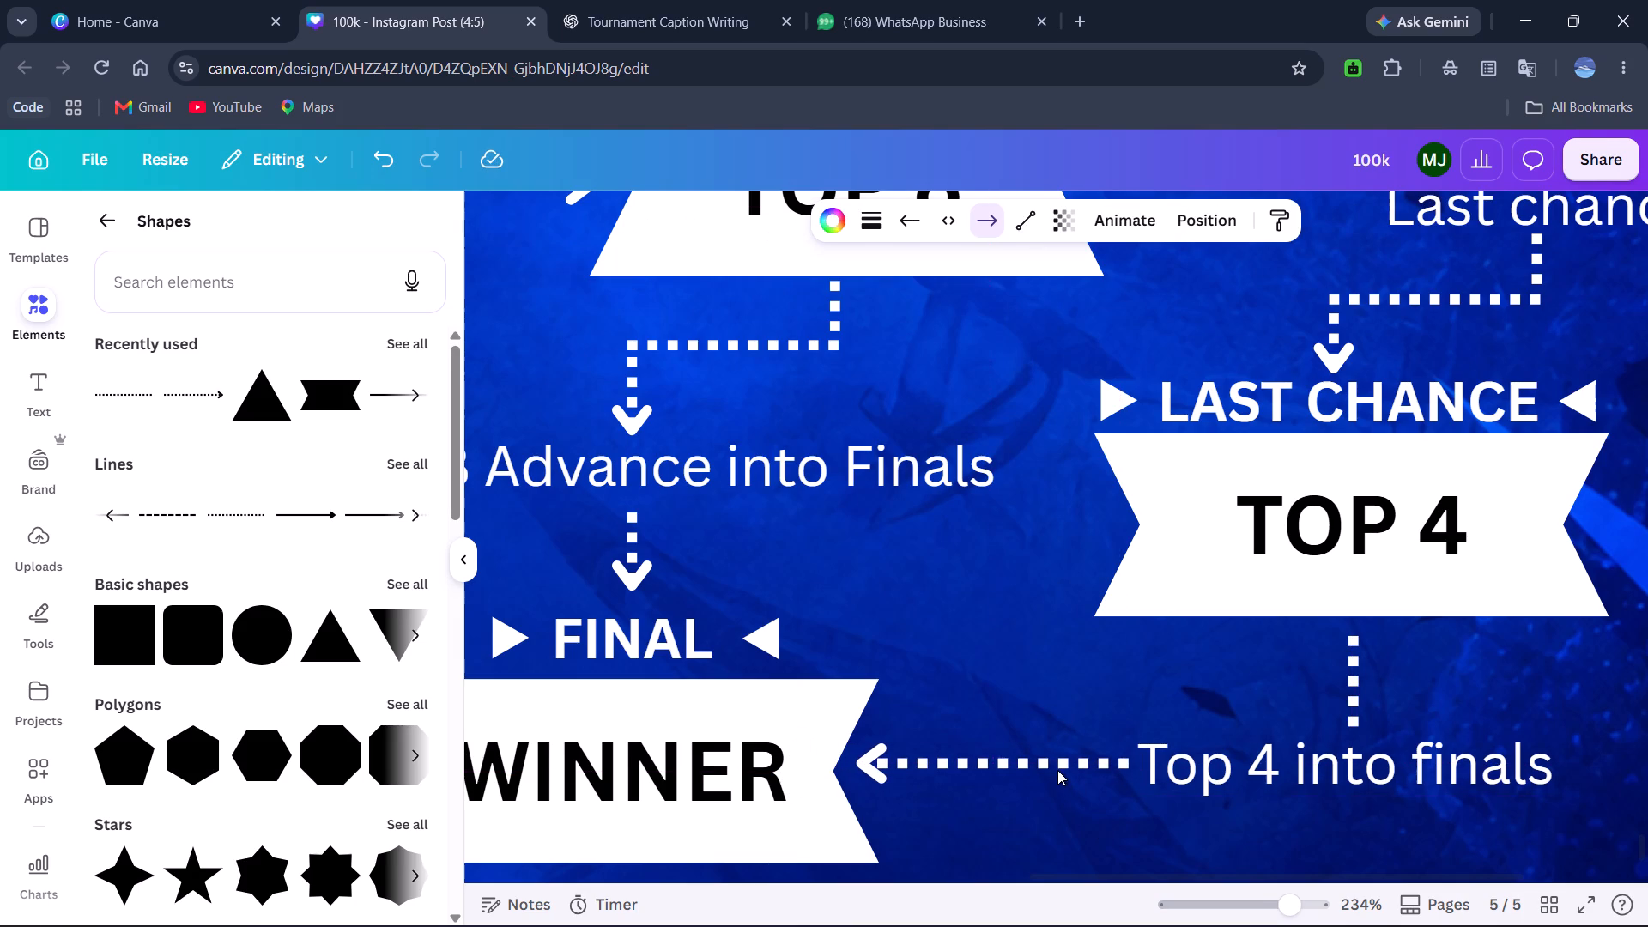
key(Down)
key(Down)
key(Down)
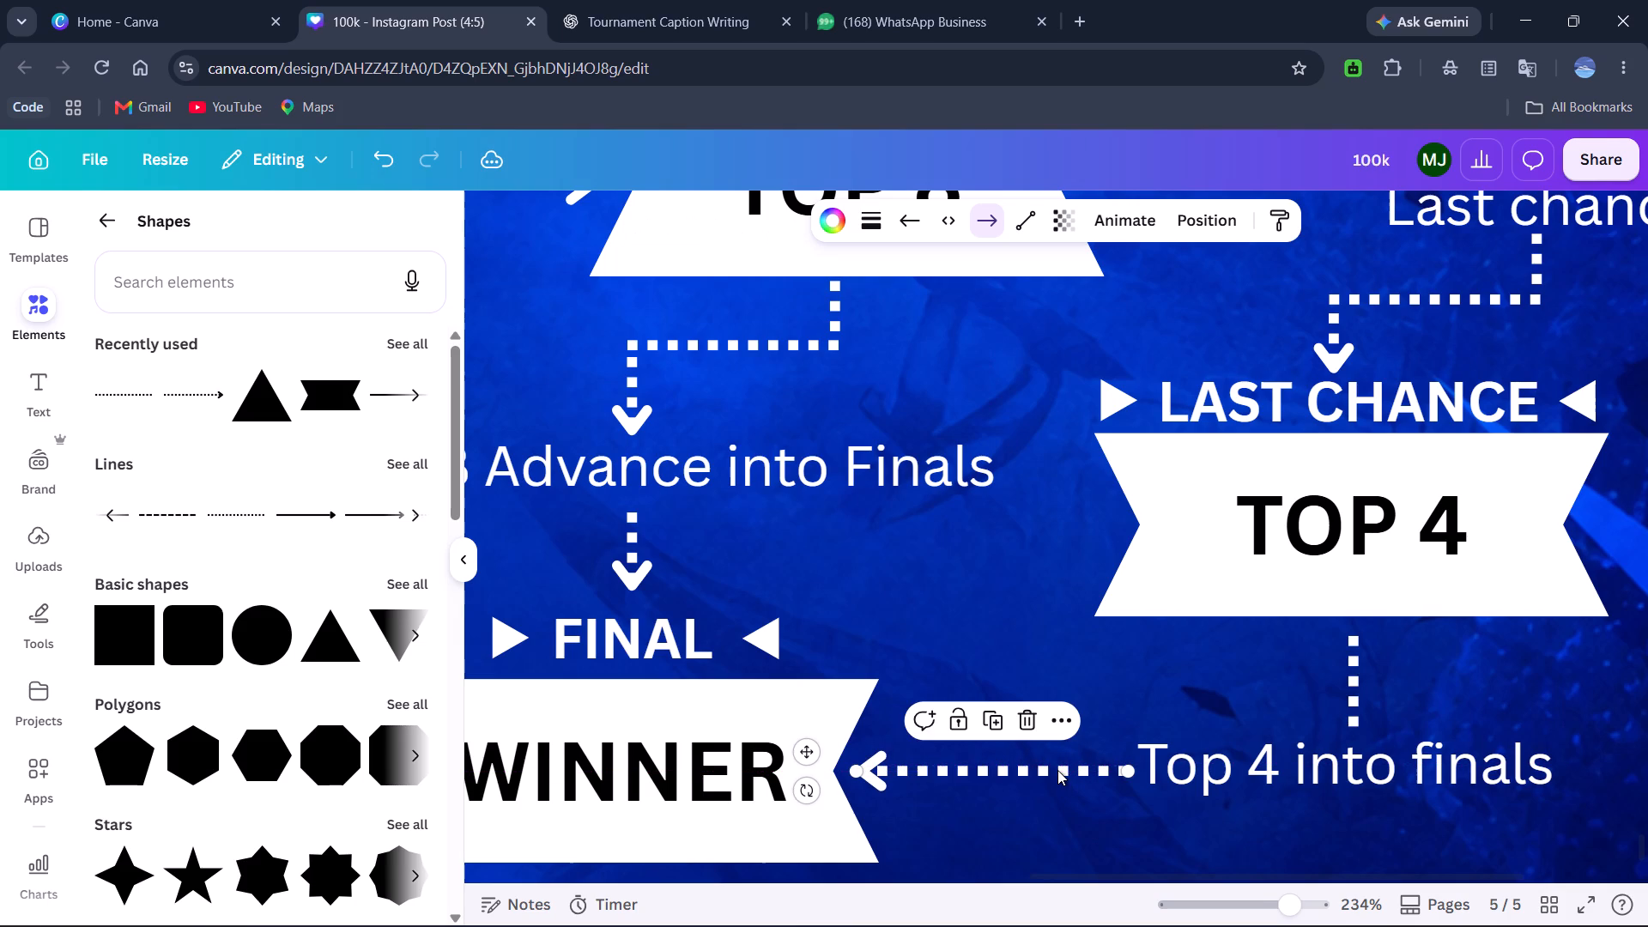
click(1105, 824)
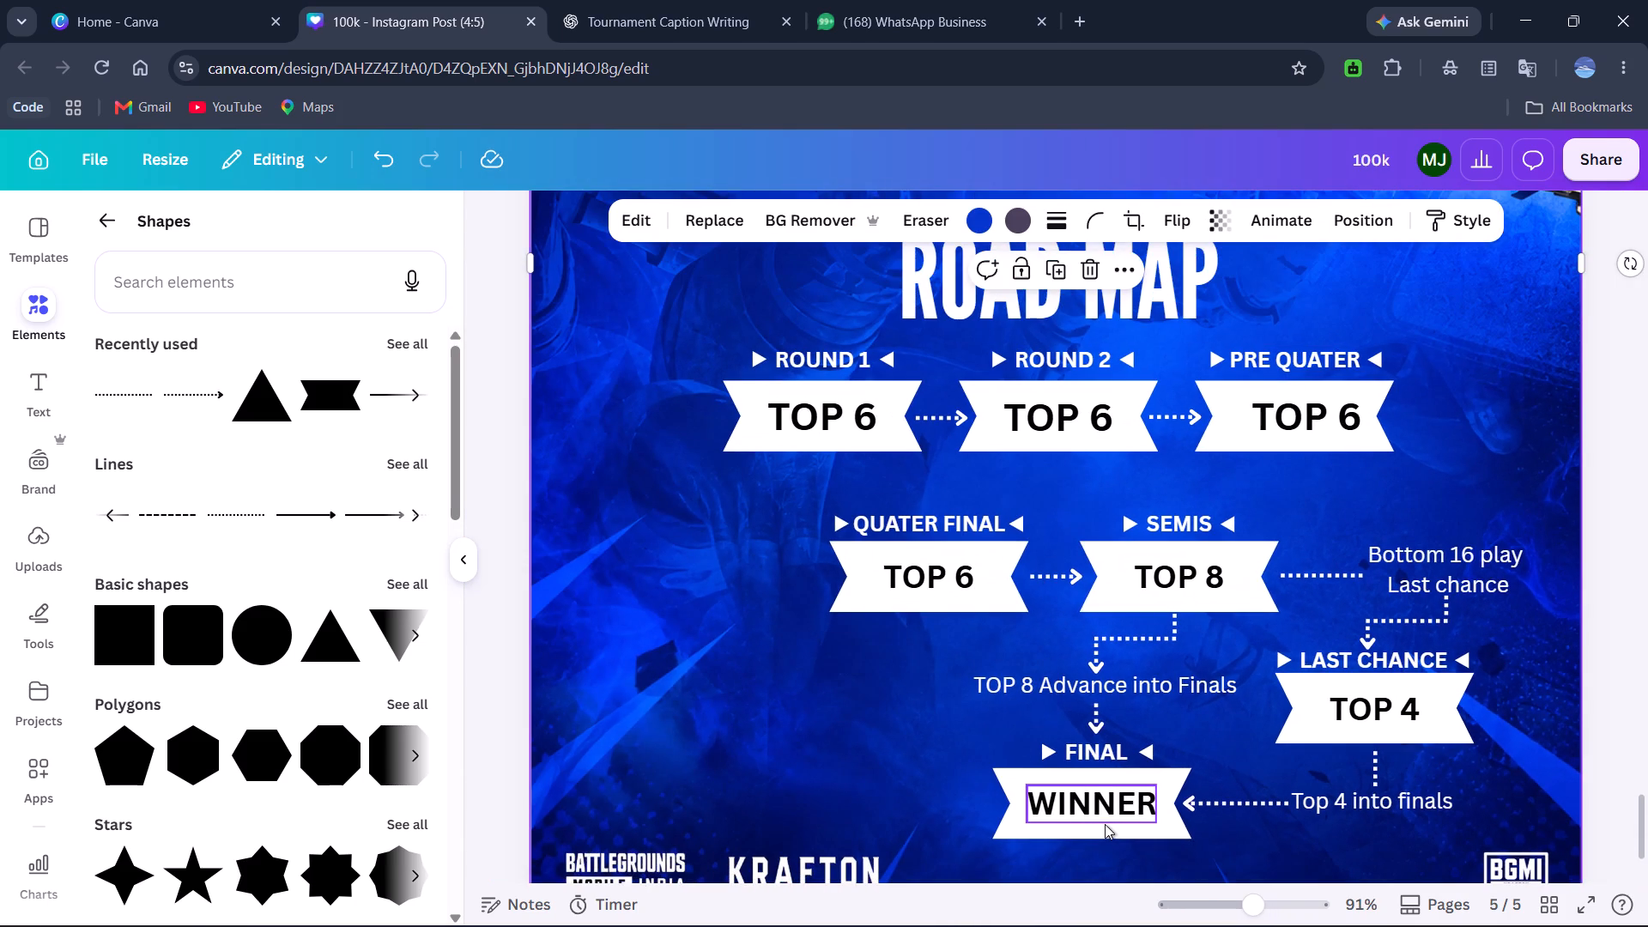
Reduce the font size of the "Bottom 16 play Last chance", "TOP 8 Advance into Finals" and "Top 4 into finals" notes to 14.3.
scroll(1105, 824, down, 1)
click(1582, 706)
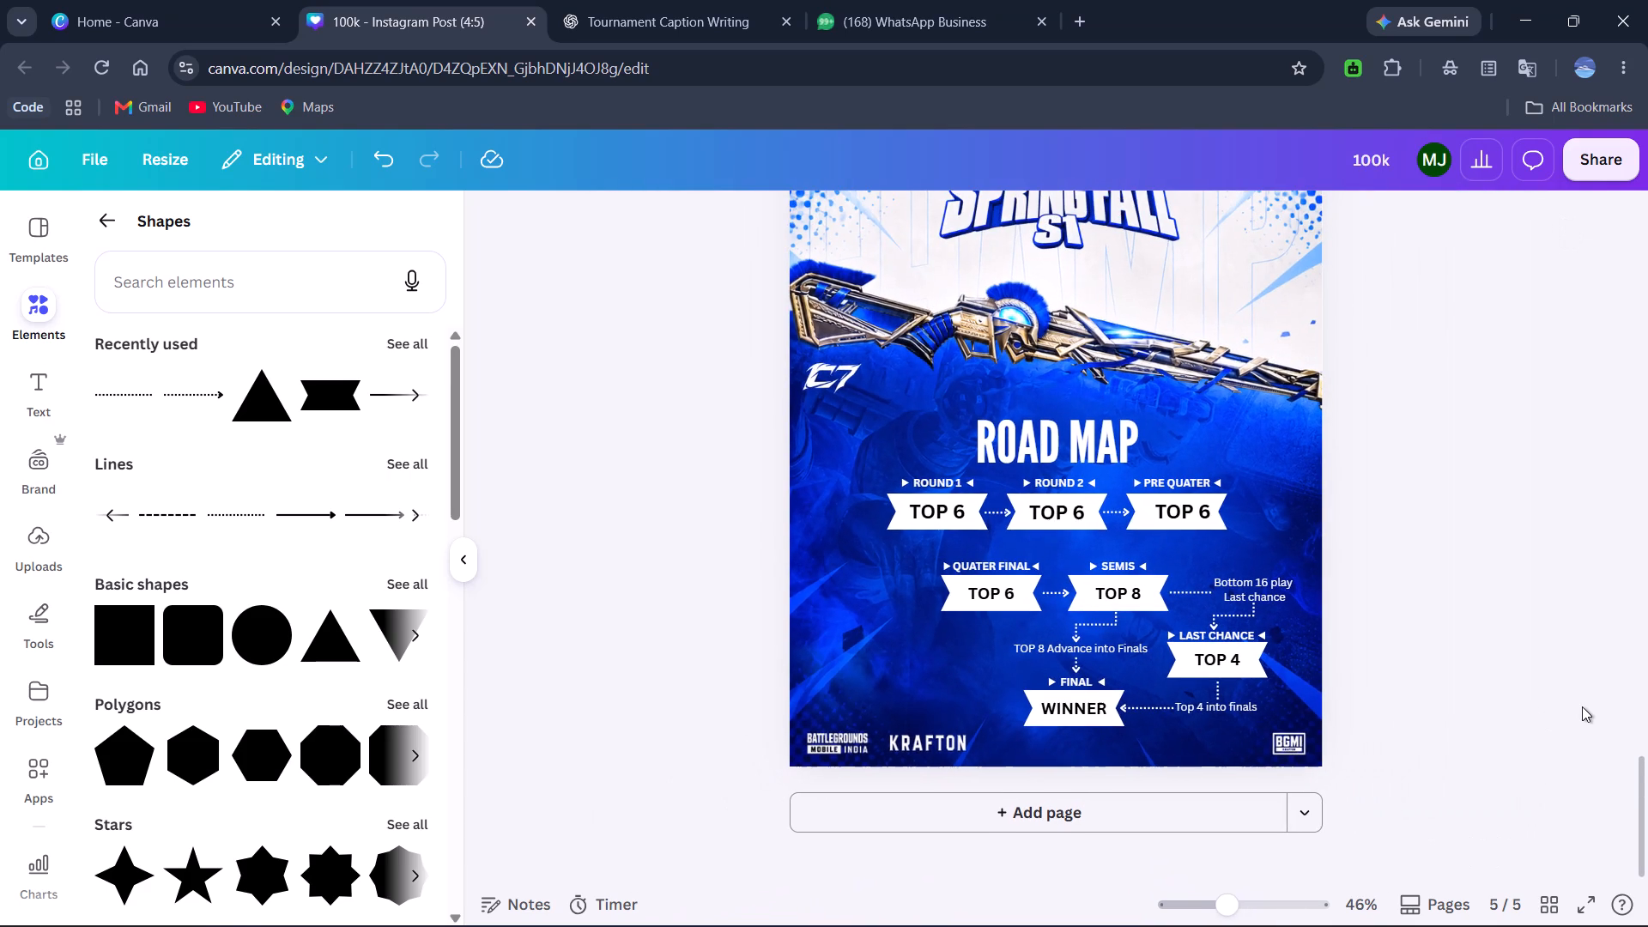
scroll(1582, 706, up, 1)
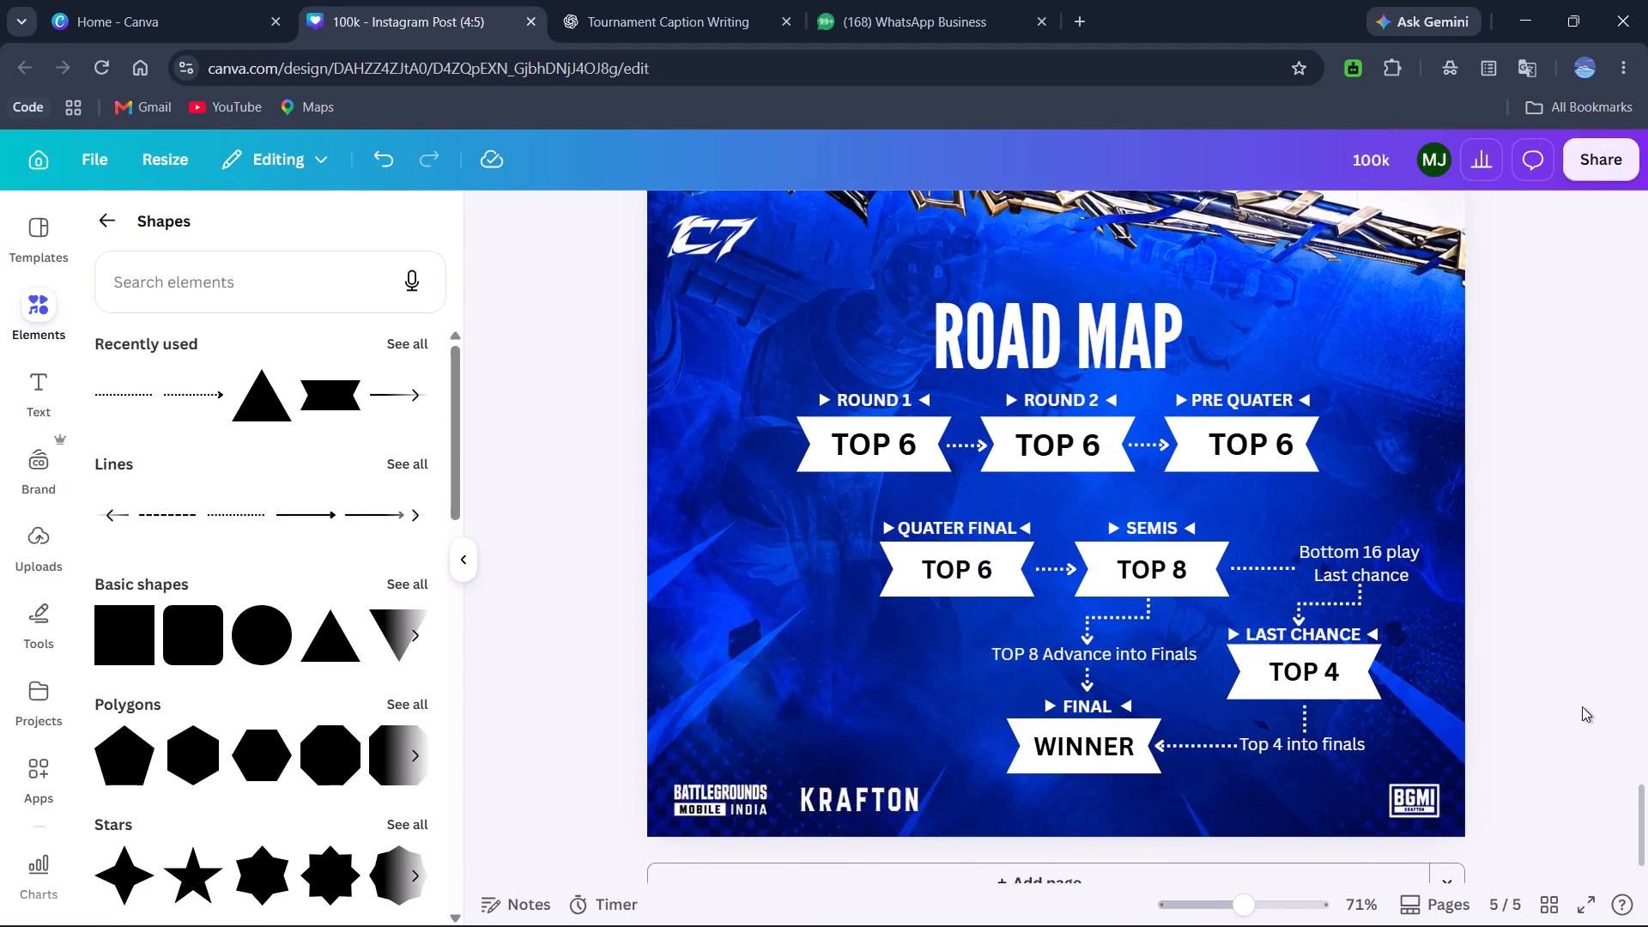
scroll(1582, 706, up, 1)
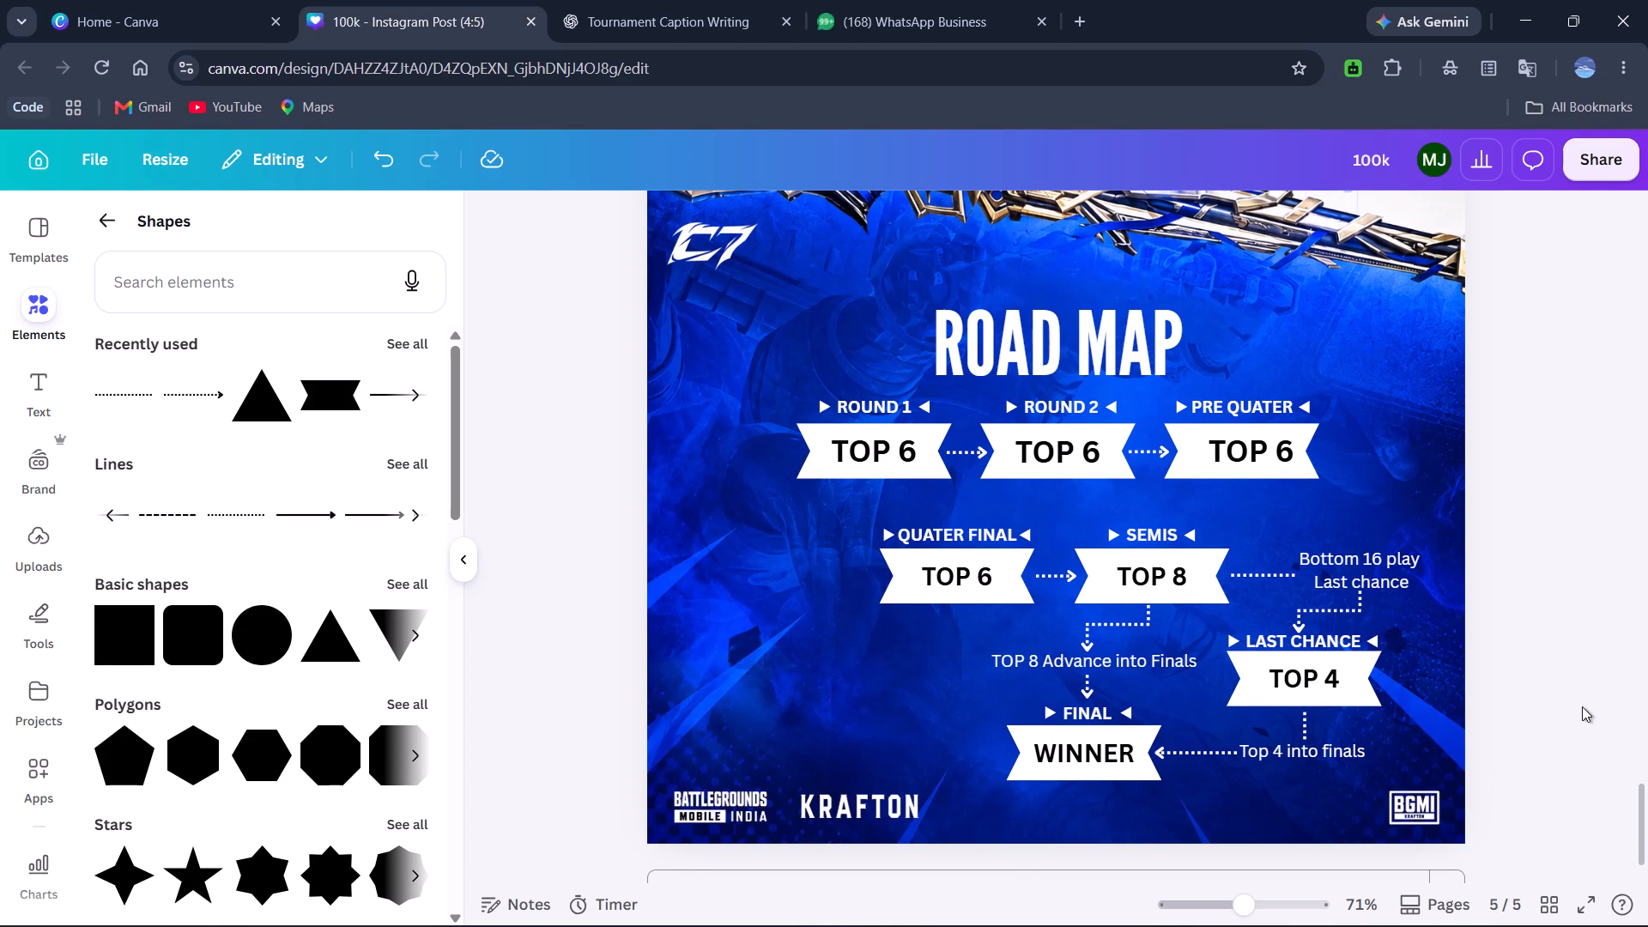
double_click(1161, 654)
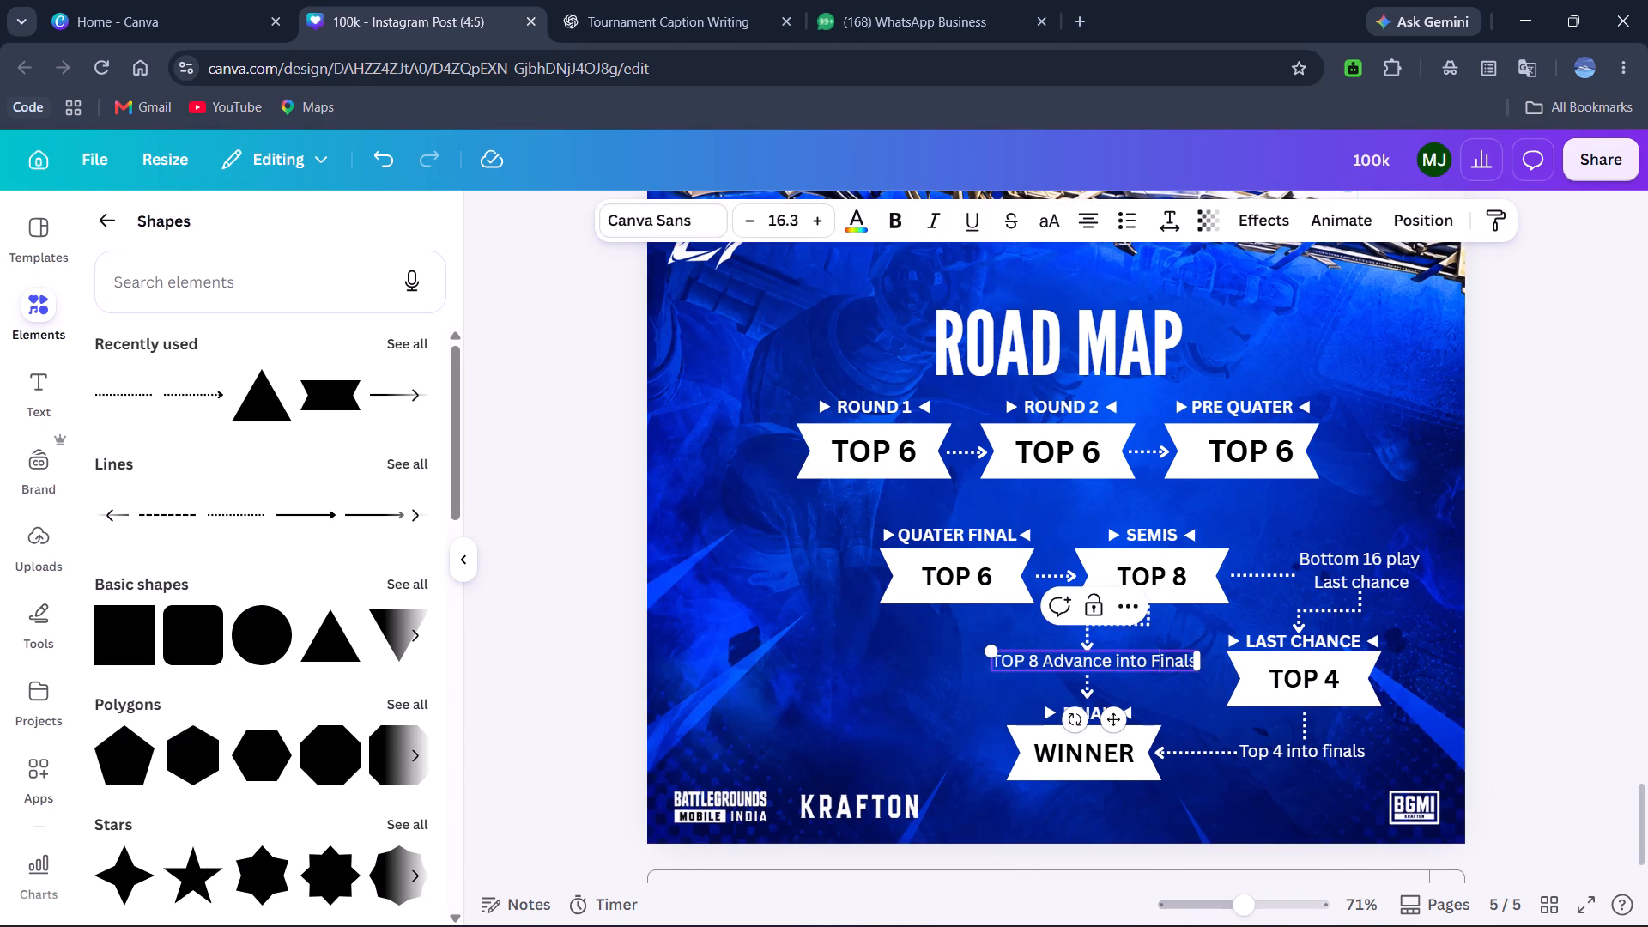
key(ctrl+a)
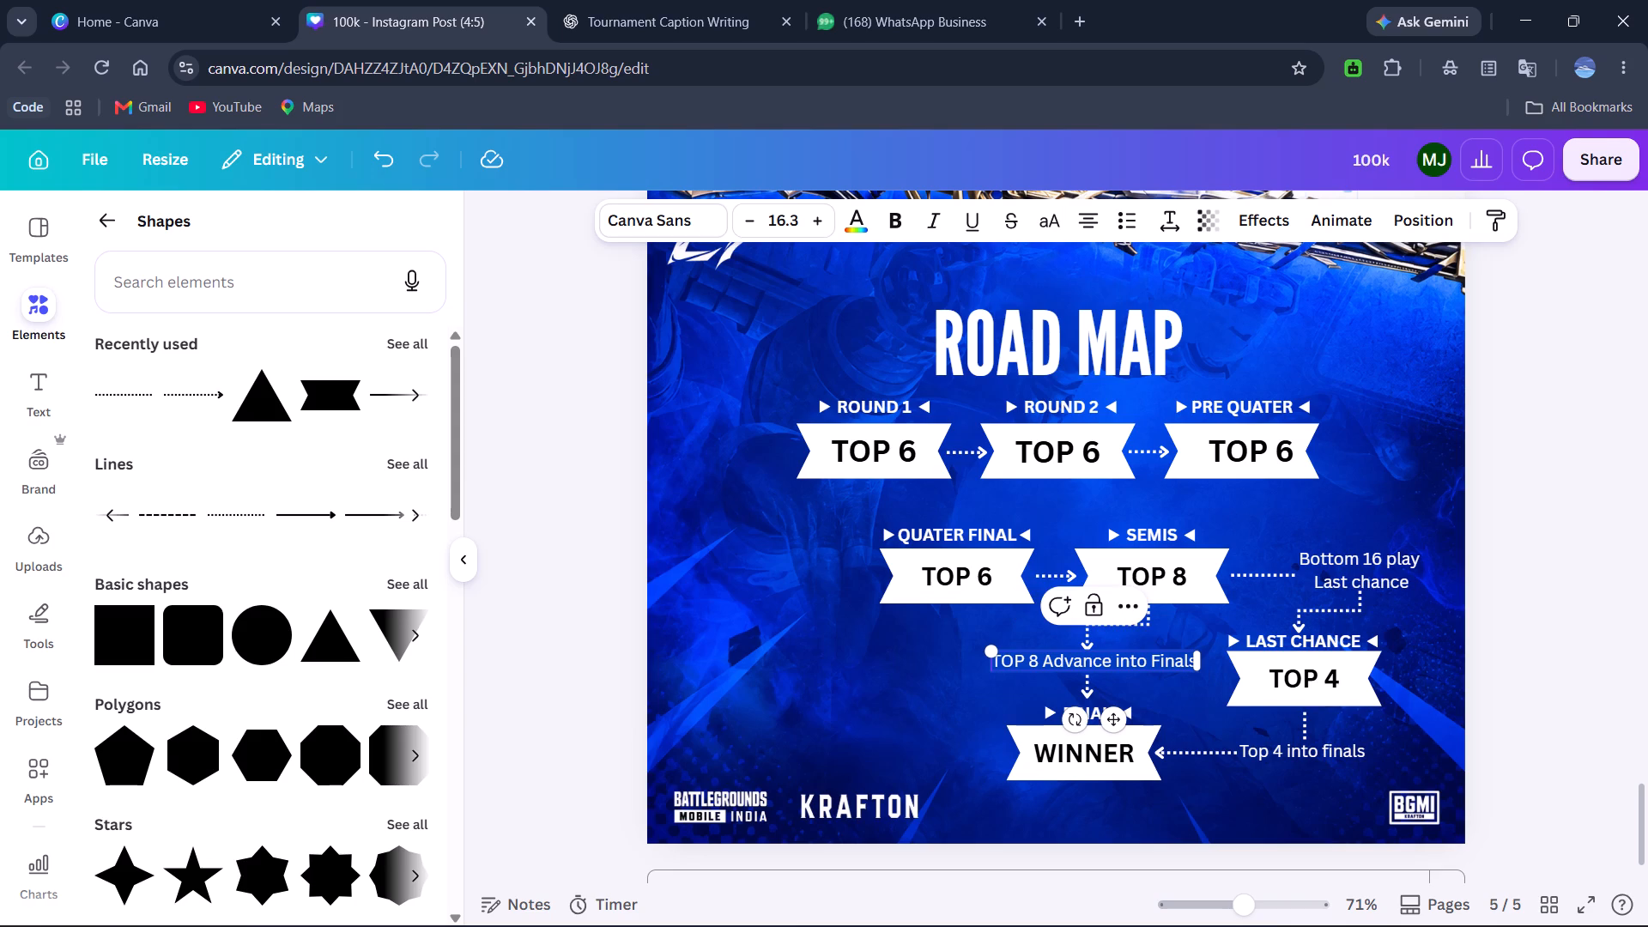
click(1371, 563)
shift+click(1140, 656)
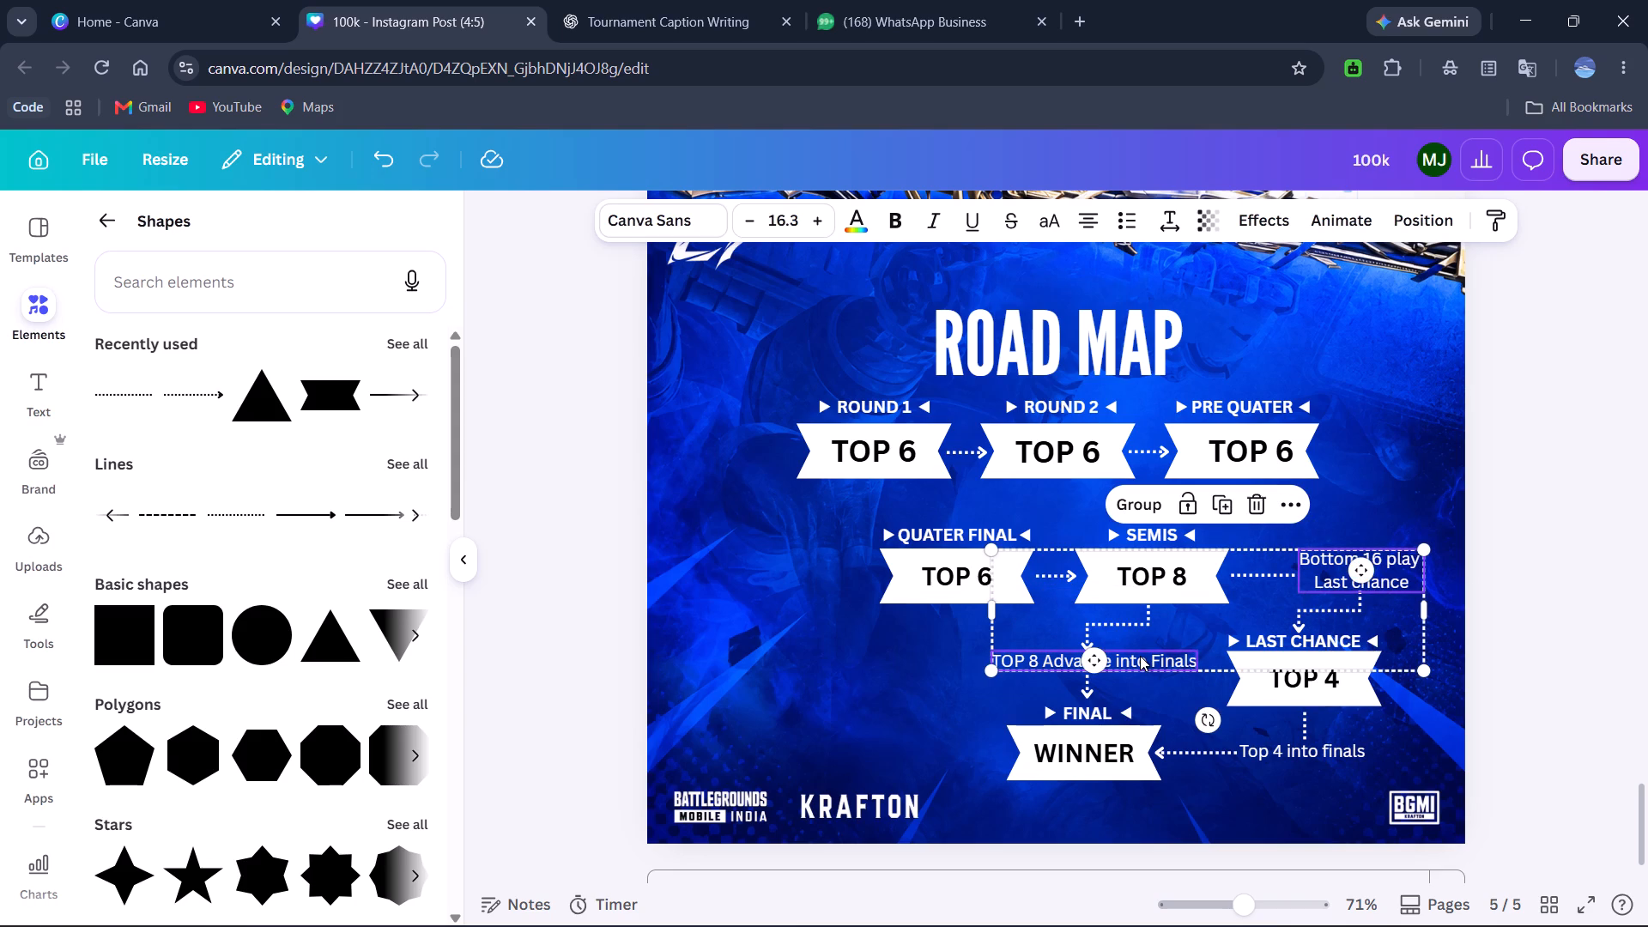
shift+click(1299, 754)
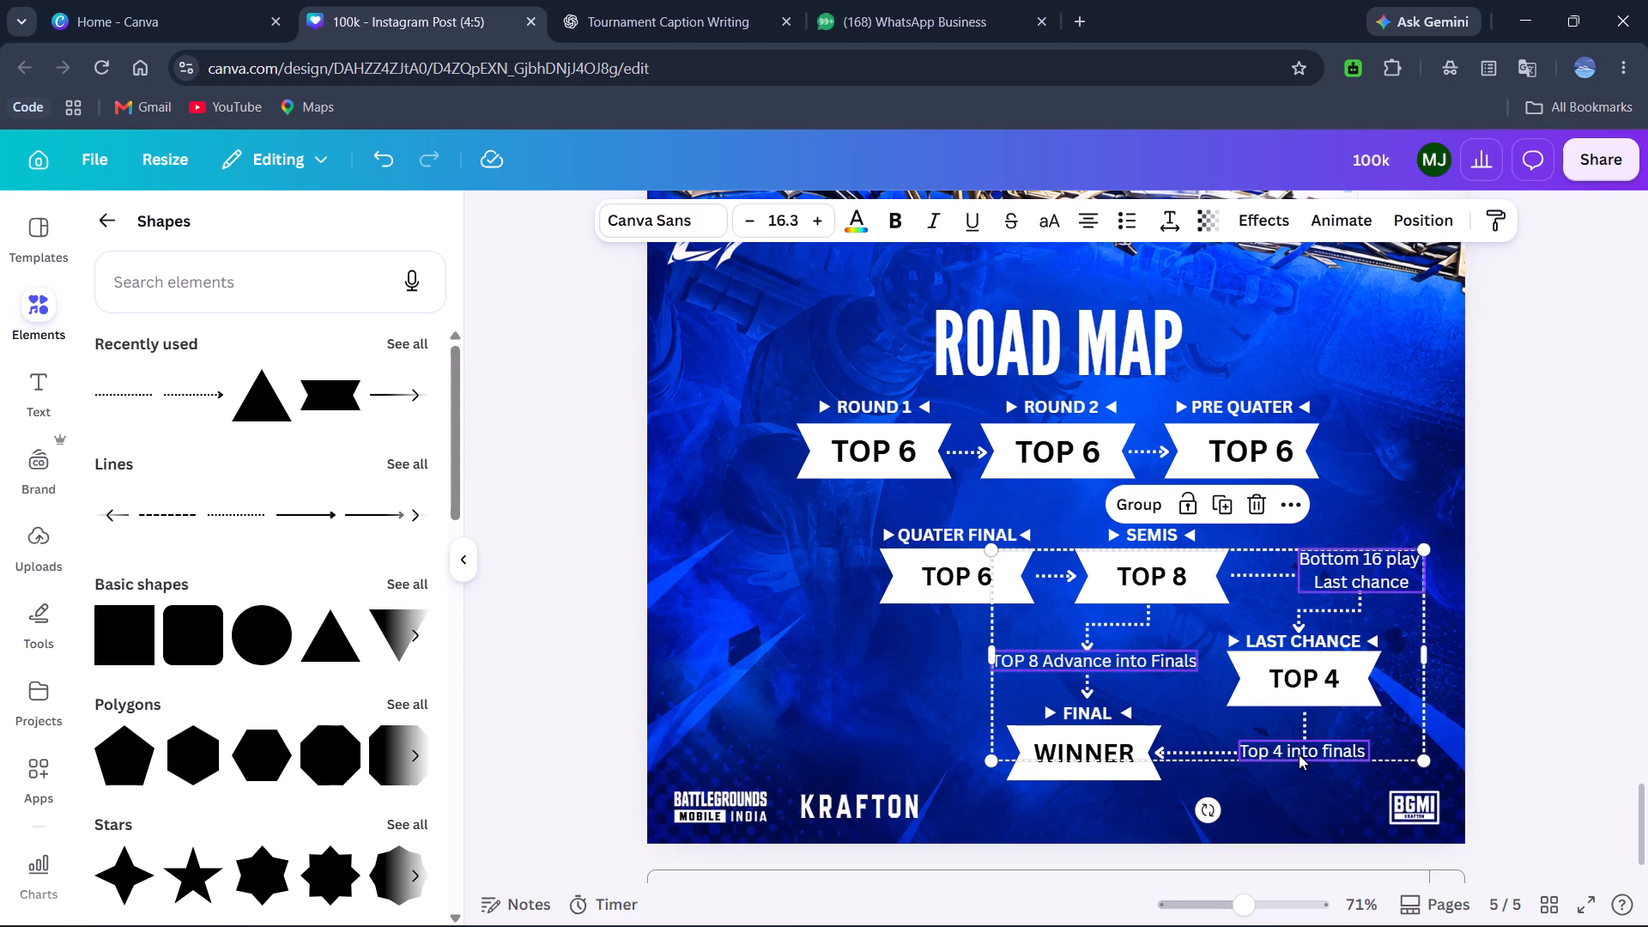
click(741, 230)
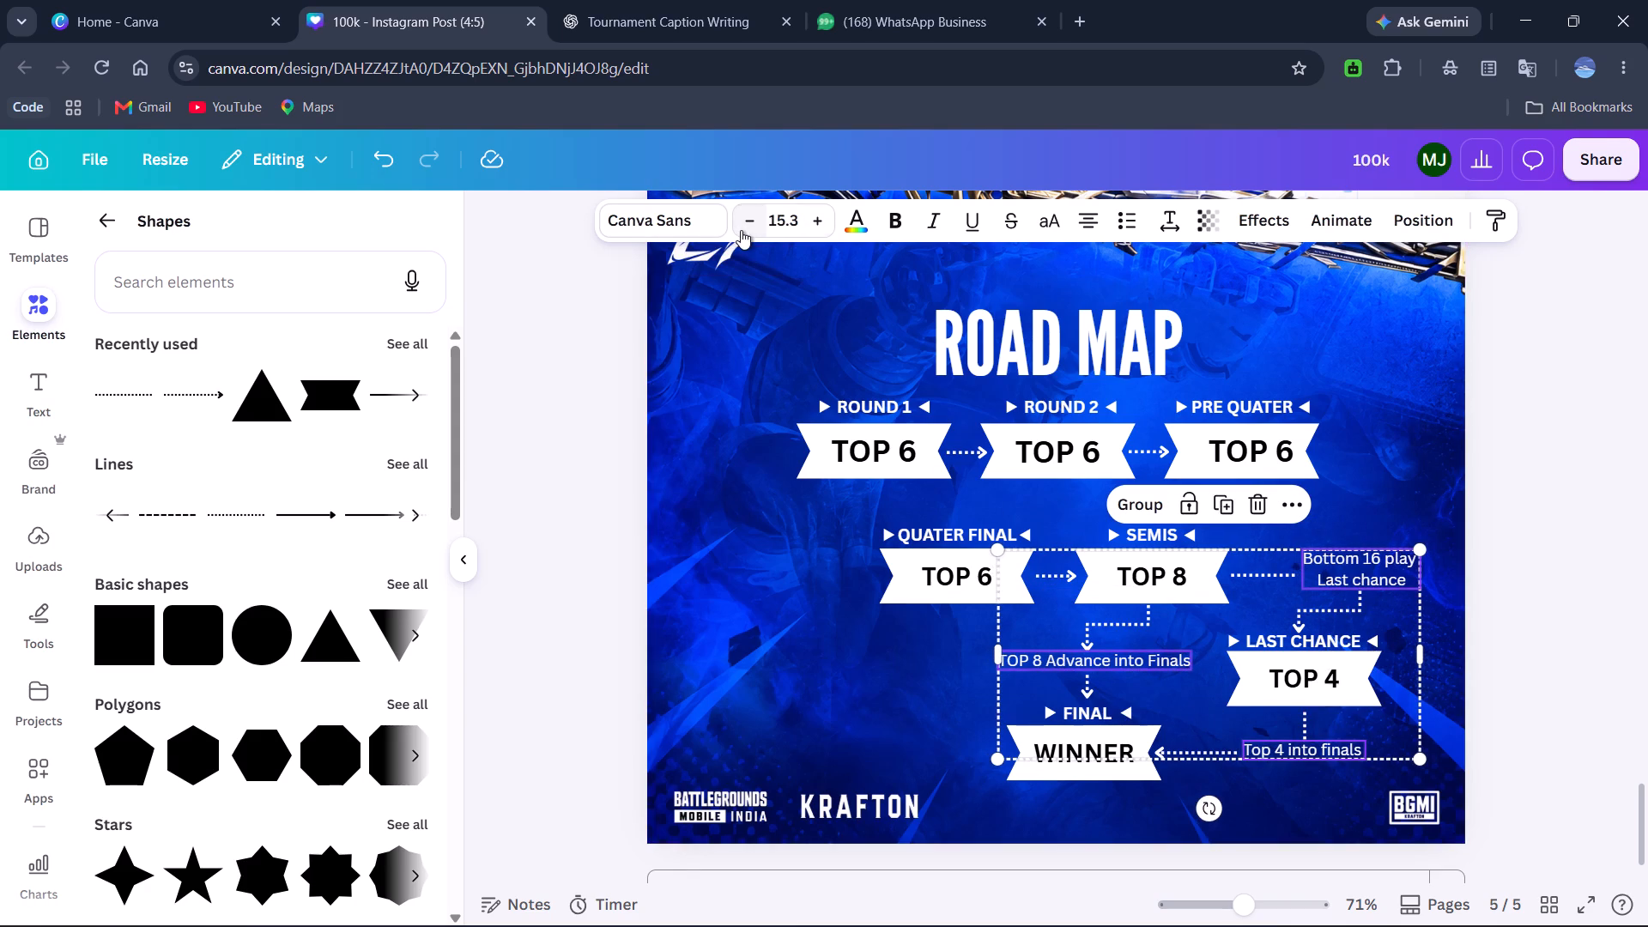
click(741, 230)
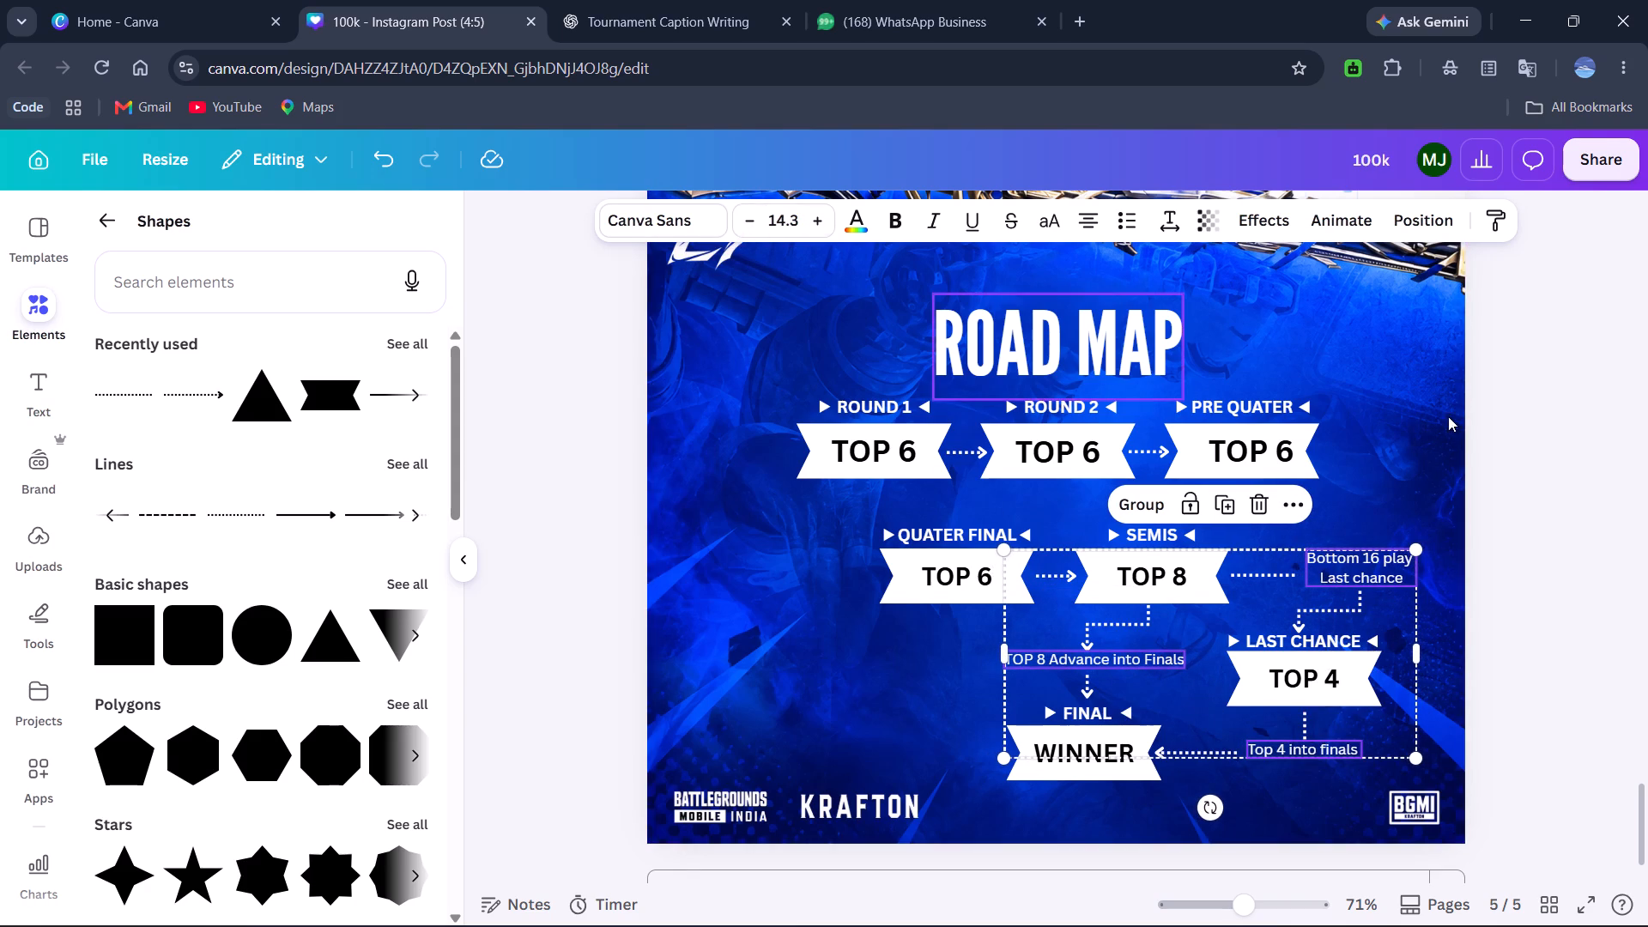
click(1580, 530)
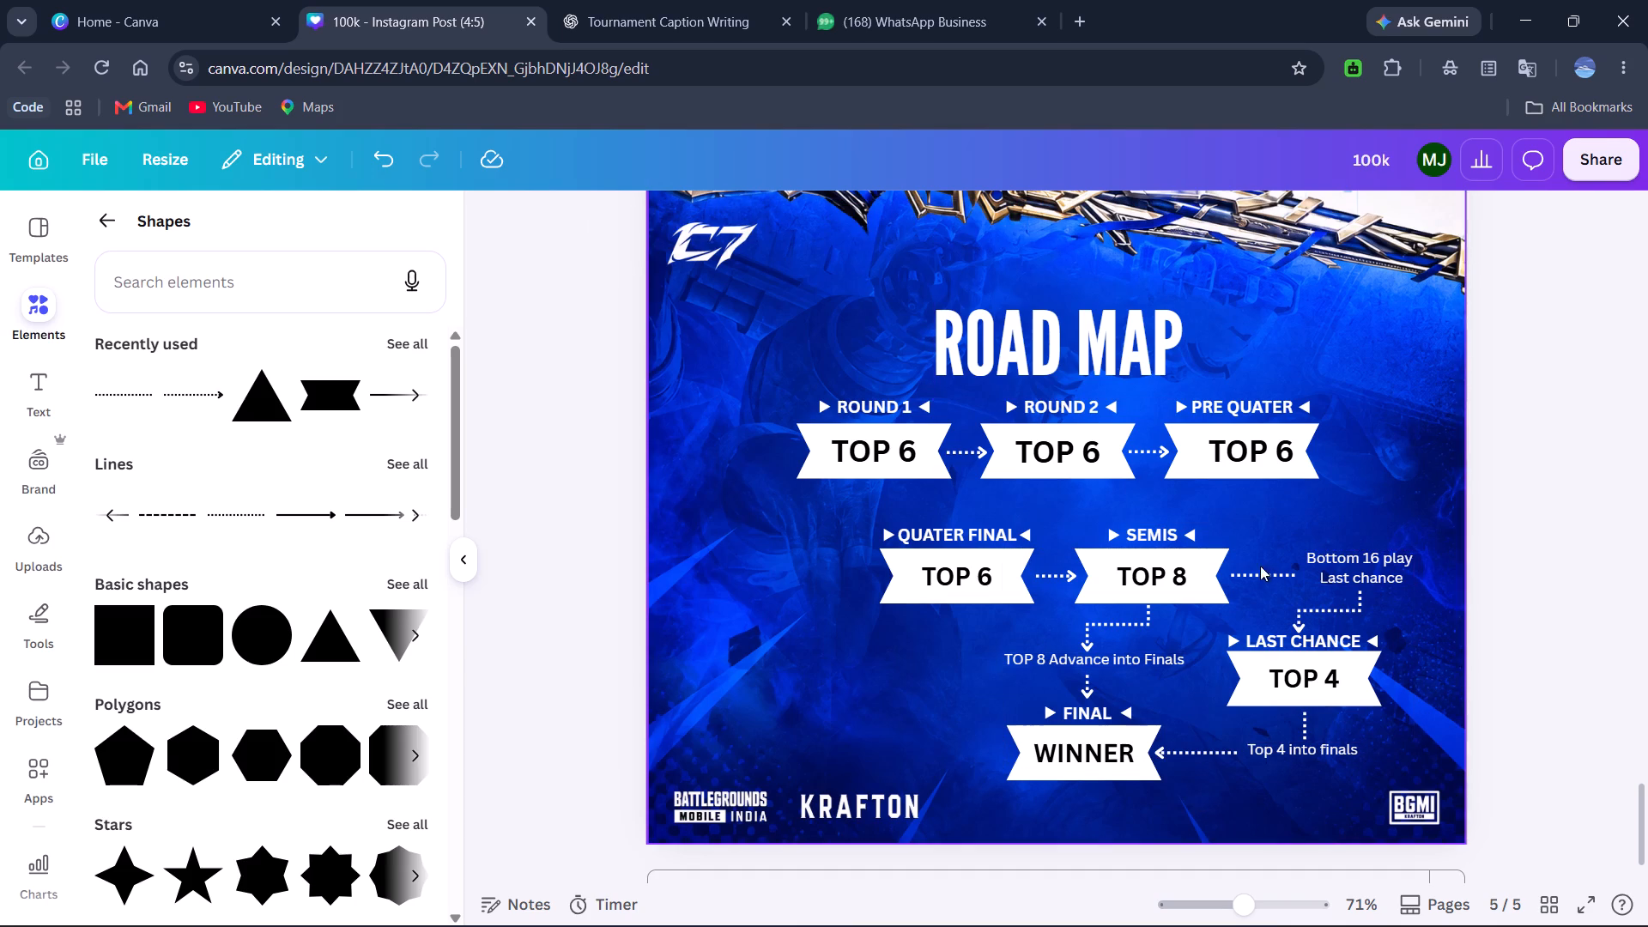
Nudge the "TOP 8 Advance into Finals" note down two steps between its dotted arrows.
click(1132, 658)
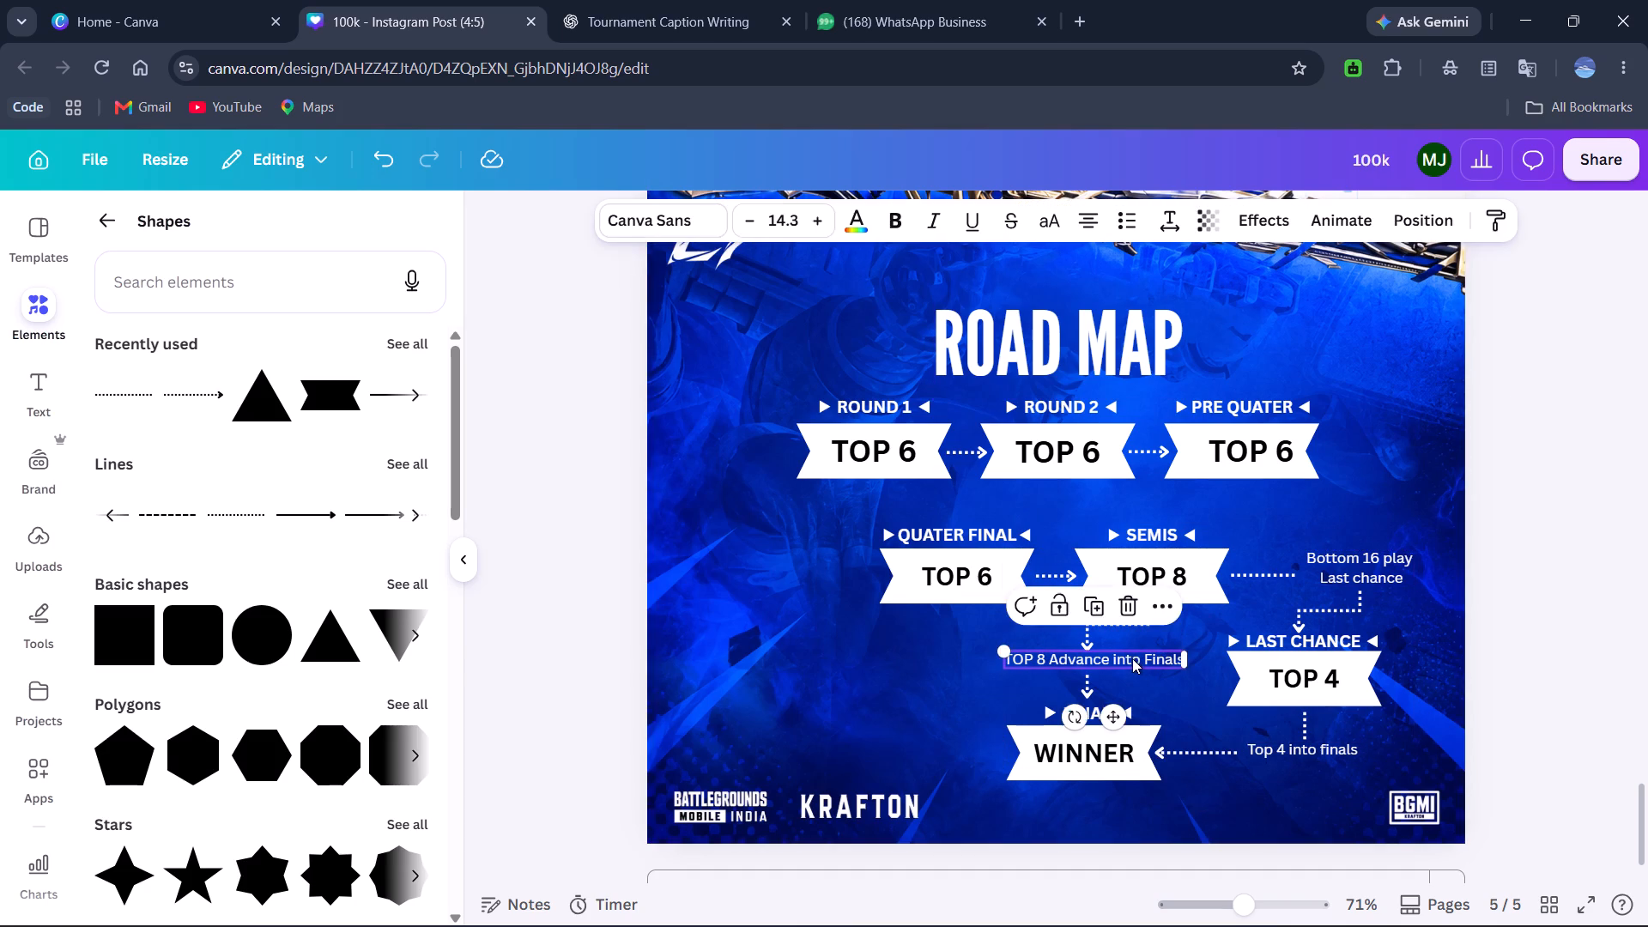
key(Down)
key(Down)
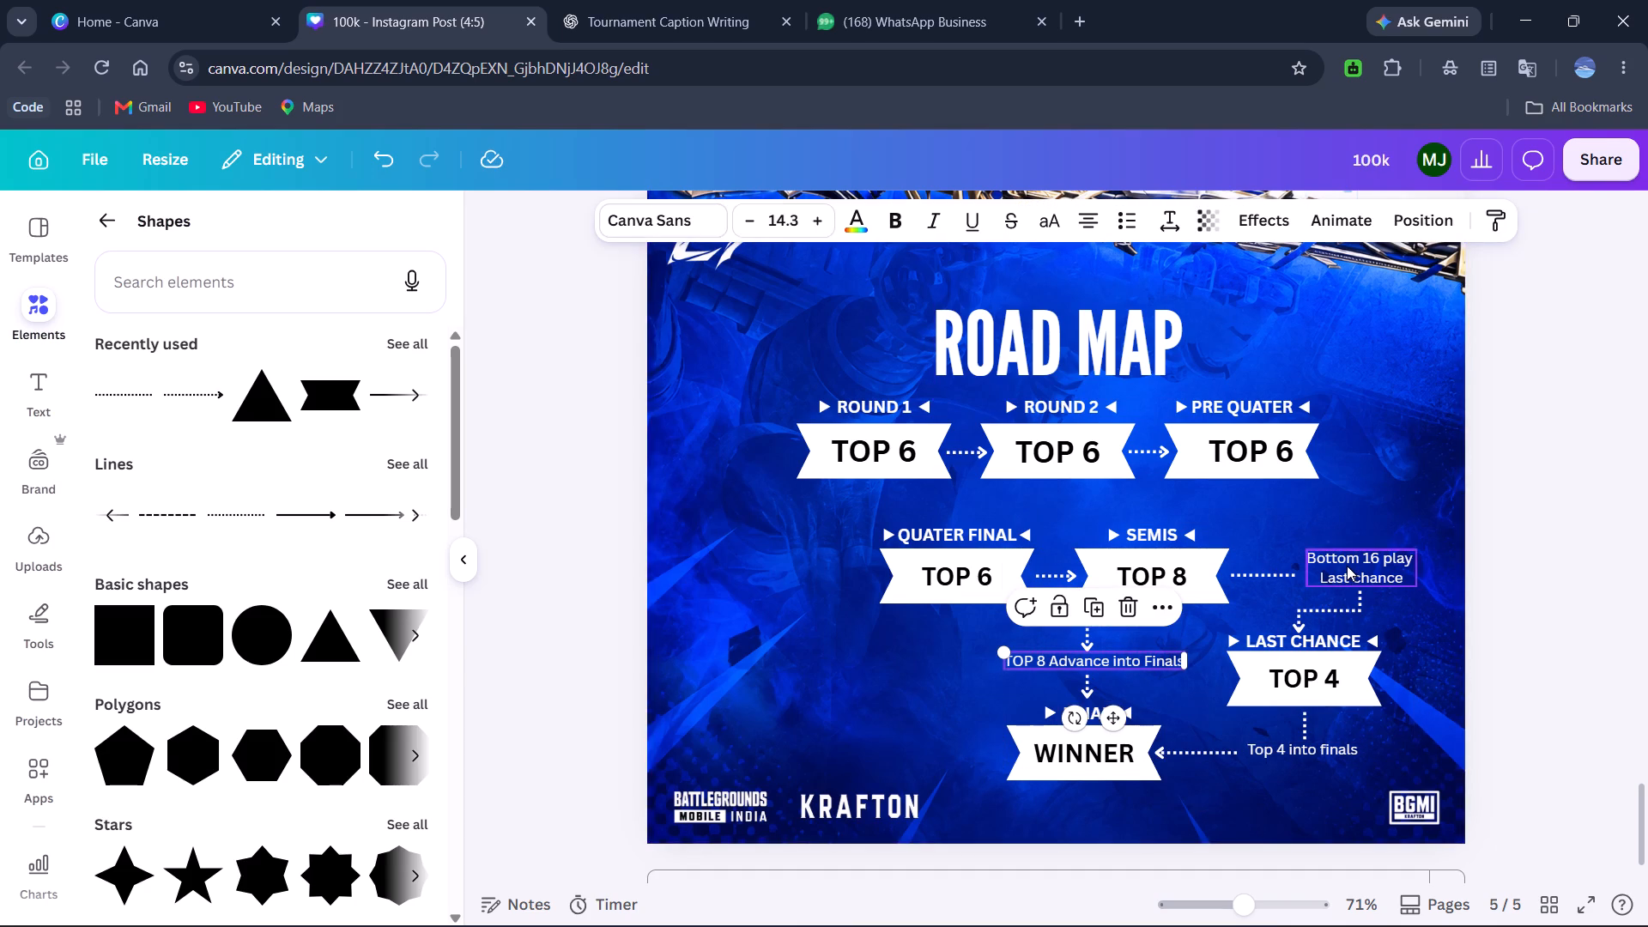
Nudge the "Bottom 16 play Last chance" note twelve steps left and two steps down, toward the SEMIS dotted line.
click(1347, 566)
key(Left)
key(Left)
key(Left)
key(Left)
key(Left)
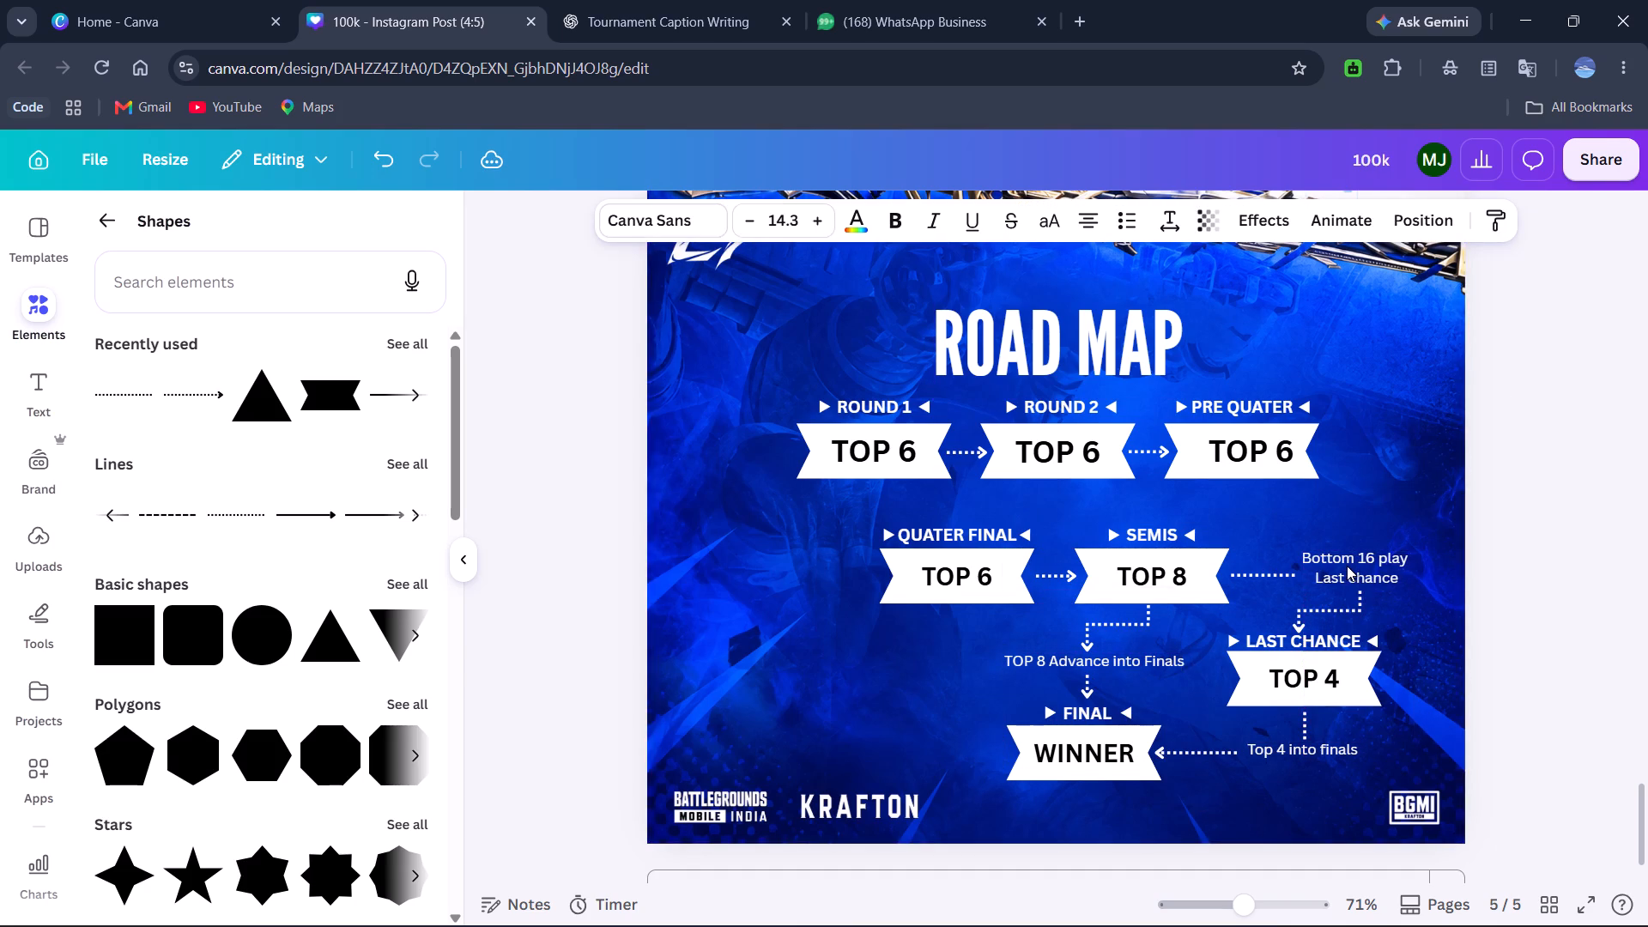
key(Left)
key(Left)
key(Left)
key(Left)
key(Left)
key(Down)
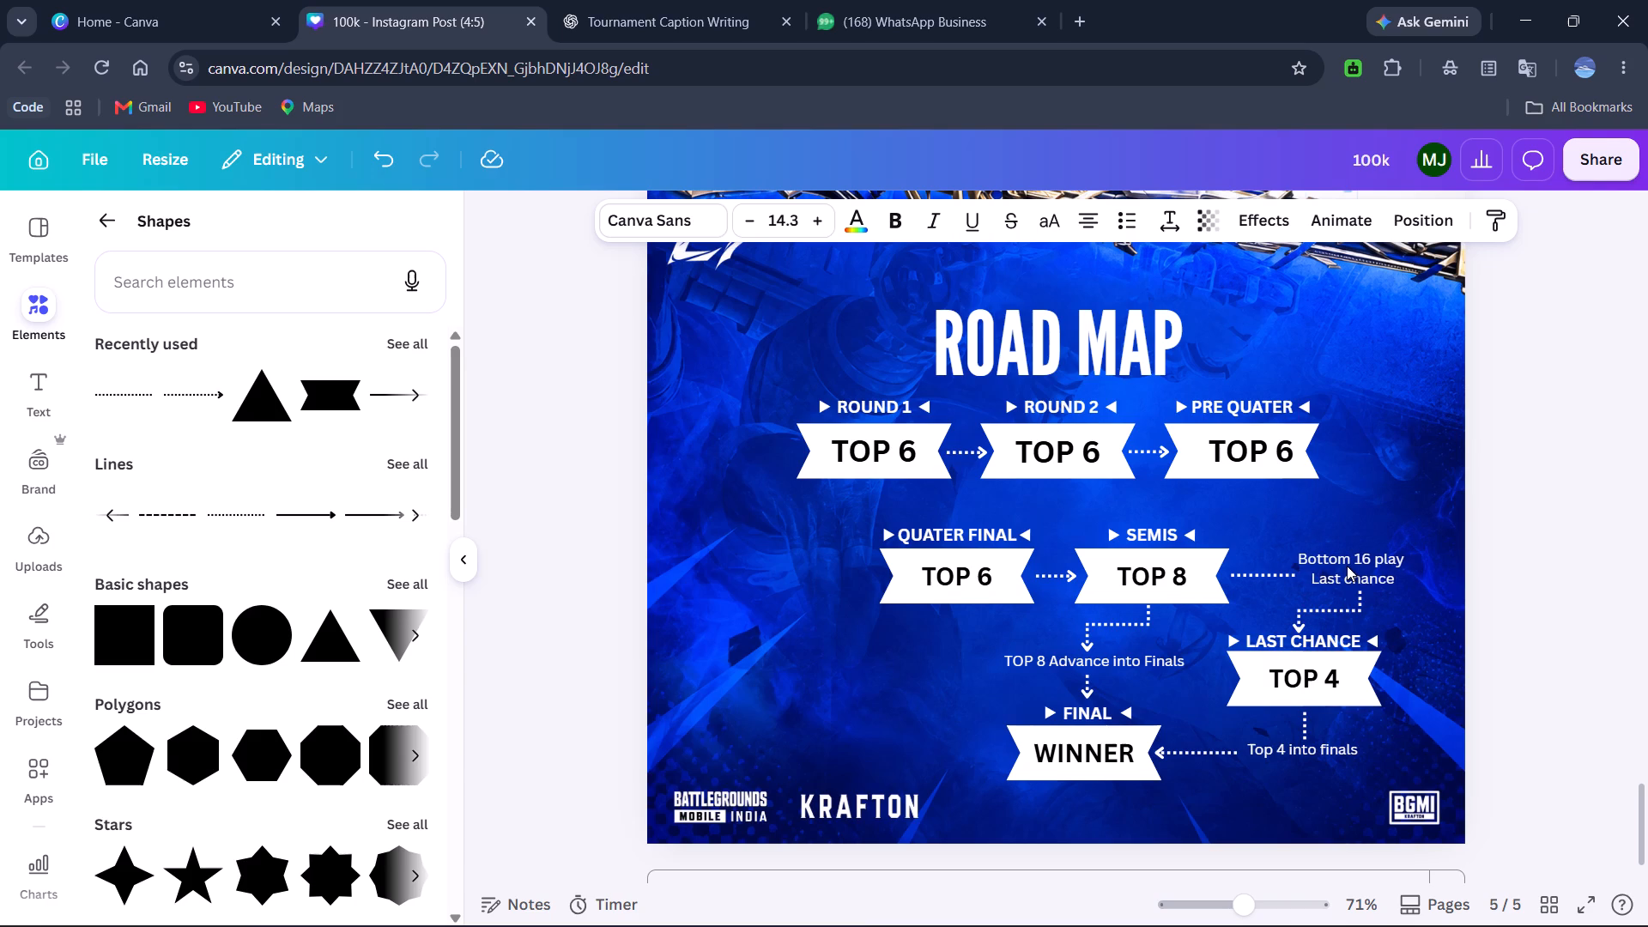
key(Down)
key(Left)
key(Left)
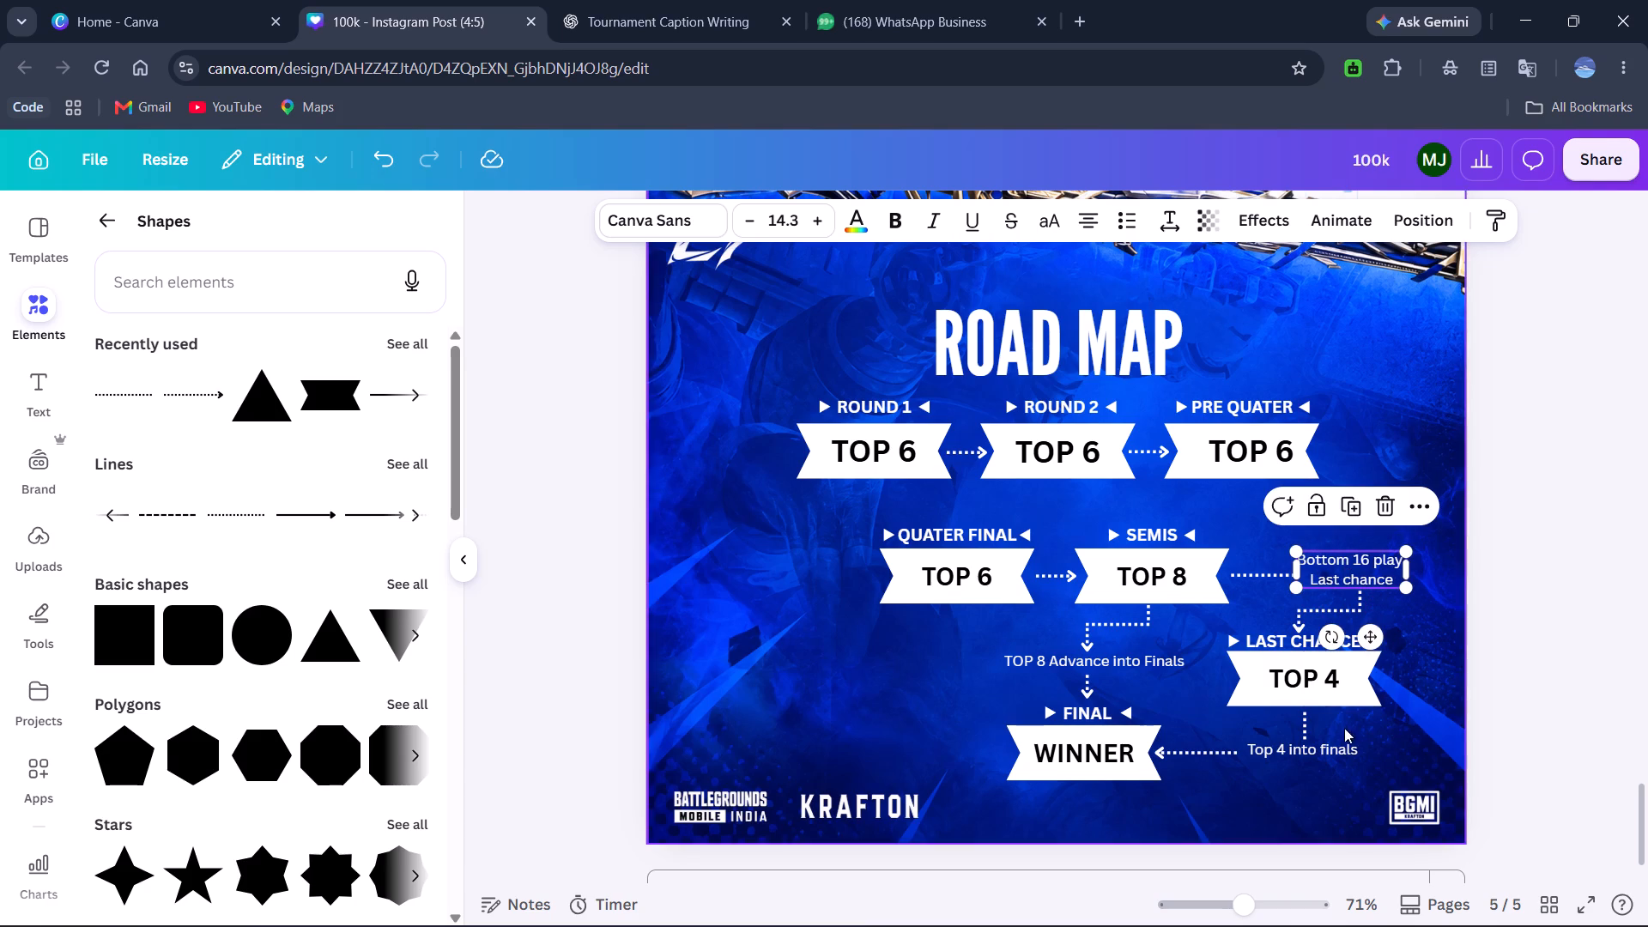
click(1492, 748)
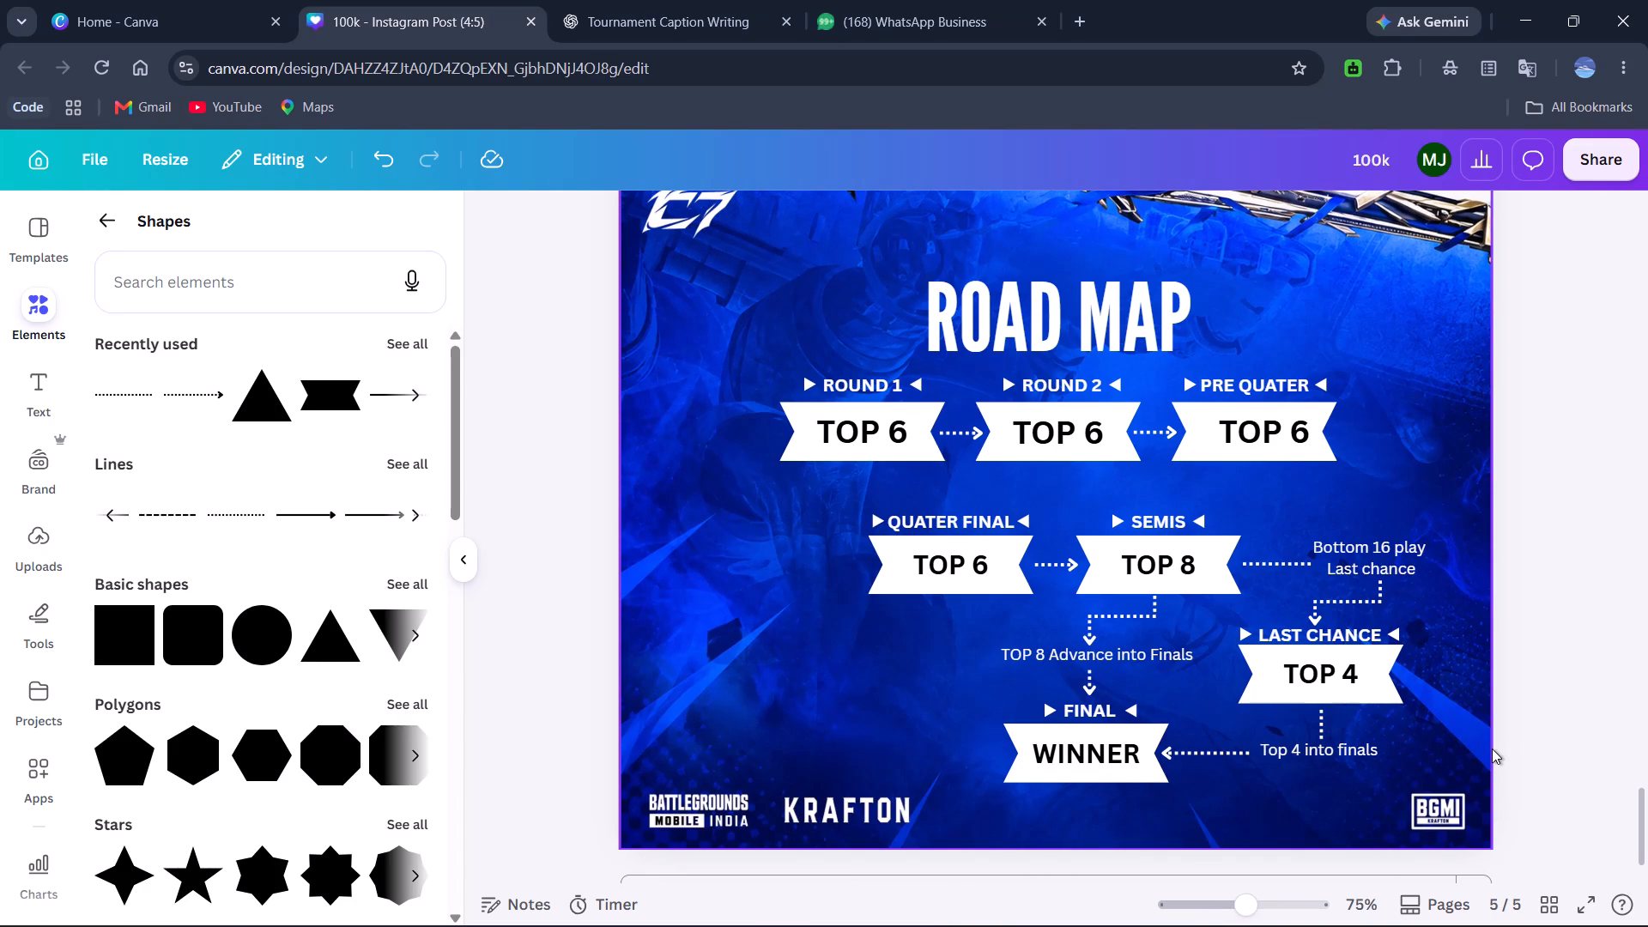
Nudge the ROAD MAP title up twelve steps, away from the ROUND 1, ROUND 2 and PRE QUATER headings.
scroll(1492, 748, up, 2)
scroll(1492, 748, down, 1)
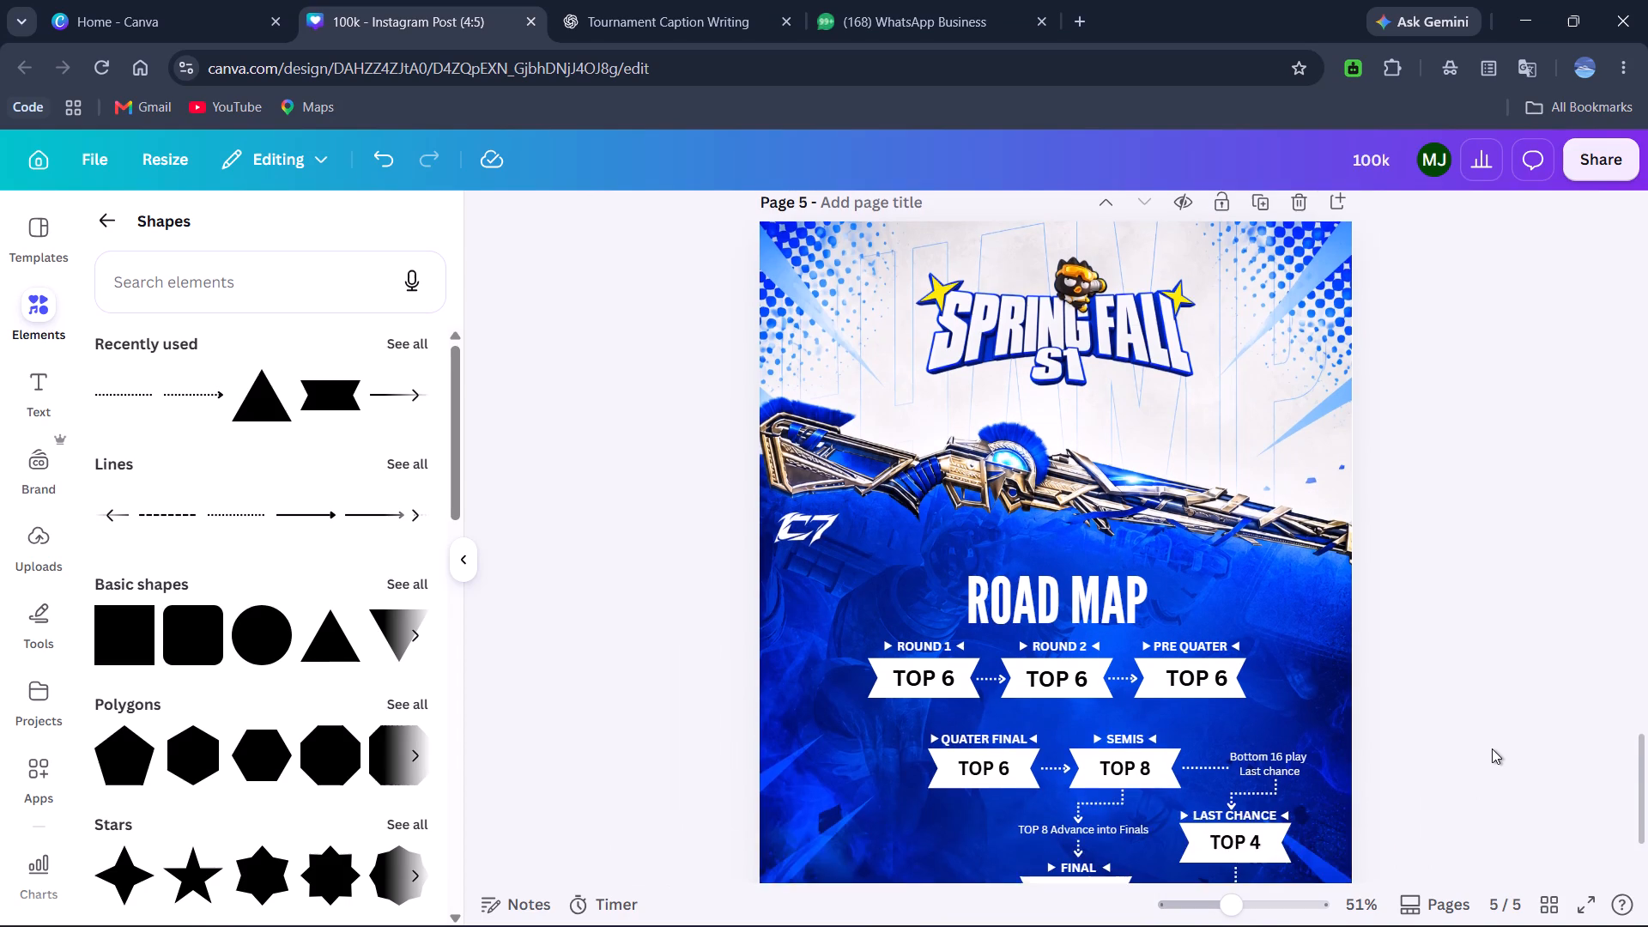
scroll(1492, 748, down, 1)
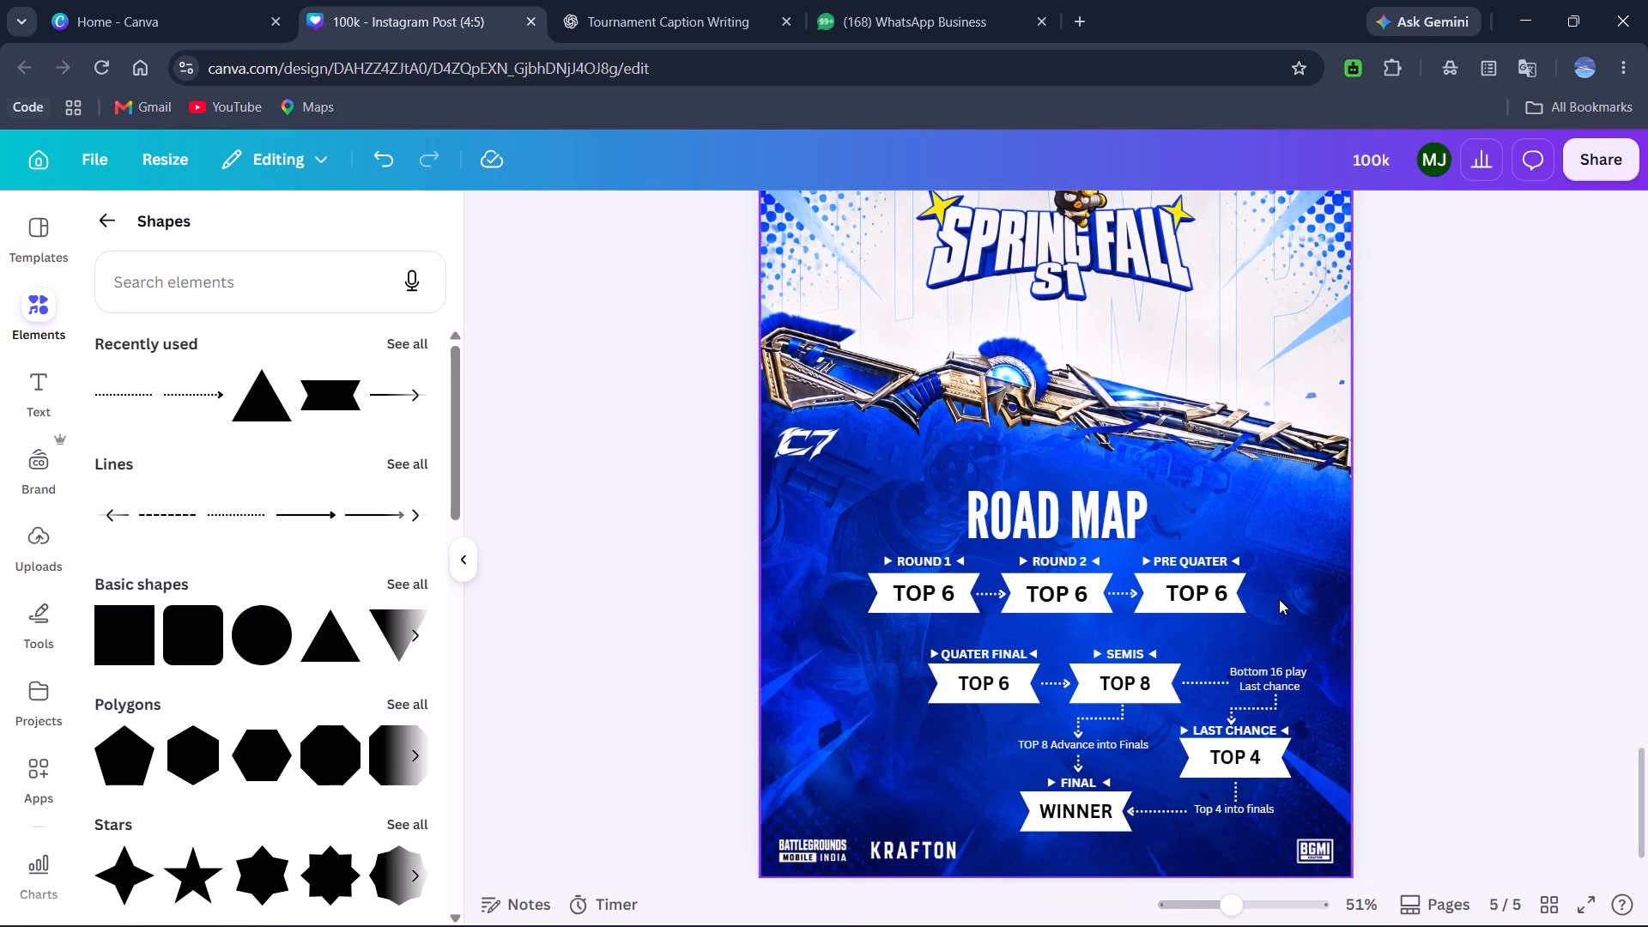
click(1060, 523)
key(Up)
key(Up)
key(Up)
key(Up)
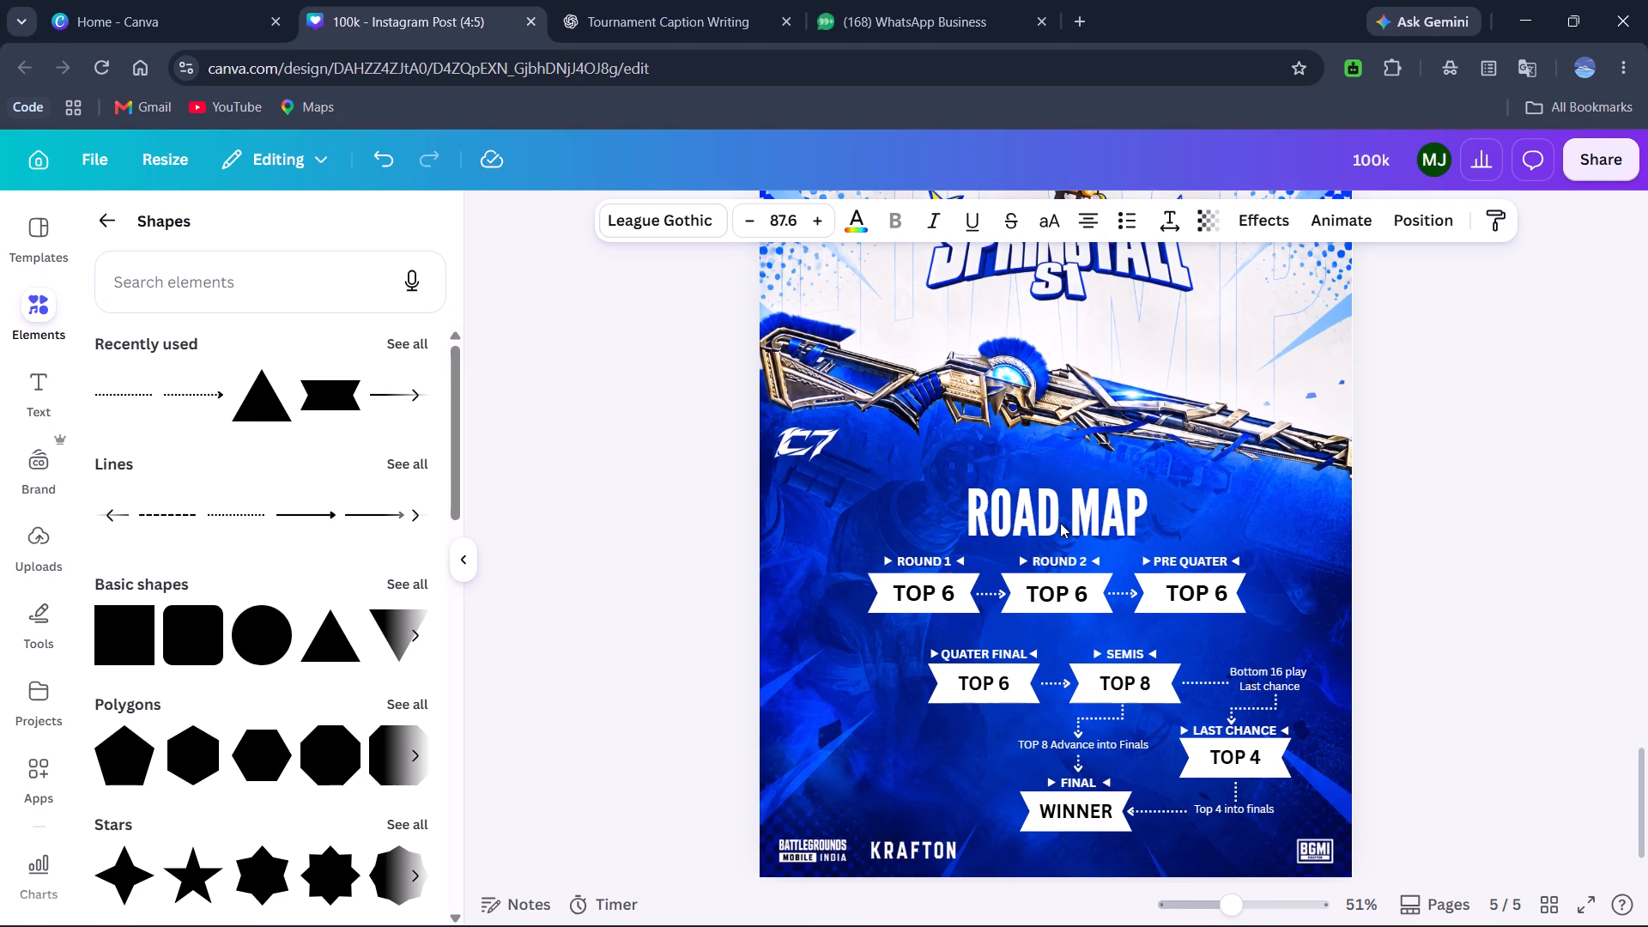
key(Up)
key(Up)
key(Up)
key(Up)
key(Up)
key(Up)
key(Up)
key(Up)
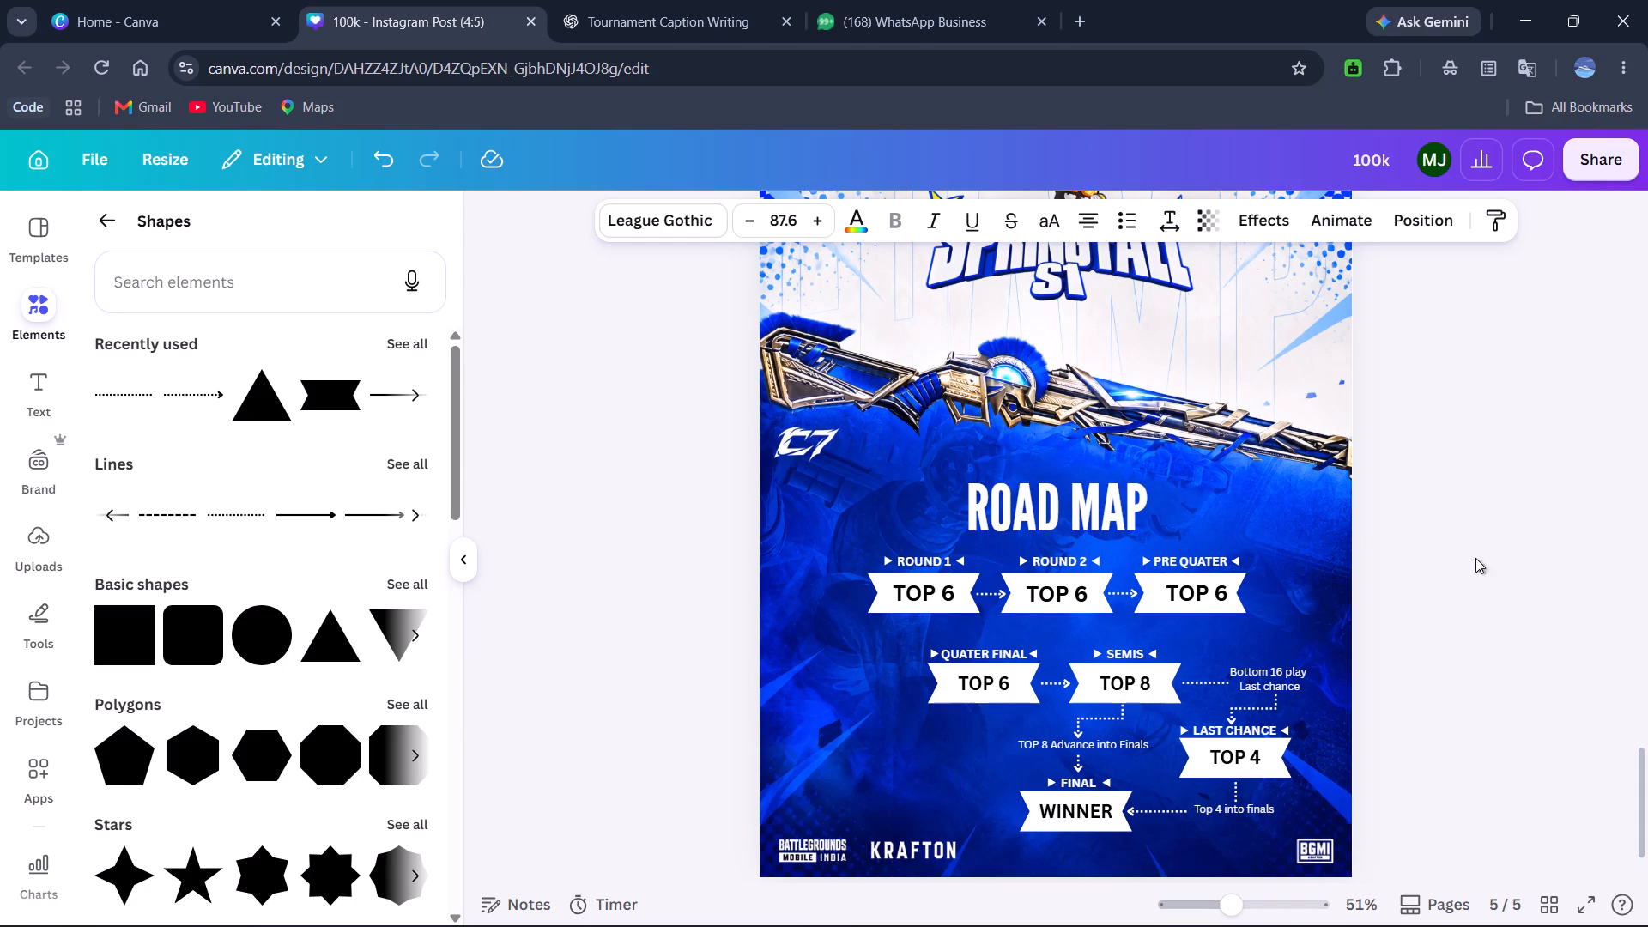
Download only page 5, the ROAD MAP poster, as a high-quality PNG at size multiplier 3.125 (3,375 × 4,219 px).
click(1527, 601)
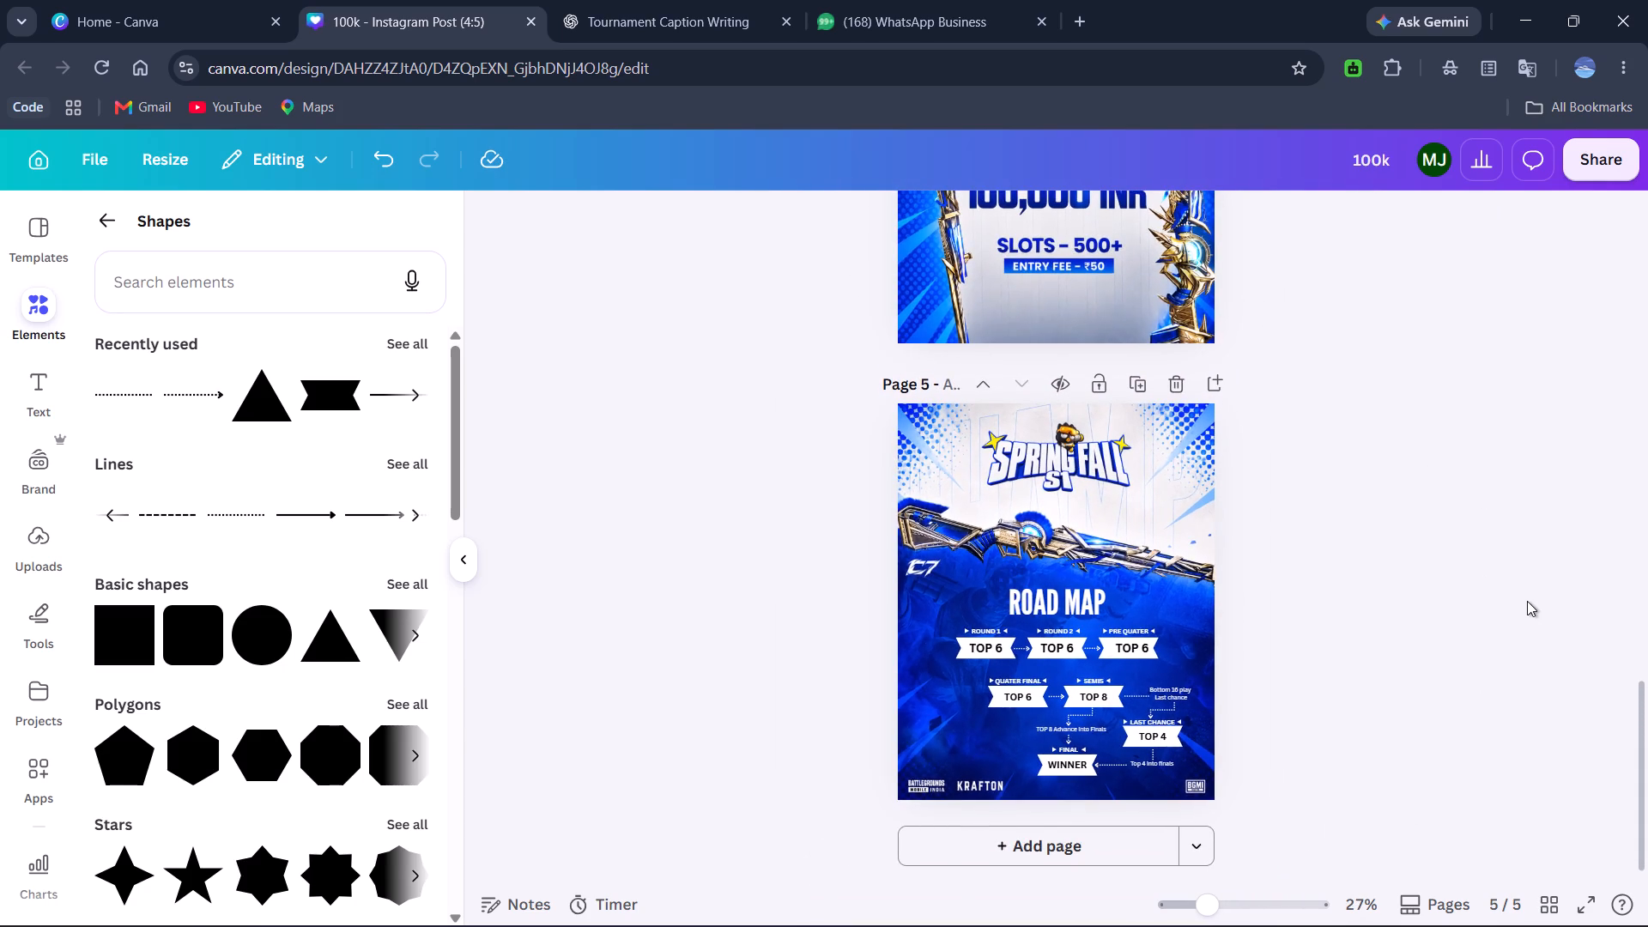
click(1598, 165)
click(1249, 638)
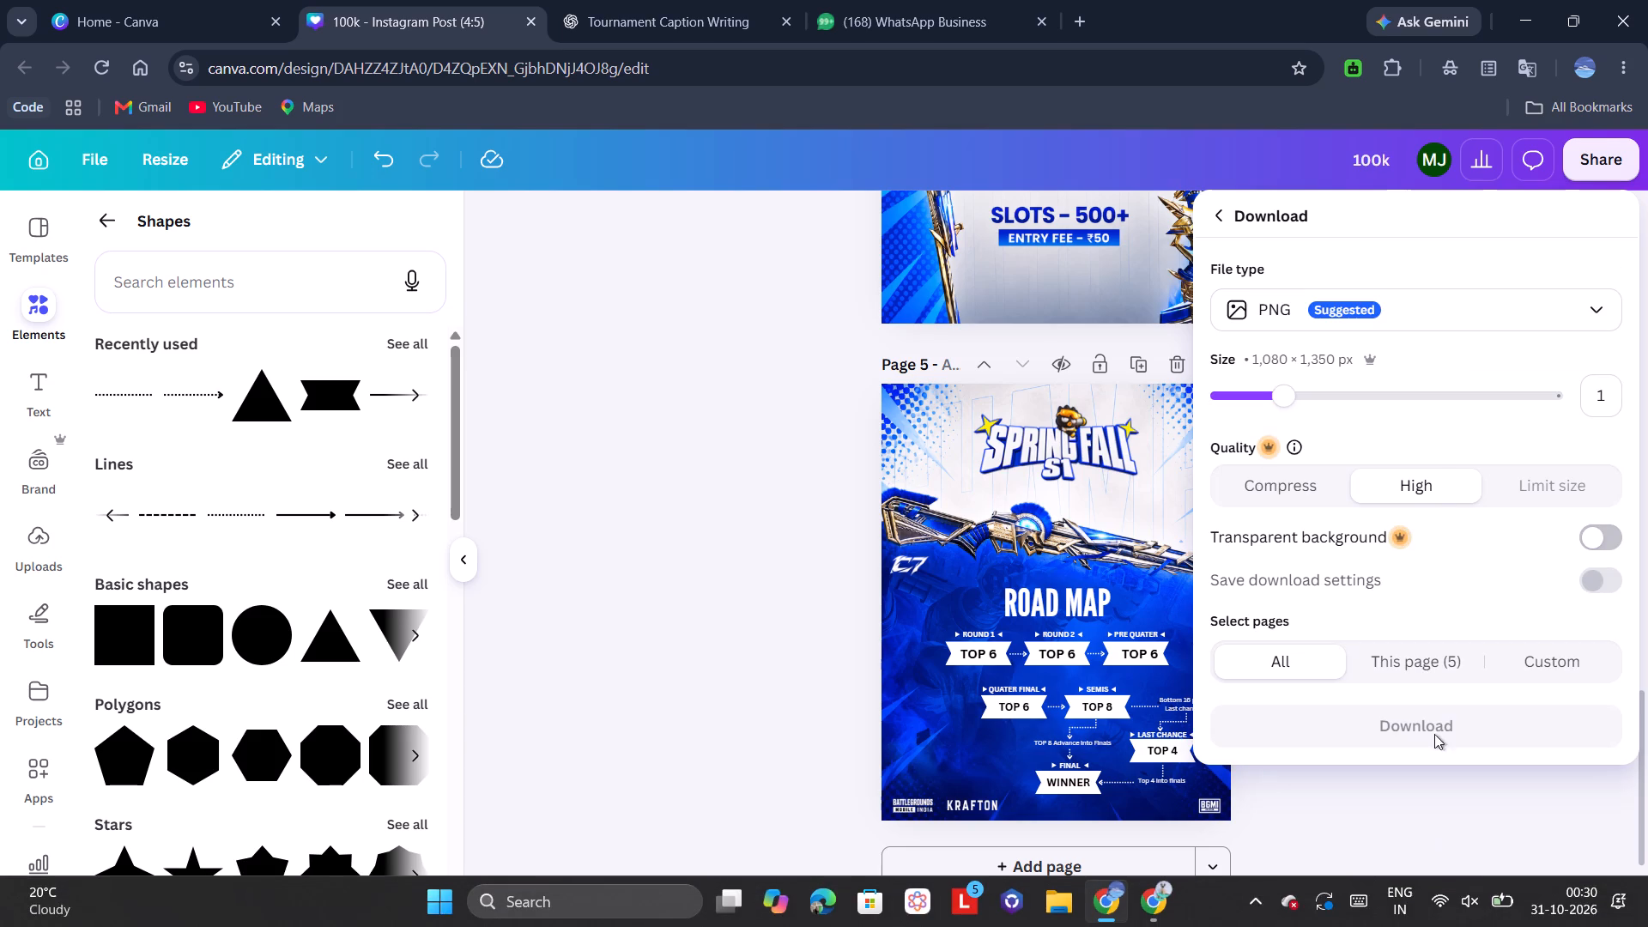
click(1404, 652)
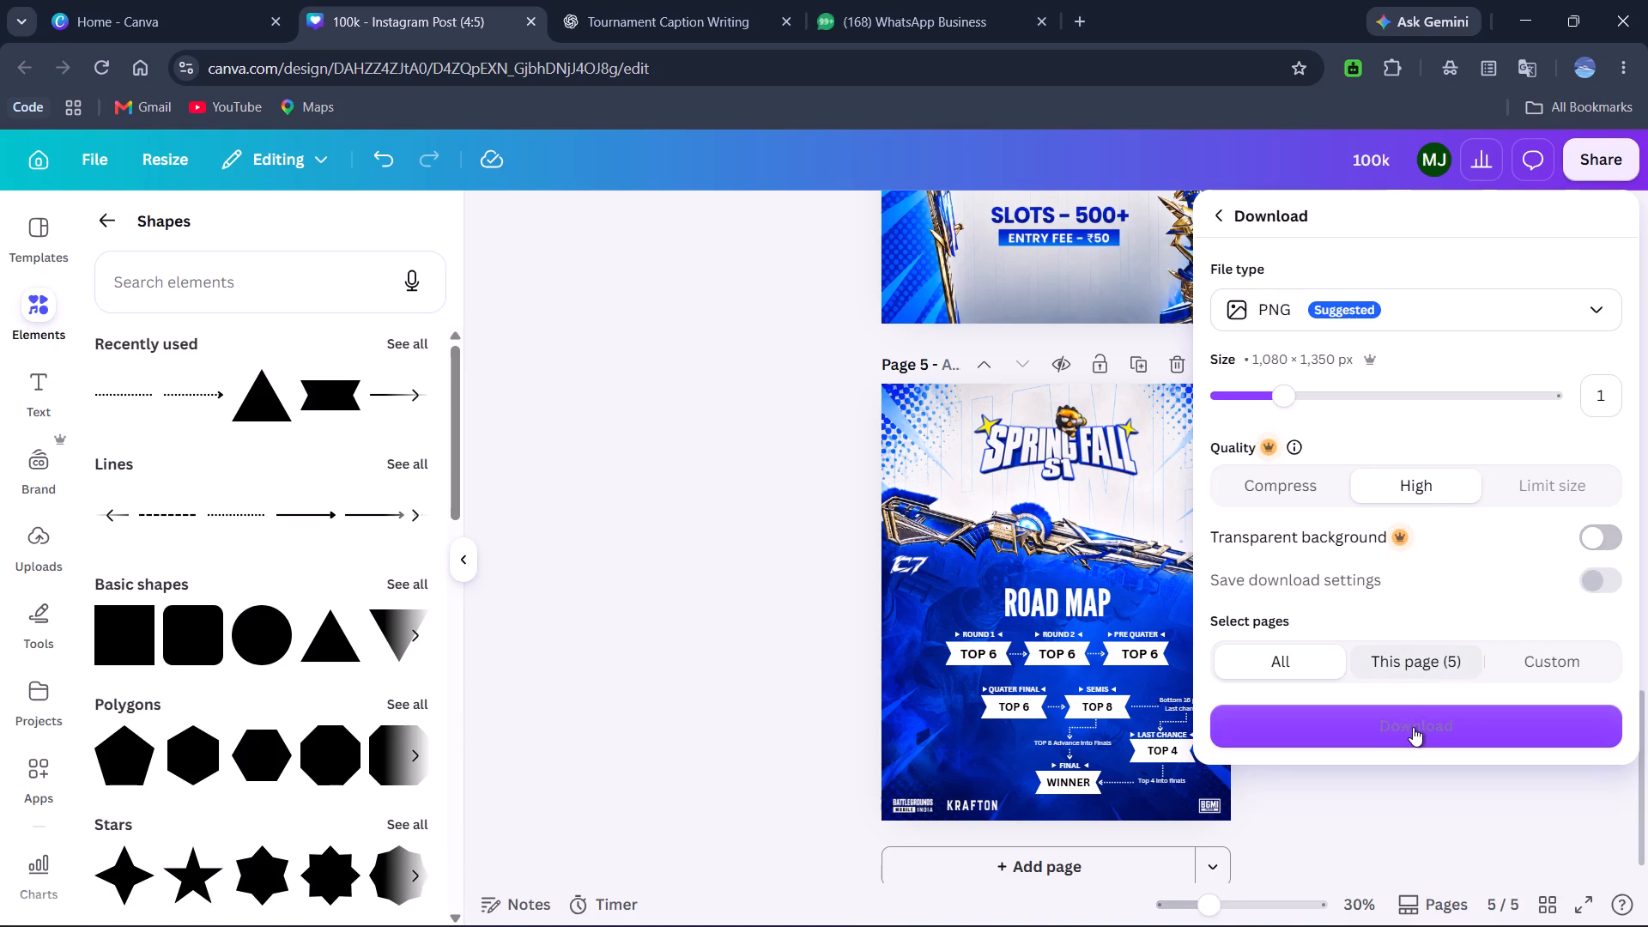
drag(1294, 403, 1549, 436)
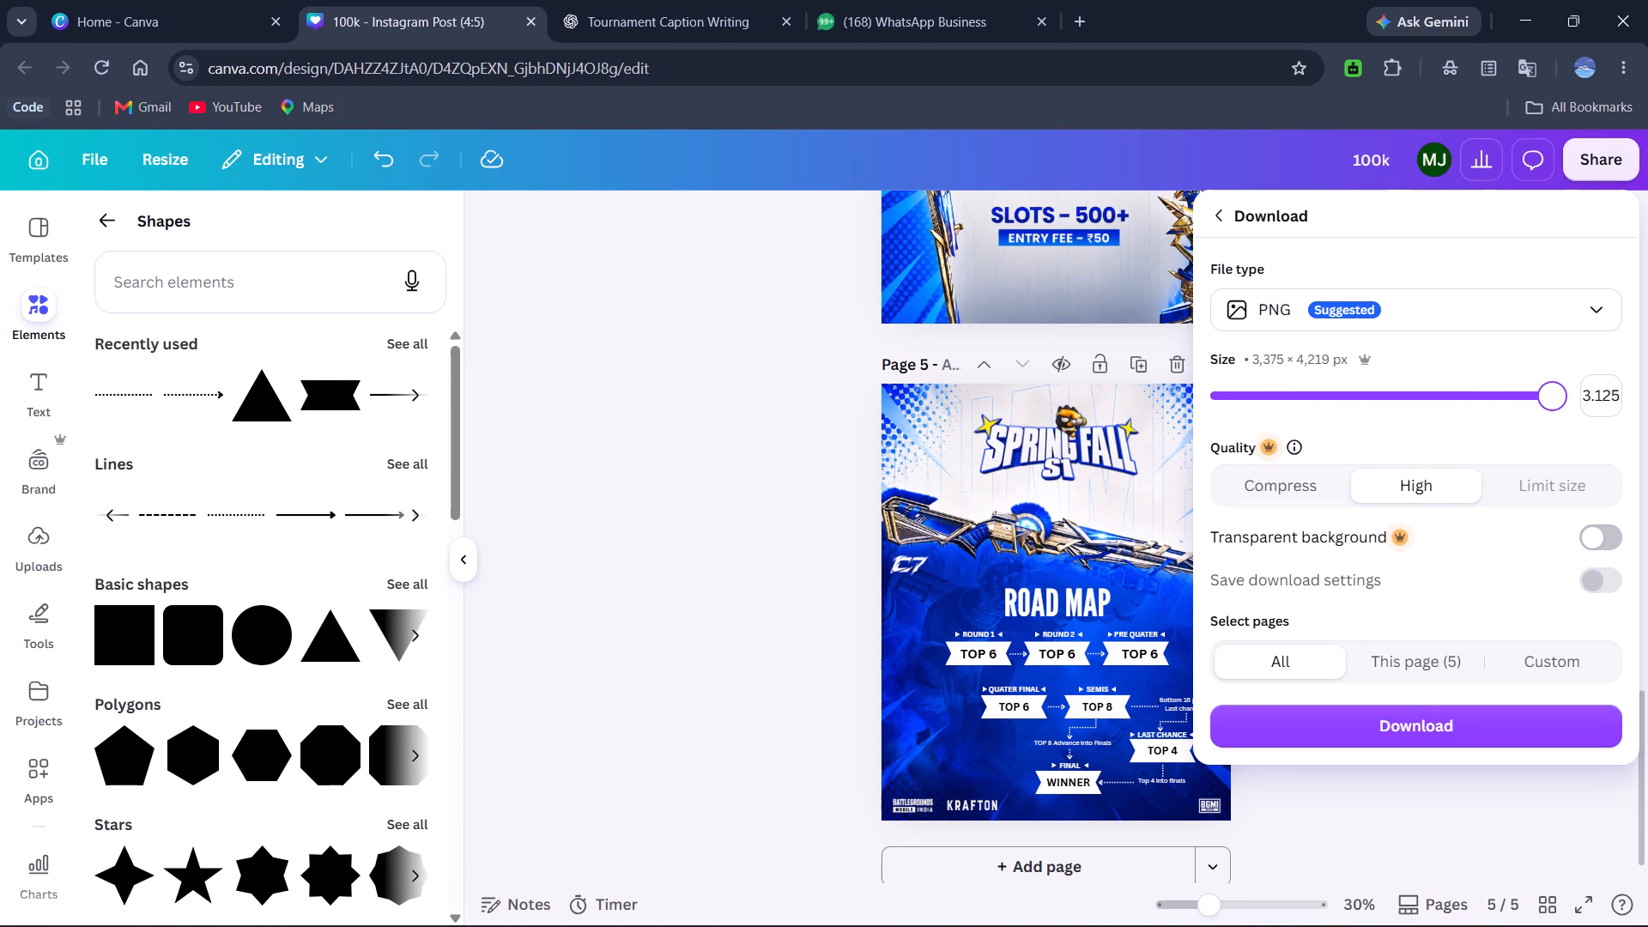
drag(1549, 436, 1573, 439)
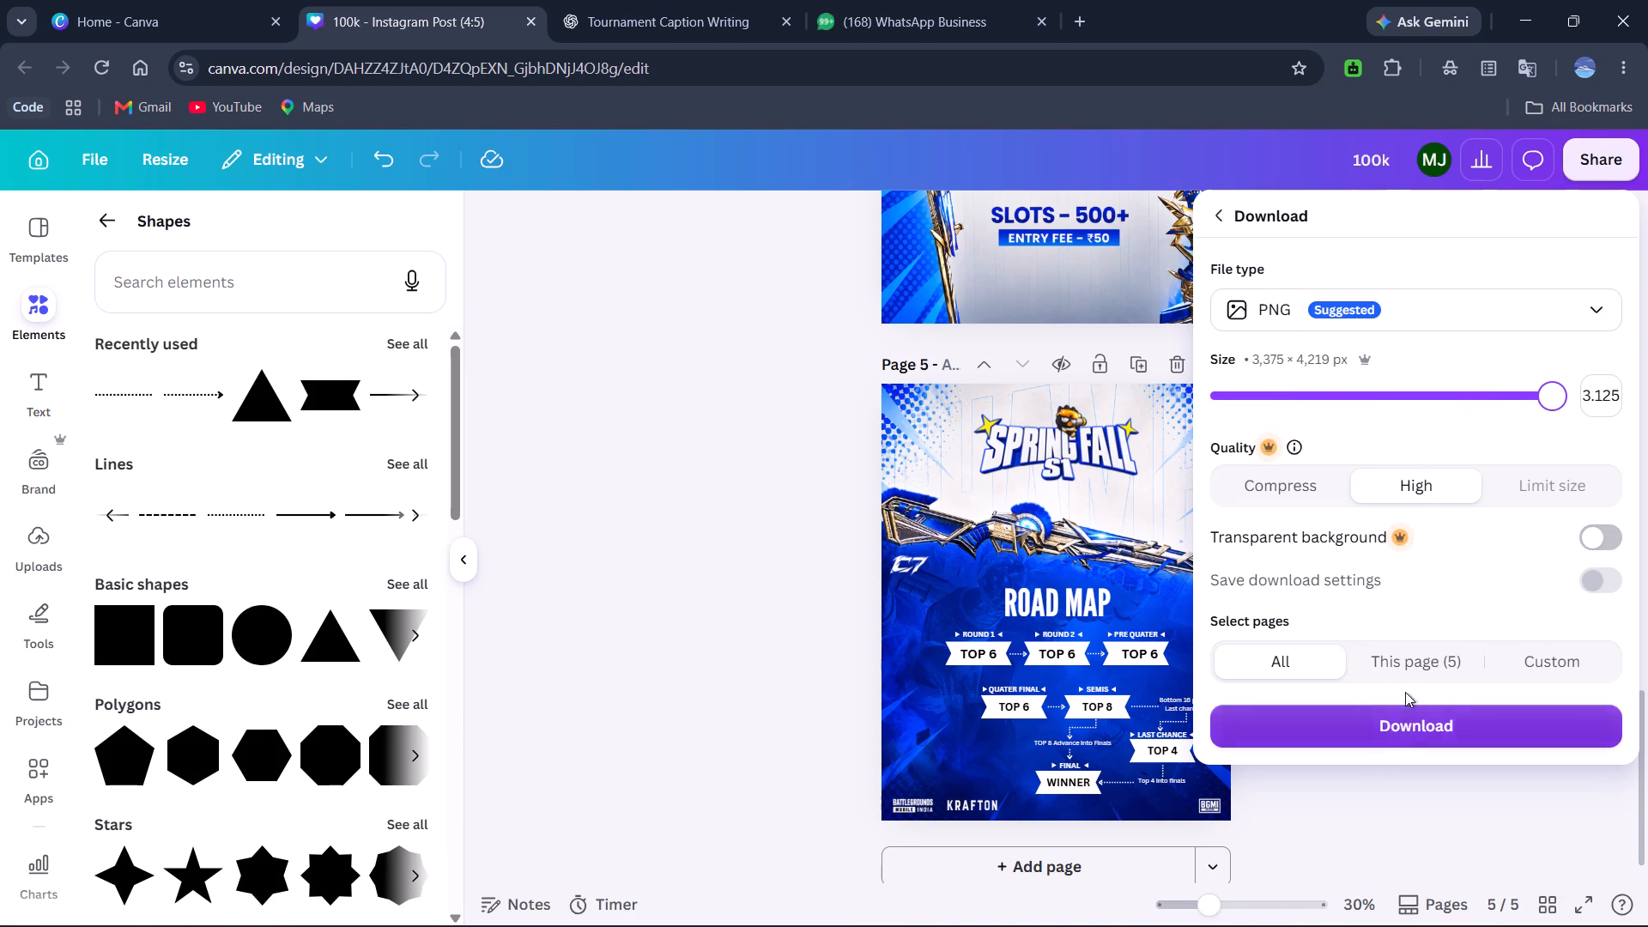
click(1414, 667)
click(1421, 733)
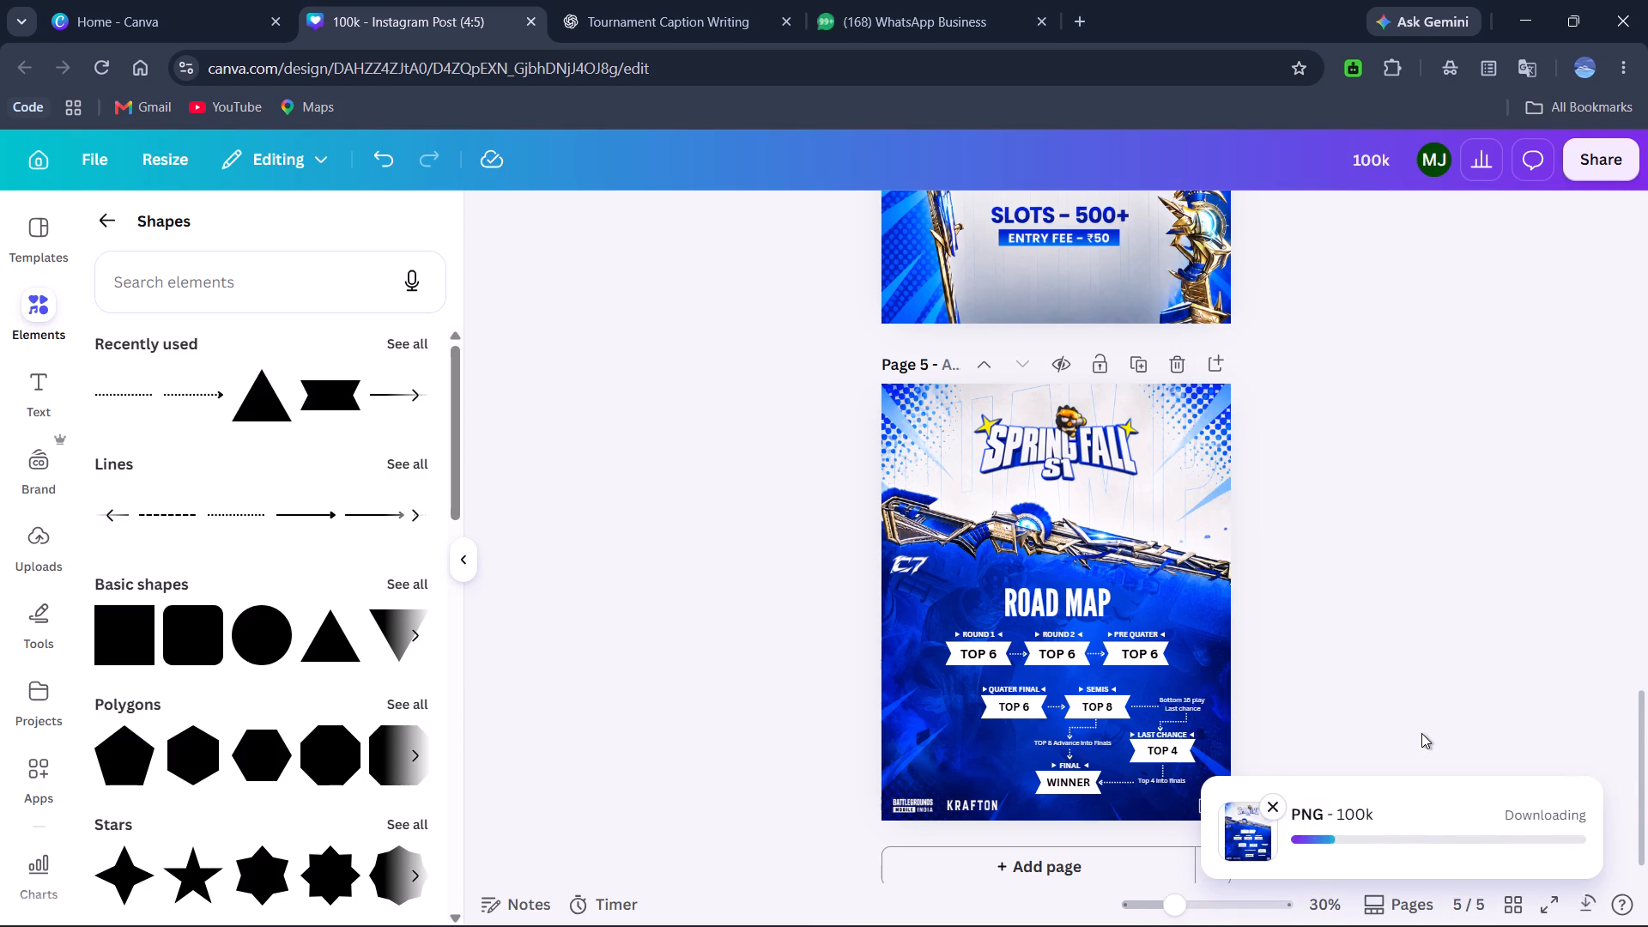
click(1325, 565)
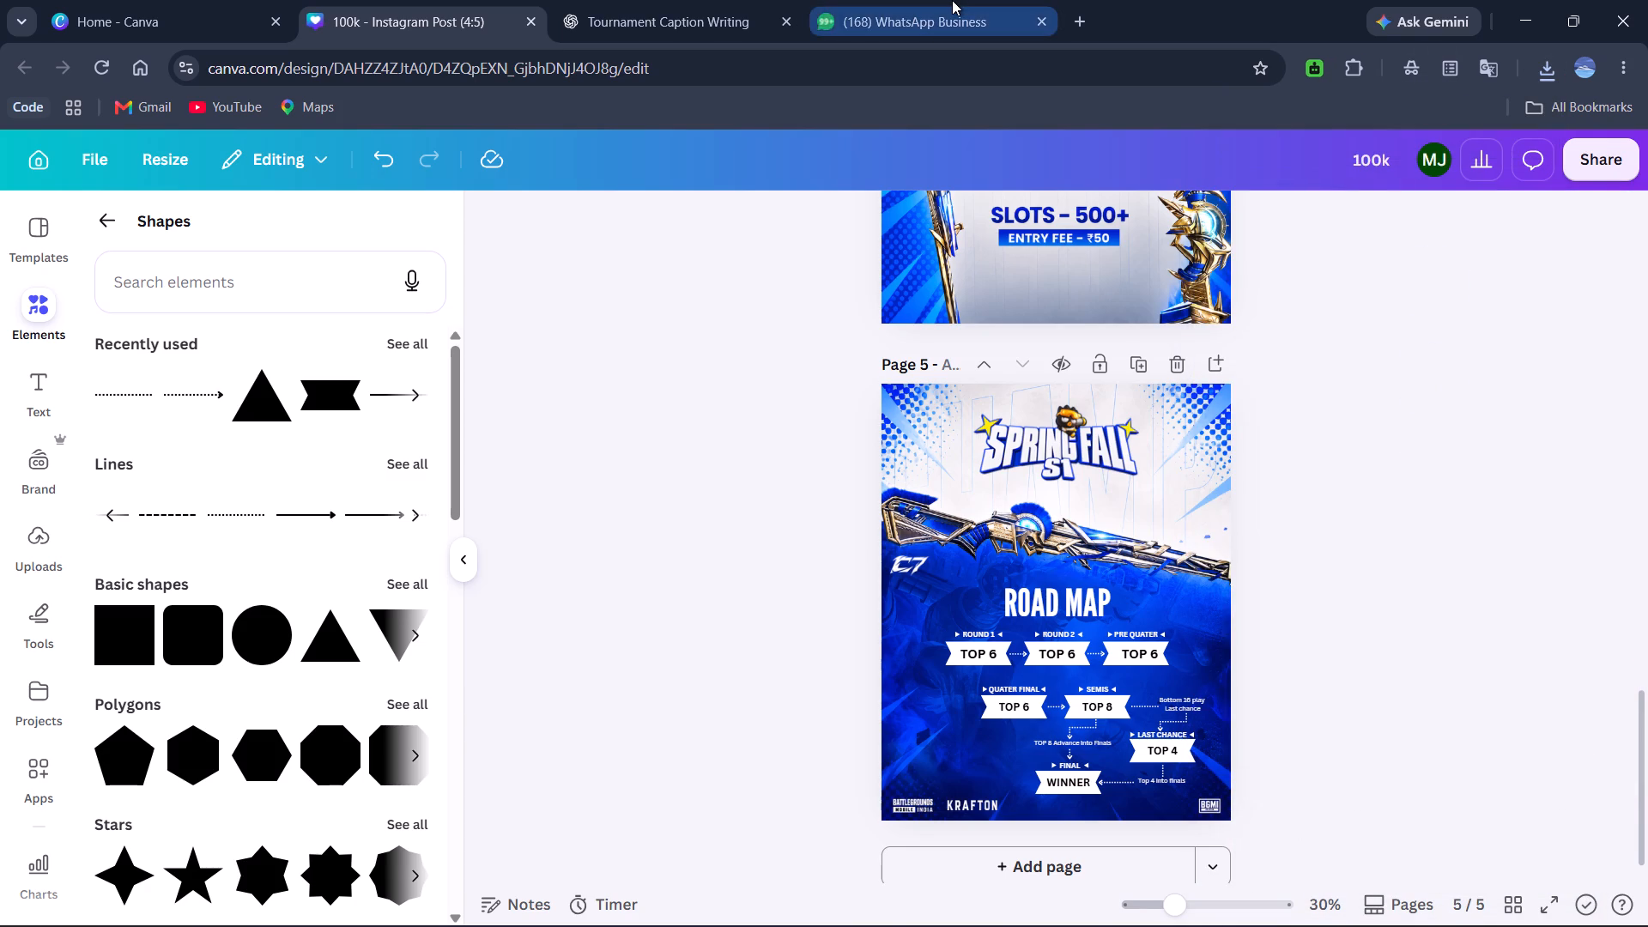